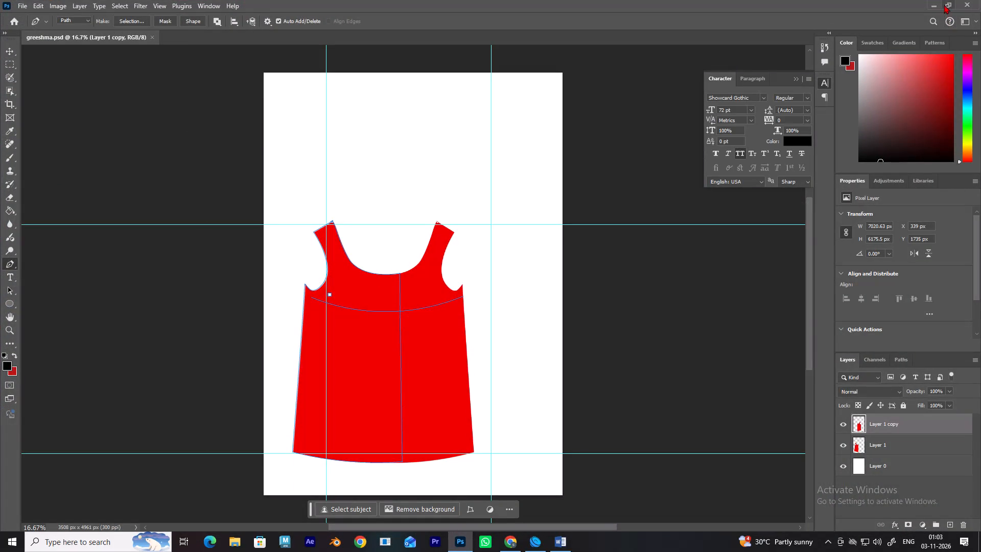
Create a new portrait document from the Poster preset, 18 x 24 inches at 300 ppi, RGB Color with a white background.
{"action": "left_click", "coordinate": [18, 0]}
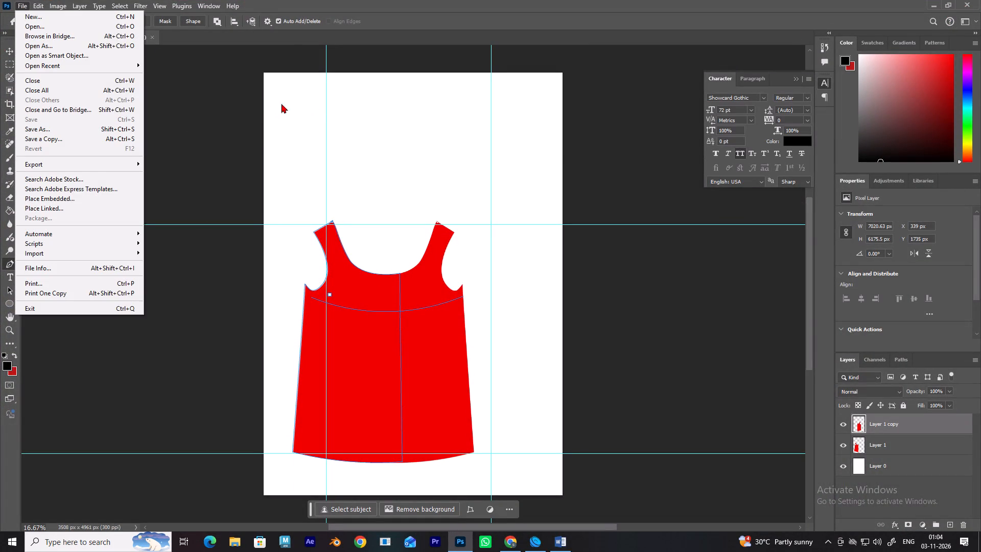
{"action": "left_click", "coordinate": [653, 129]}
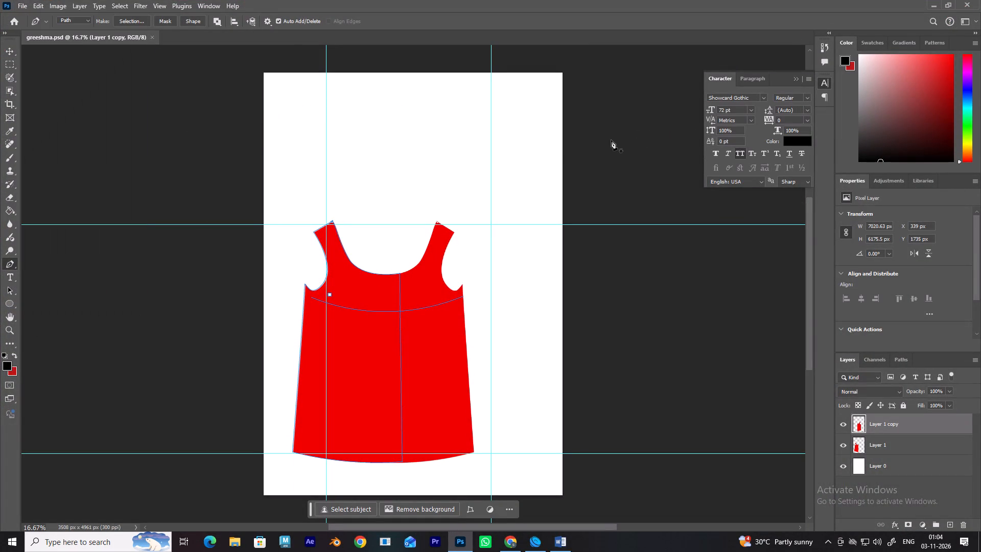
{"action": "key", "text": "ctrl+n"}
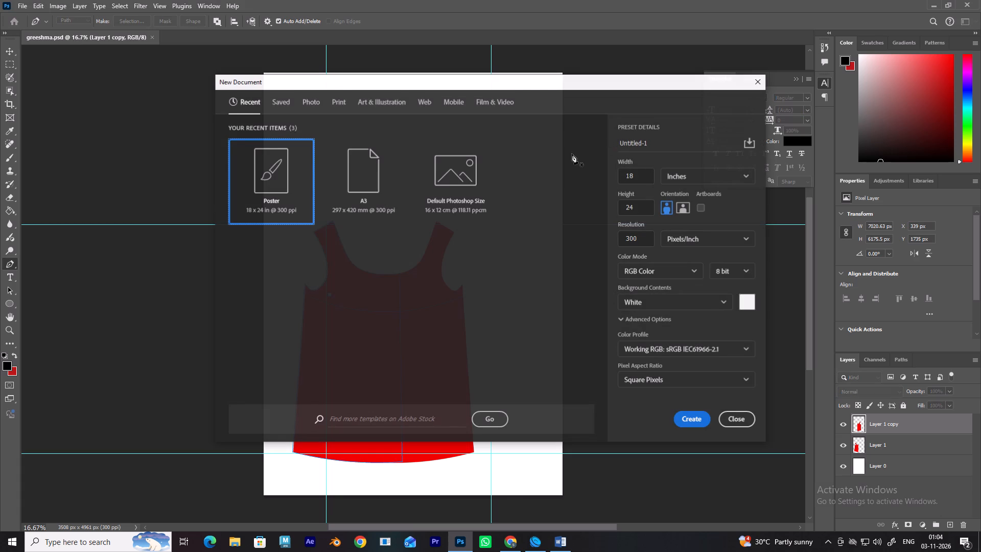
{"action": "left_click", "coordinate": [356, 193]}
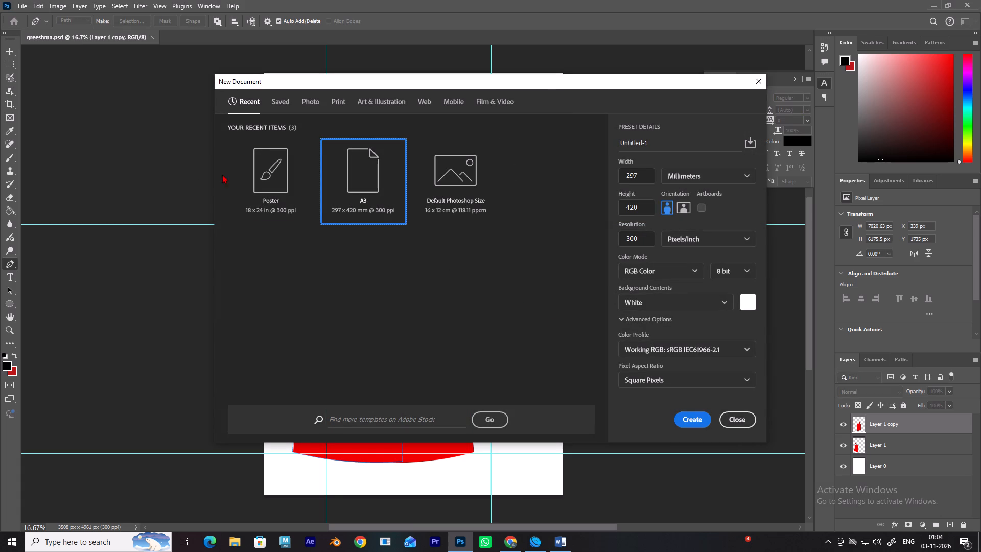
{"action": "left_click", "coordinate": [254, 167]}
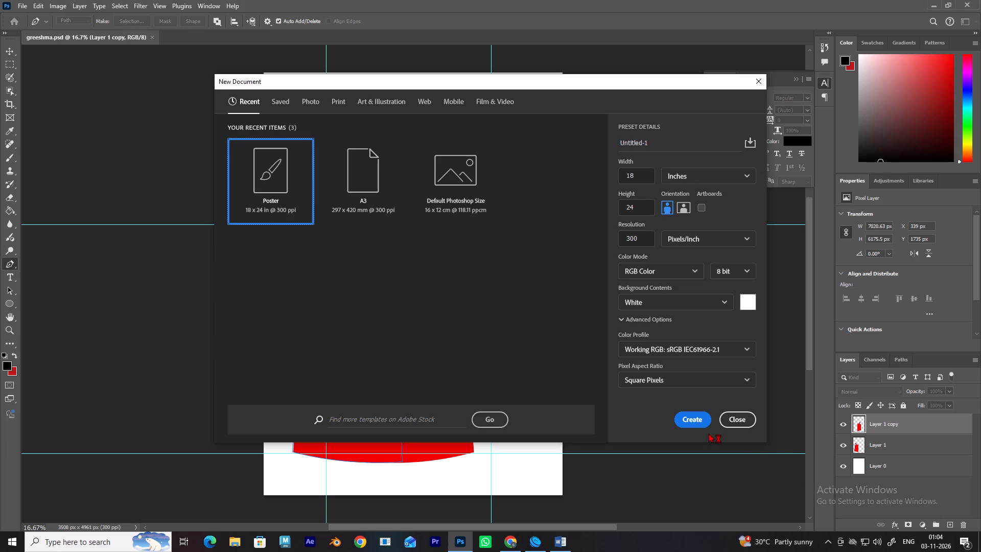
{"action": "left_click", "coordinate": [676, 420]}
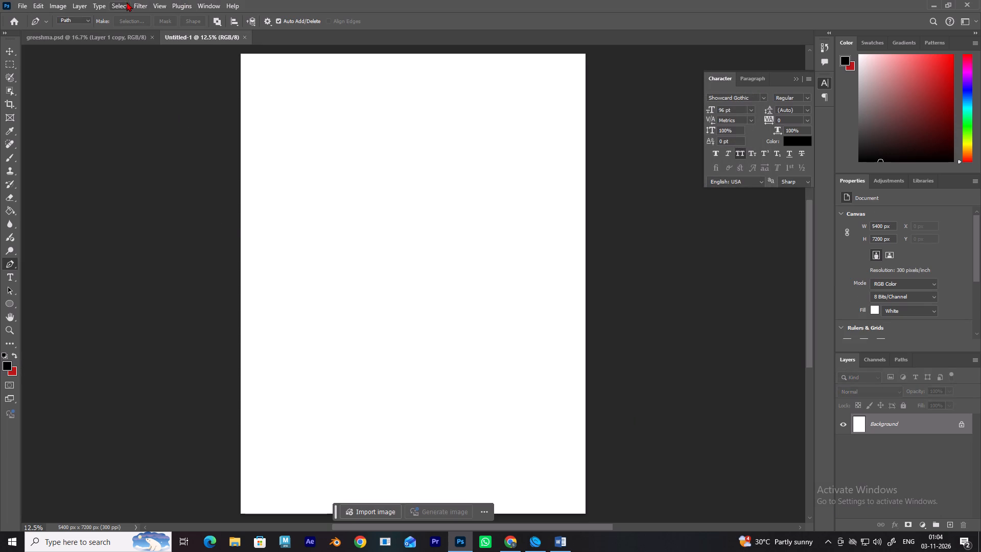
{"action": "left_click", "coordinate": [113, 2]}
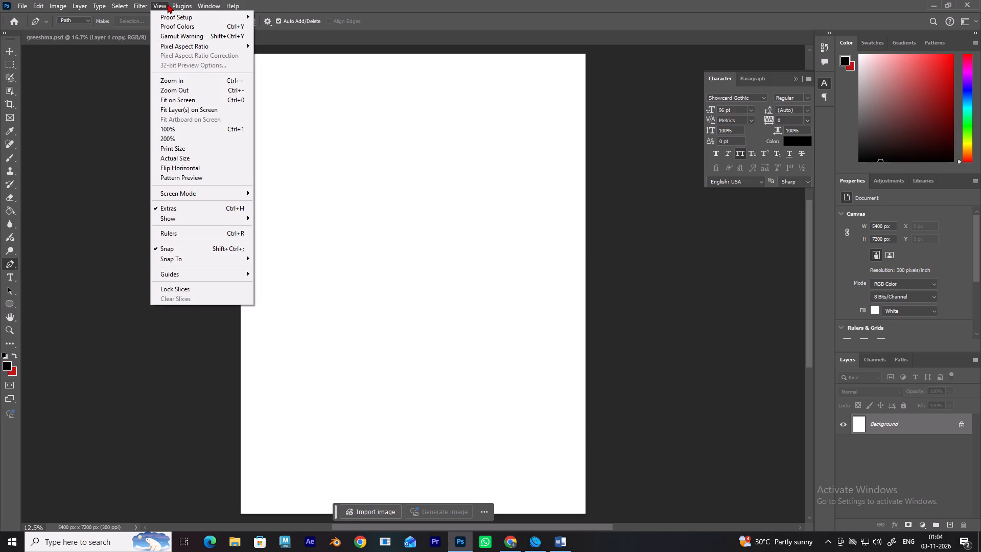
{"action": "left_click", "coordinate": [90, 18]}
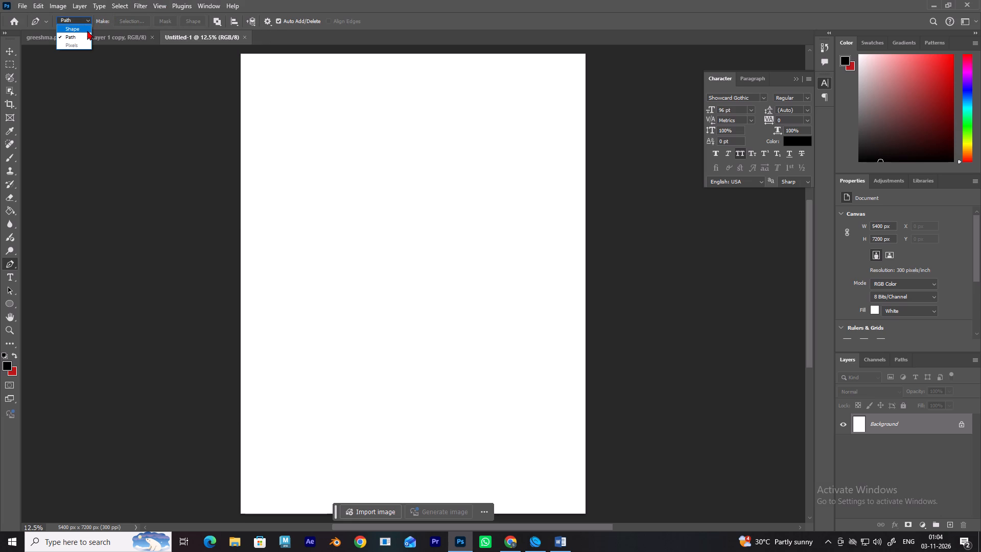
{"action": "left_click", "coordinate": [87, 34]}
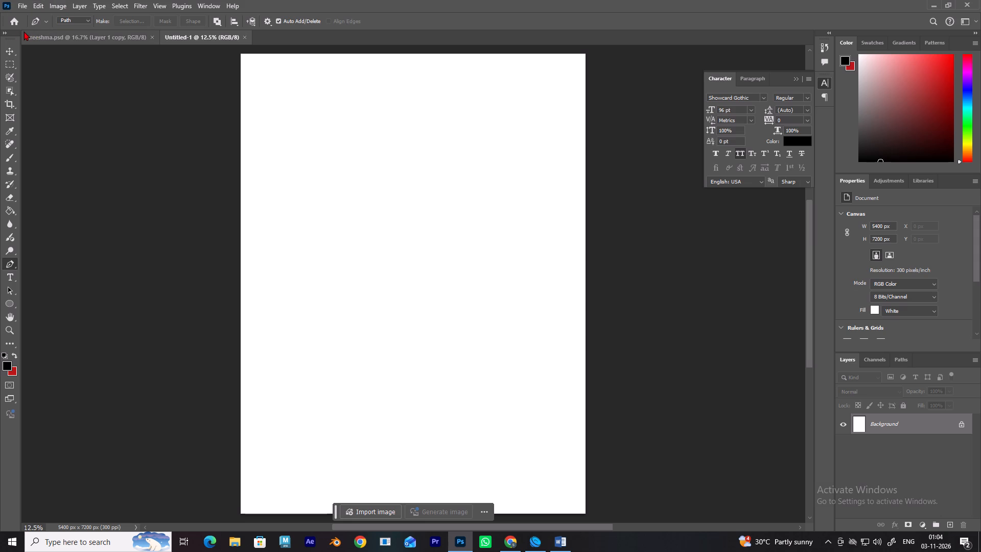
Close the greeshma.psd document.
{"action": "left_click", "coordinate": [152, 36]}
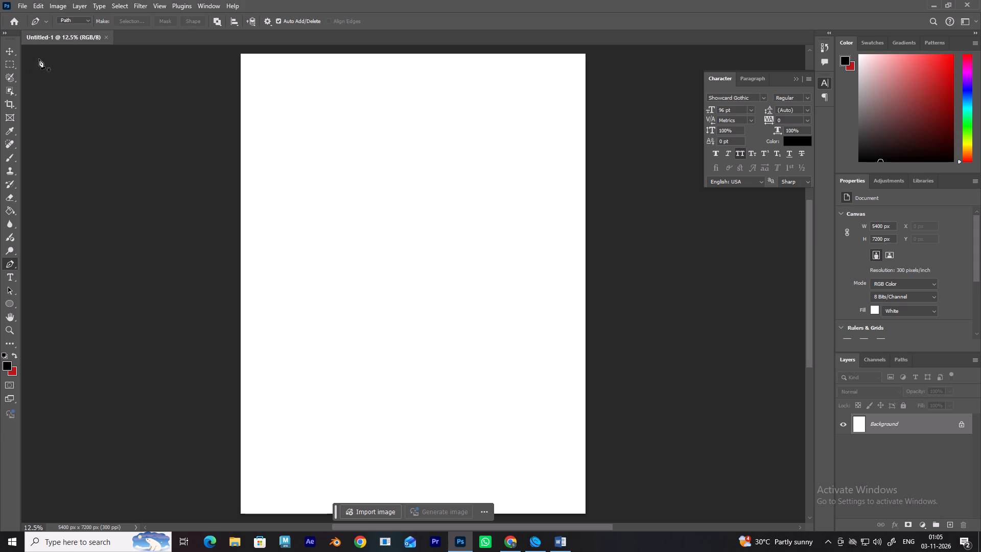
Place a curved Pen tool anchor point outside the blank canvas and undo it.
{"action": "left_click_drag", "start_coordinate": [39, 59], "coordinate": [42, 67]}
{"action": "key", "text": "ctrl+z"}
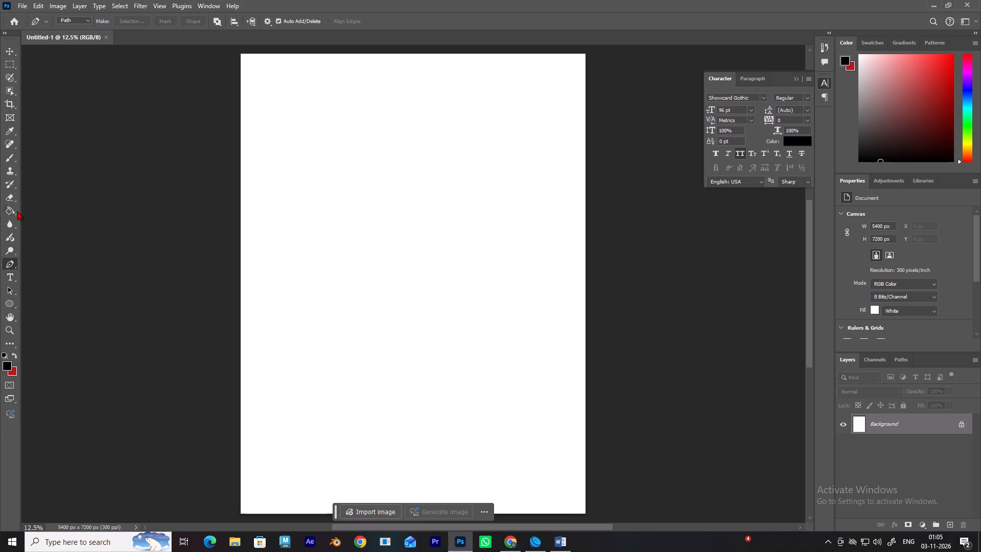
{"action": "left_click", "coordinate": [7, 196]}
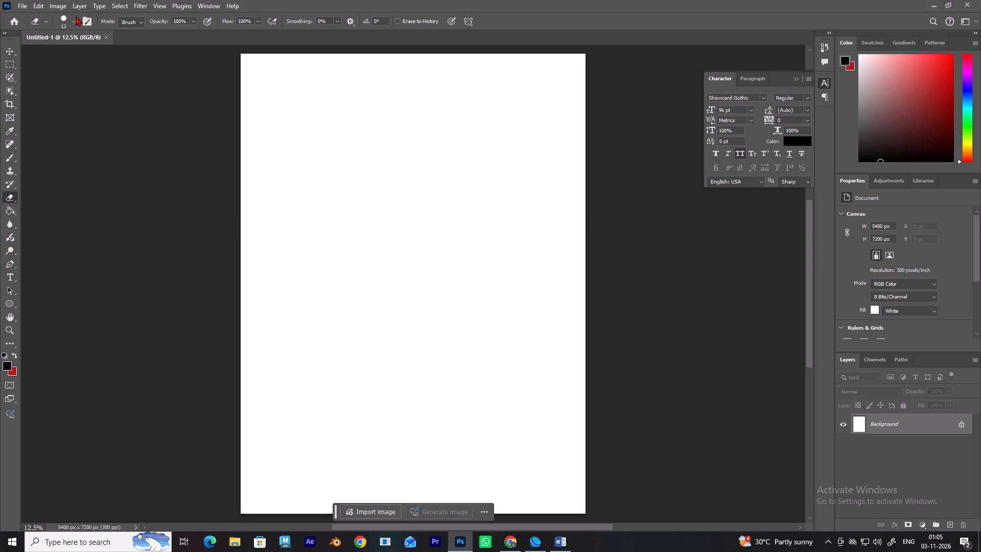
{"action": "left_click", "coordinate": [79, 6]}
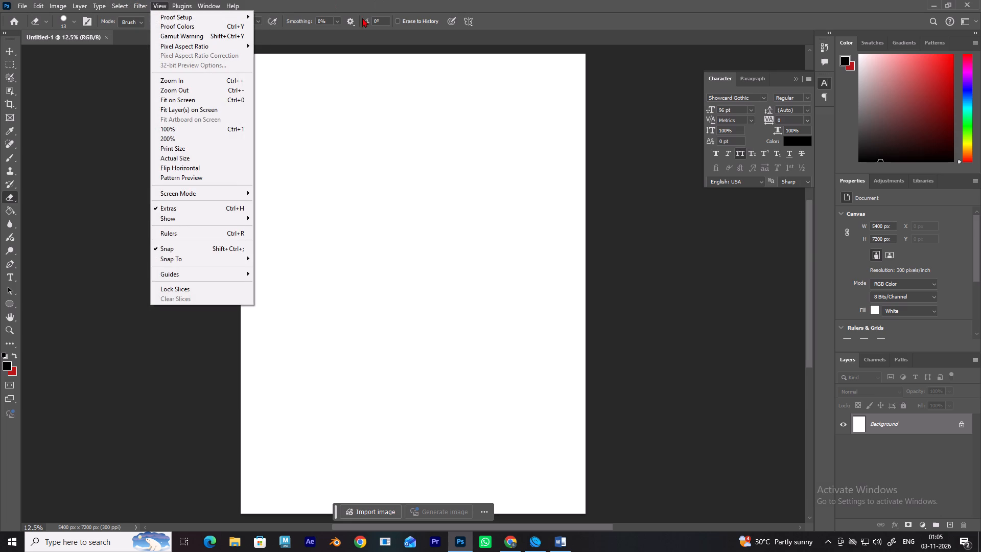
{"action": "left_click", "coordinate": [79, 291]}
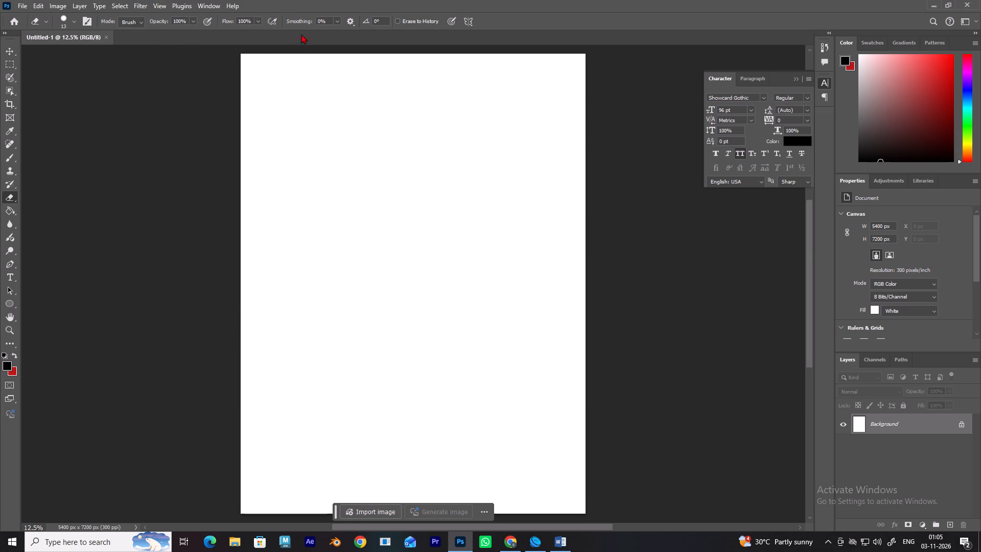
Undock the Untitled-1 document into its own floating window and maximize that window.
{"action": "left_click_drag", "start_coordinate": [428, 44], "coordinate": [483, 224]}
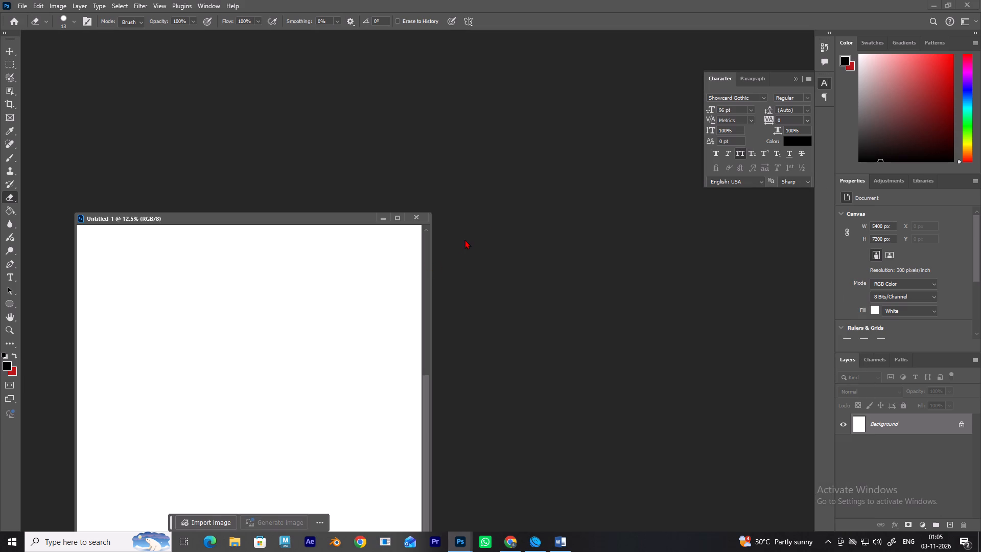
{"action": "left_click", "coordinate": [400, 217]}
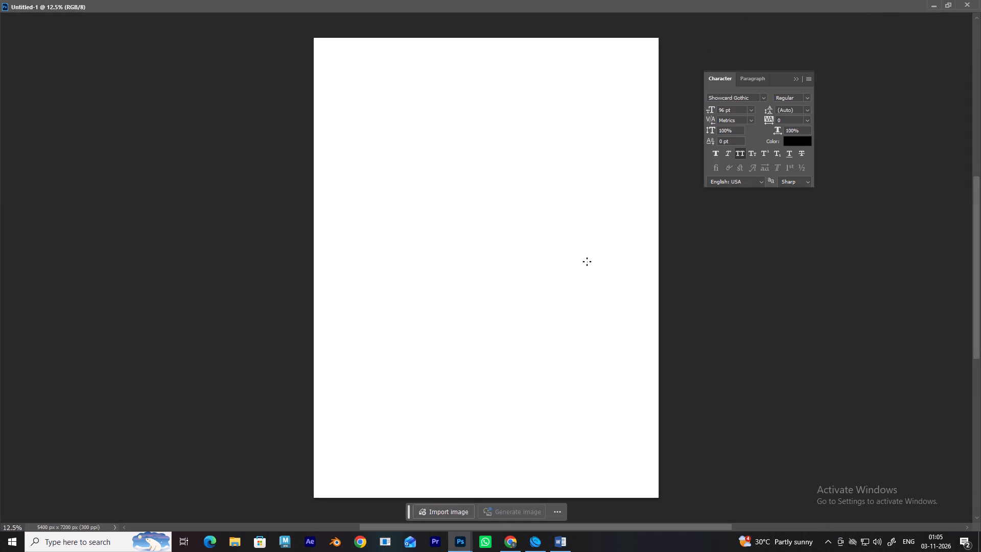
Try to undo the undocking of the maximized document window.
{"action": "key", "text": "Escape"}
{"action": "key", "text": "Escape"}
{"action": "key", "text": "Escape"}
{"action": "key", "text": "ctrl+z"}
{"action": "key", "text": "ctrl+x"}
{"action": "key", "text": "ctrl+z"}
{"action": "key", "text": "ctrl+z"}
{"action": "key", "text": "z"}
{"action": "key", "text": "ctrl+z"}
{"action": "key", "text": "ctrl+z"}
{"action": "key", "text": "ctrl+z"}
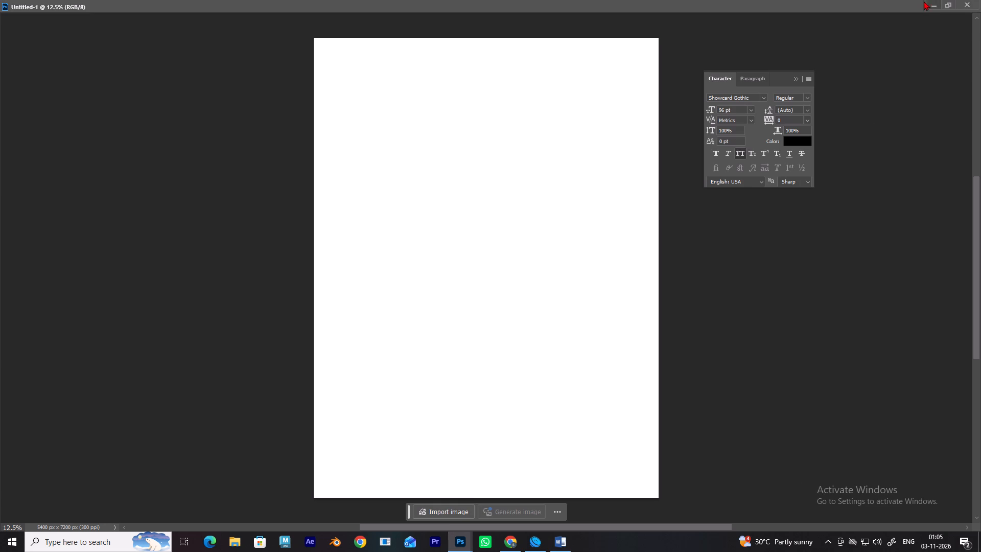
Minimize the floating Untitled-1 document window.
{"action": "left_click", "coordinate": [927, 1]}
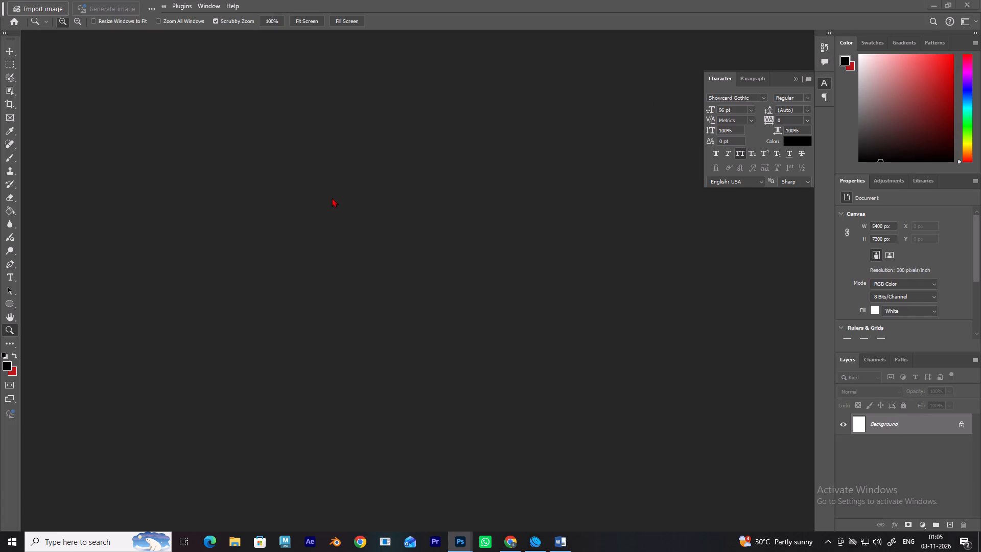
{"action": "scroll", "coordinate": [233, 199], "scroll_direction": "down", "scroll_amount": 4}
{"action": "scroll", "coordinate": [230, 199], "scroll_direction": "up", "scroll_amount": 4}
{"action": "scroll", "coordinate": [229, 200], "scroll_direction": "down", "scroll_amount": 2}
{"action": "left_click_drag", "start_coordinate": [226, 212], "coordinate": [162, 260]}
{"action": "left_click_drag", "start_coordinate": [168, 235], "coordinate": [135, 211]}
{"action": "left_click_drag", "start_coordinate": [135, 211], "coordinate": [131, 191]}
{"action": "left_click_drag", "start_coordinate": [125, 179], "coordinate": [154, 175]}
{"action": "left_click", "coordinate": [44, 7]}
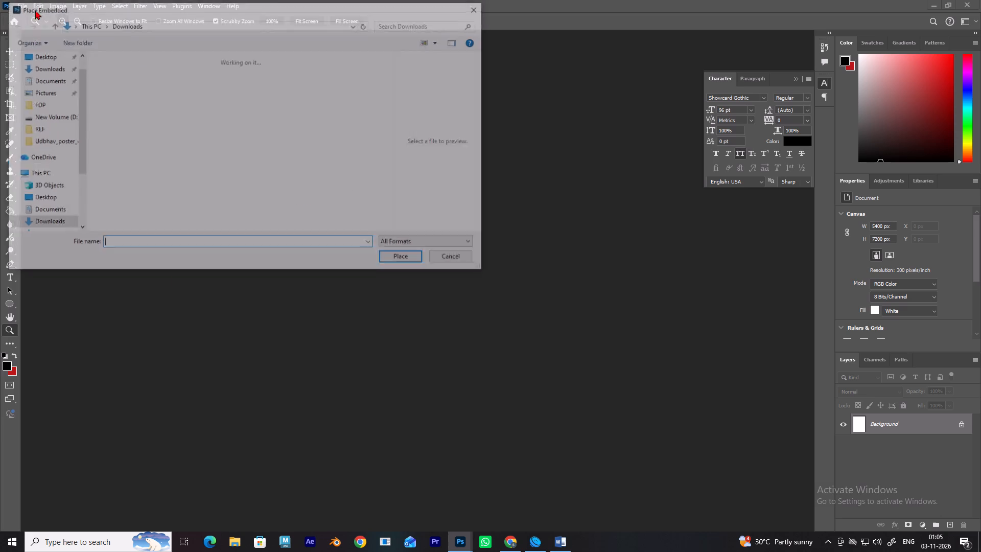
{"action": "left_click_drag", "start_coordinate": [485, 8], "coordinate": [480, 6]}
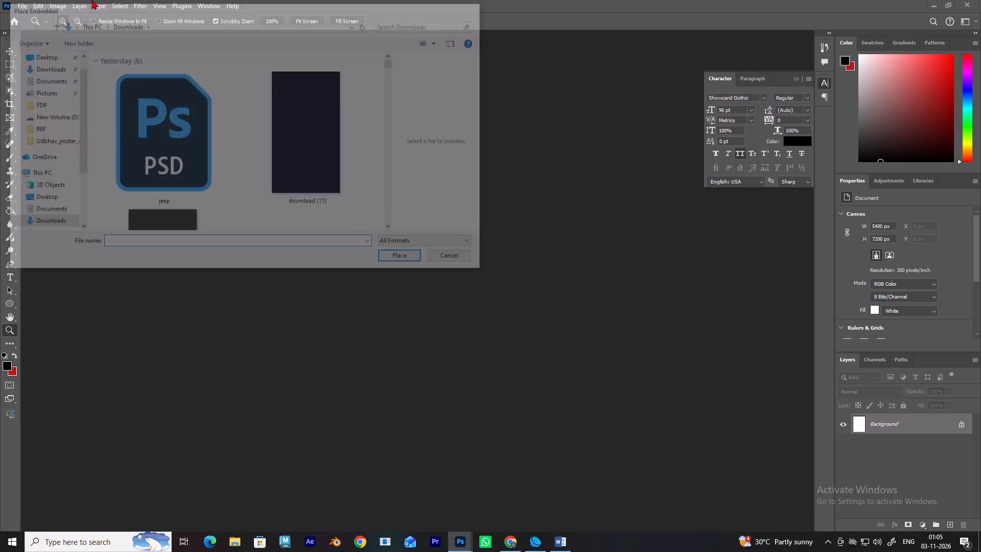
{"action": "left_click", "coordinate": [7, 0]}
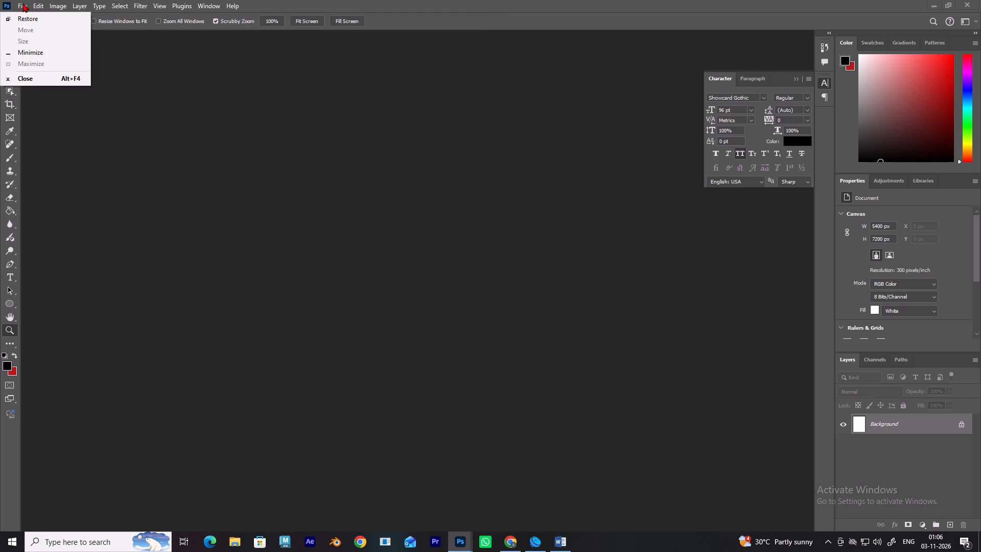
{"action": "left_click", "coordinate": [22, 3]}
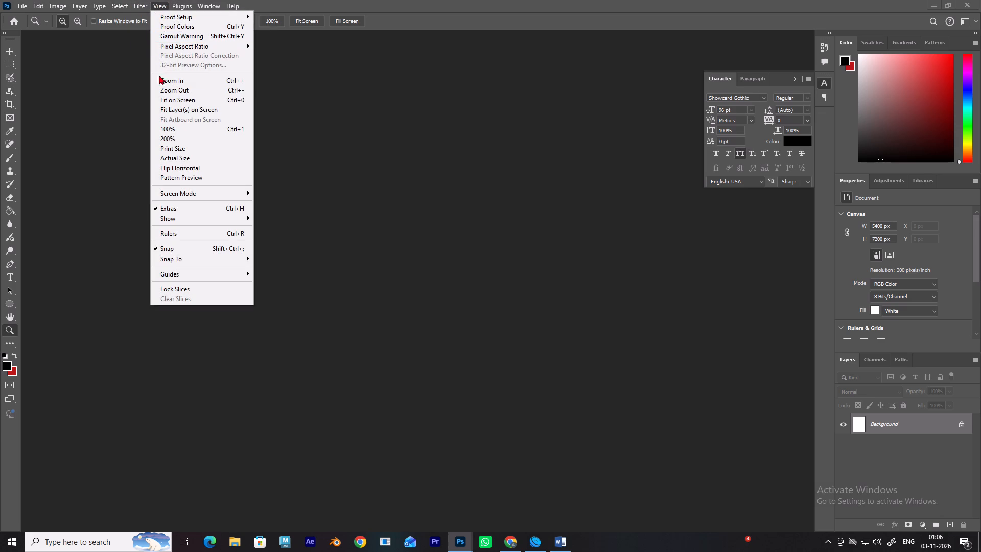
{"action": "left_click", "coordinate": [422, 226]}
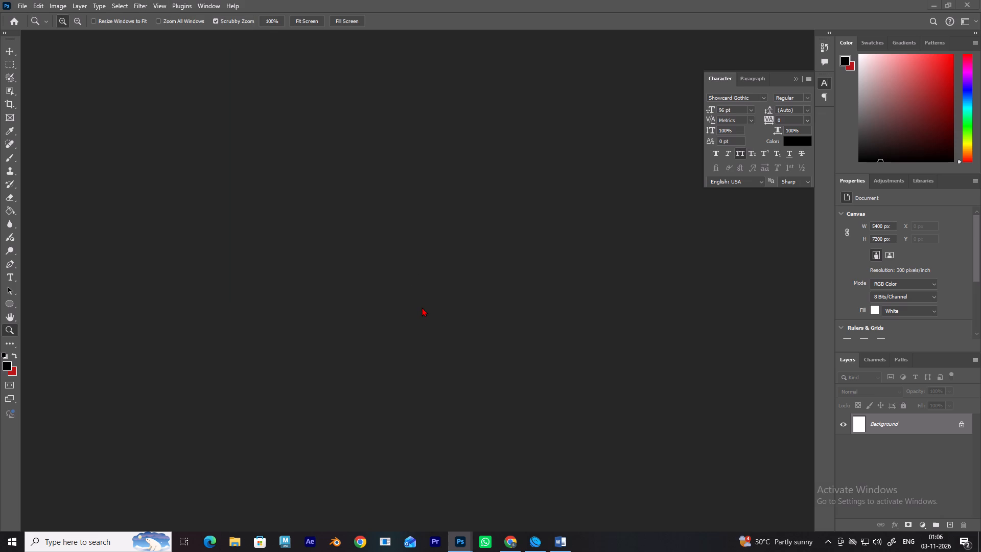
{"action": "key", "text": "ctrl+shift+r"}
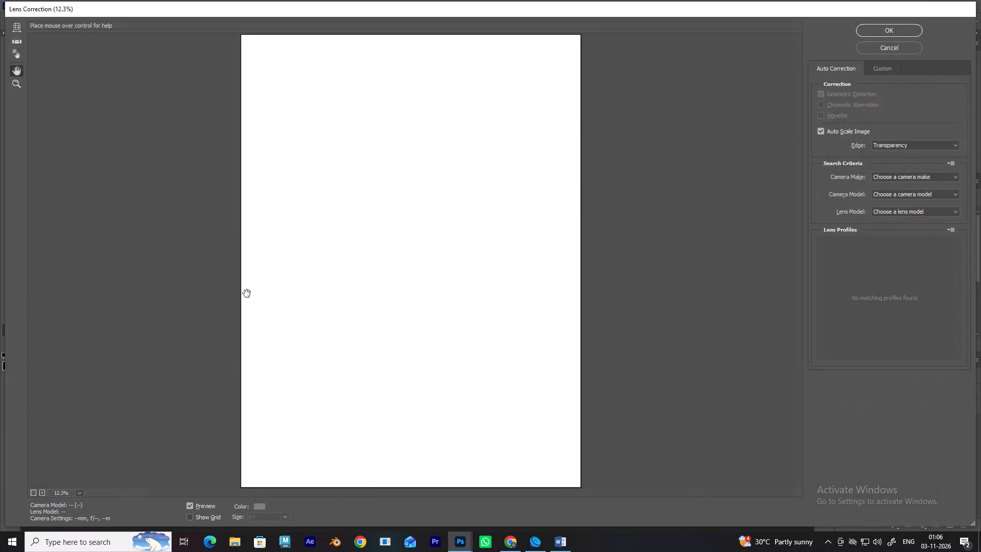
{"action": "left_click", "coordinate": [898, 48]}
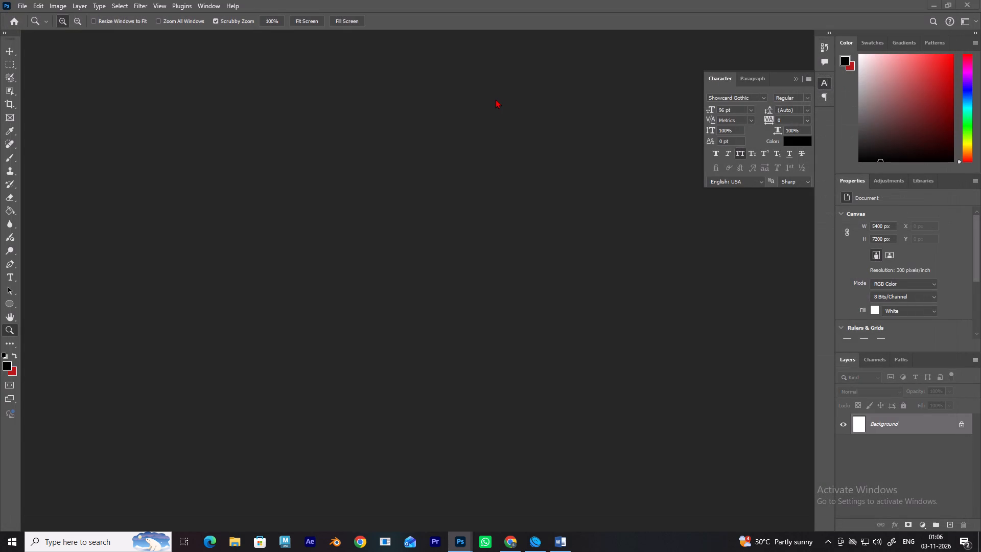
Create a second new document from the Poster preset, 18 x 24 inches at 300 ppi, with a white background.
{"action": "left_click", "coordinate": [14, 1]}
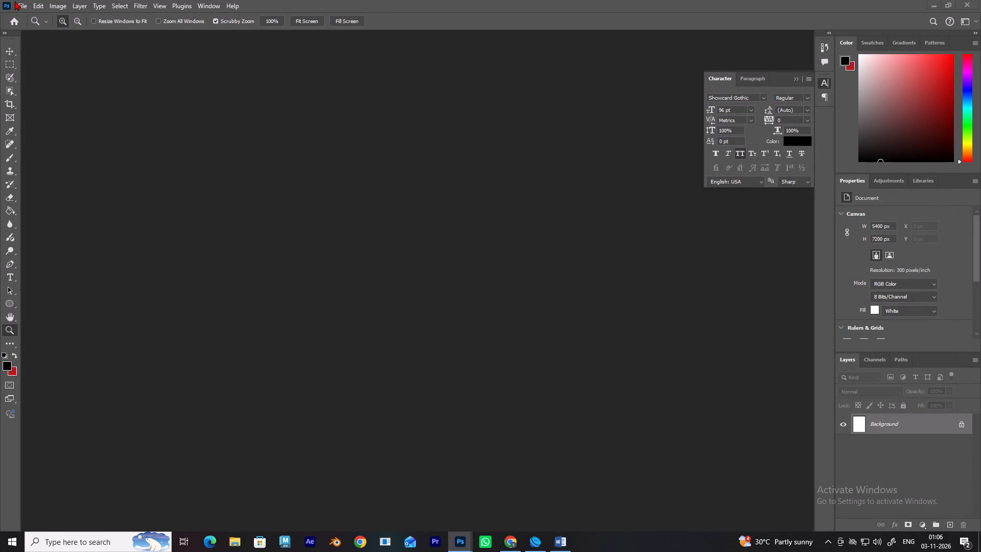
{"action": "left_click", "coordinate": [18, 3]}
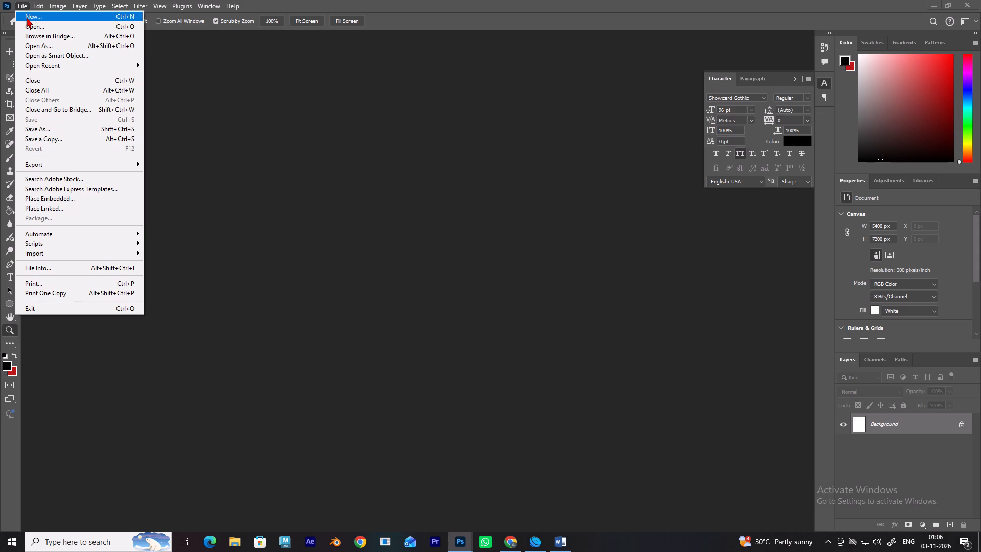
{"action": "key", "text": "ctrl+n"}
{"action": "key", "text": "n"}
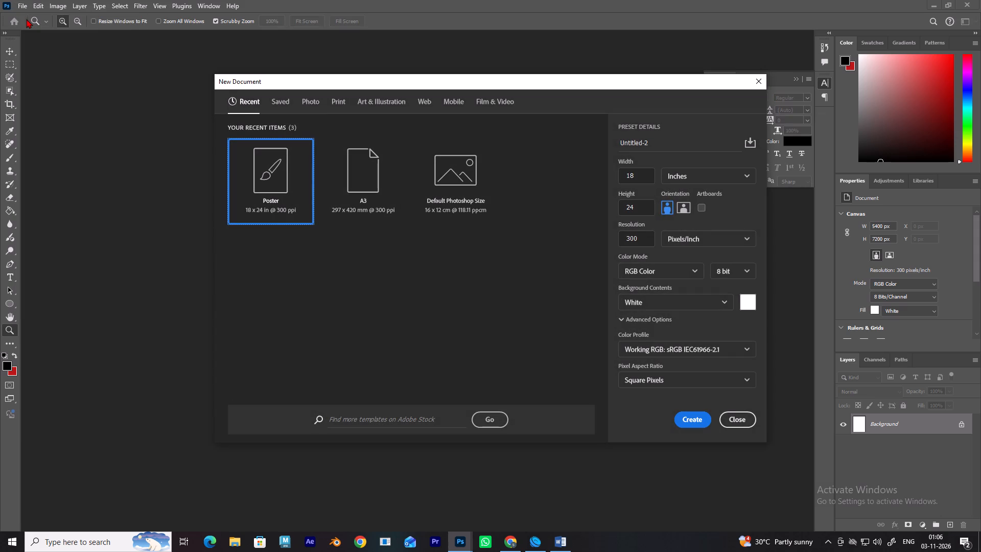
{"action": "left_click", "coordinate": [291, 161]}
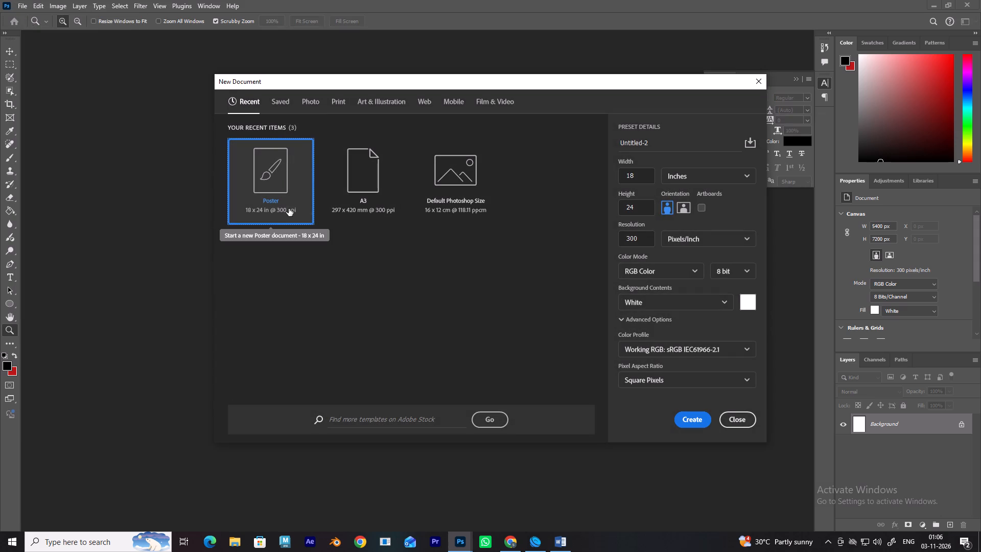
{"action": "left_click_drag", "start_coordinate": [287, 200], "coordinate": [787, 489]}
{"action": "left_click", "coordinate": [691, 413]}
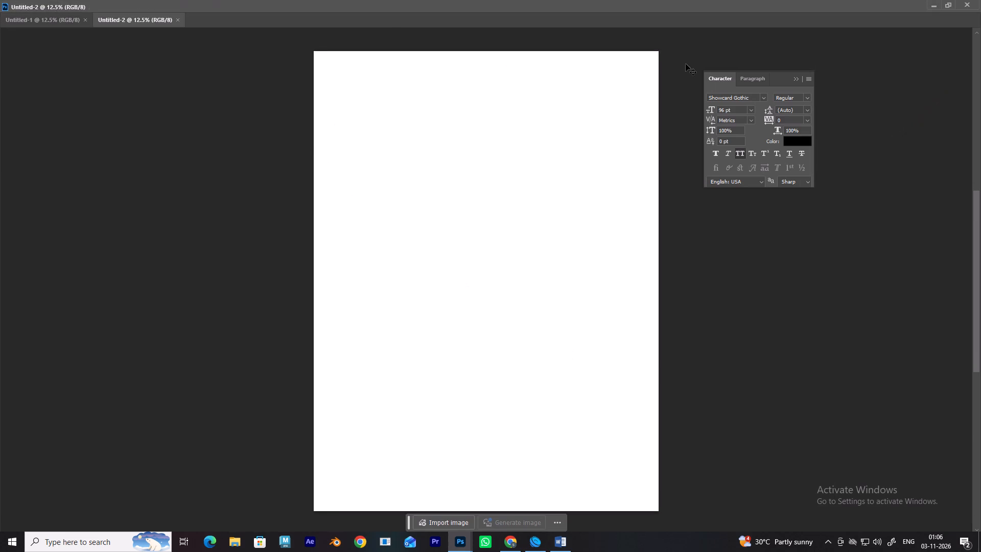
Show the rulers and place a horizontal guide about 1,680 px below the top of the Untitled-2 canvas.
{"action": "key", "text": "ctrl+r"}
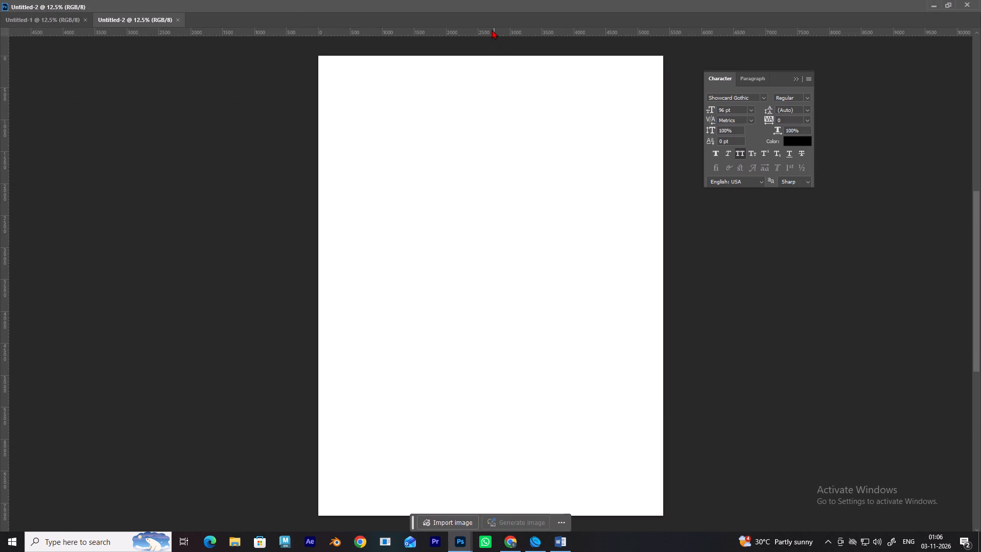
{"action": "left_click_drag", "start_coordinate": [492, 30], "coordinate": [507, 168]}
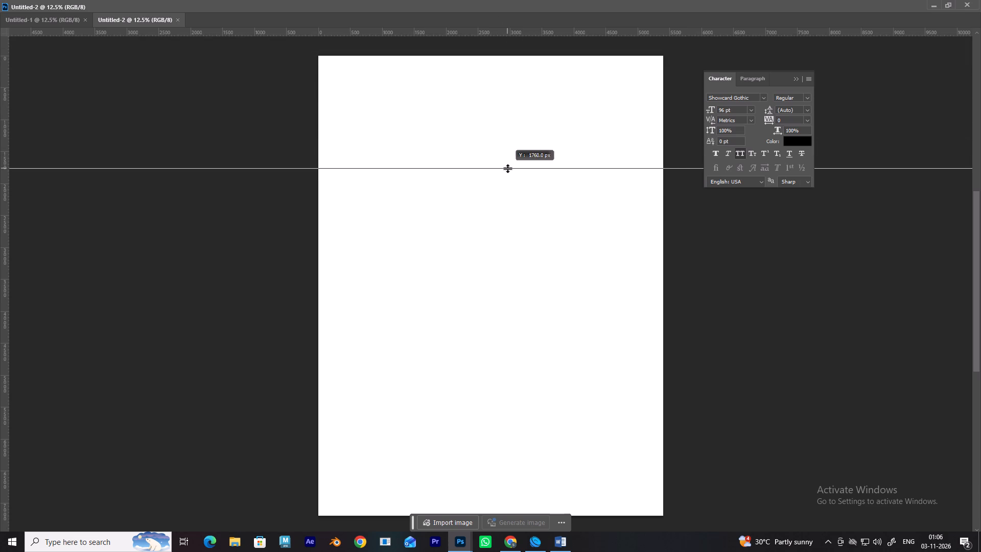
{"action": "left_click_drag", "start_coordinate": [507, 168], "coordinate": [508, 163]}
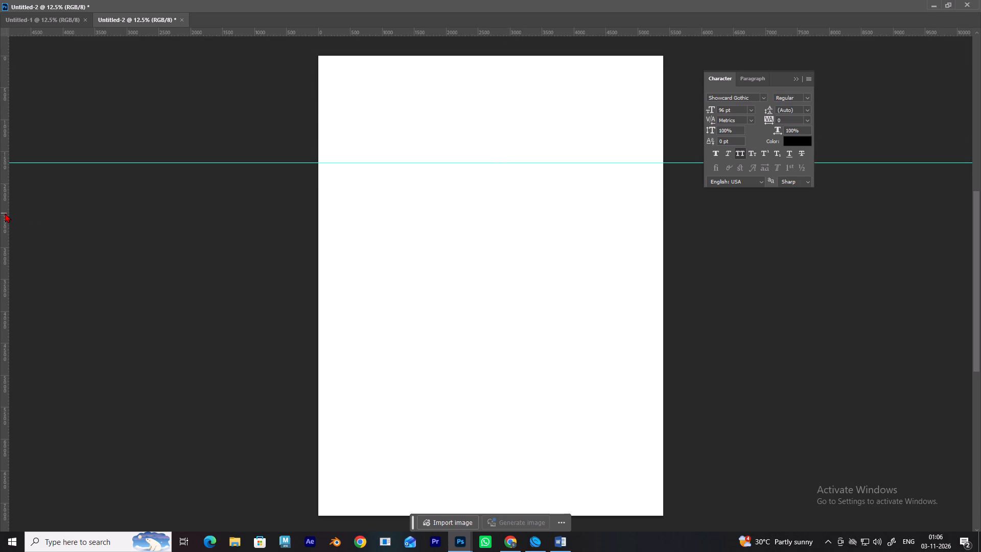
Place two vertical guides on the canvas at about 1,725 px and 3,675 px.
{"action": "left_click_drag", "start_coordinate": [4, 213], "coordinate": [428, 260]}
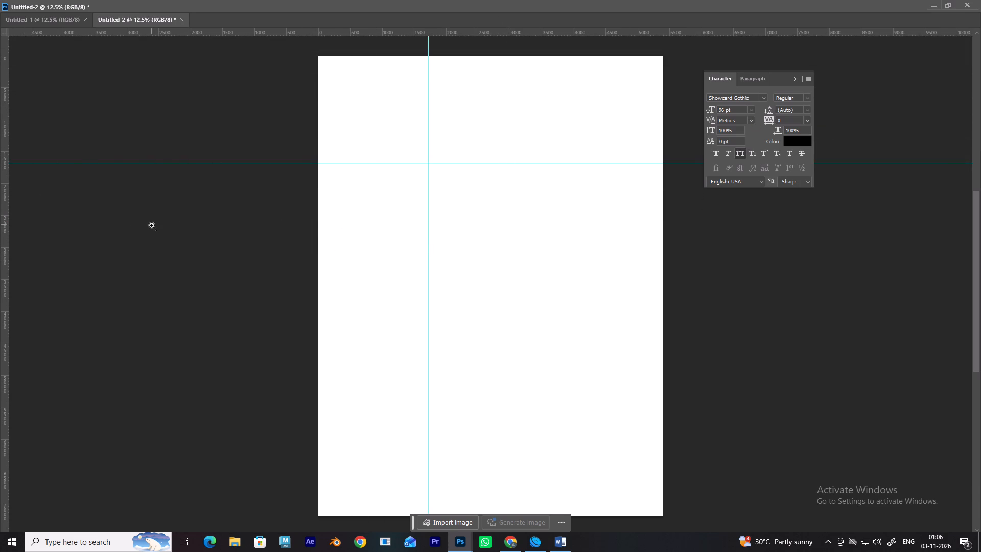
{"action": "left_click_drag", "start_coordinate": [6, 242], "coordinate": [549, 249]}
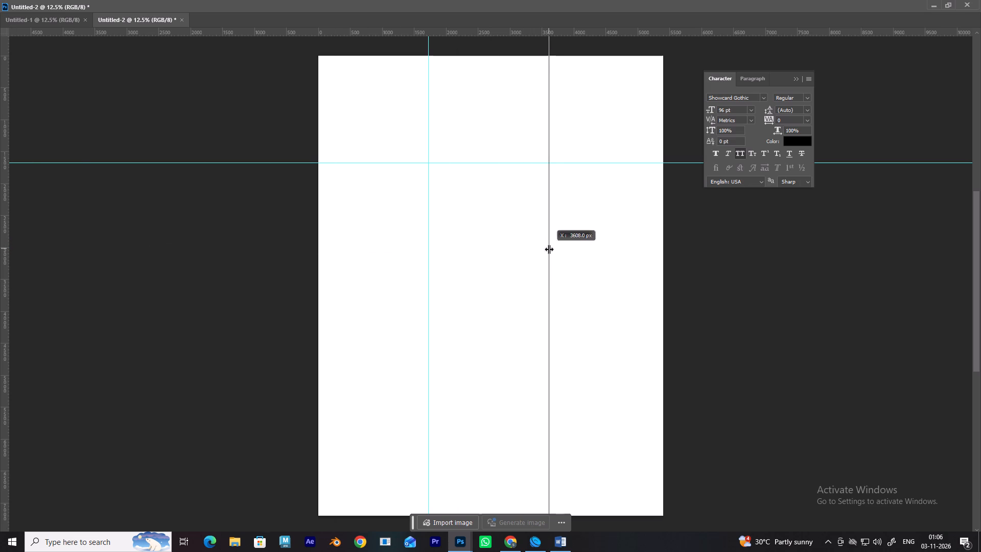
{"action": "left_click_drag", "start_coordinate": [549, 249], "coordinate": [553, 251]}
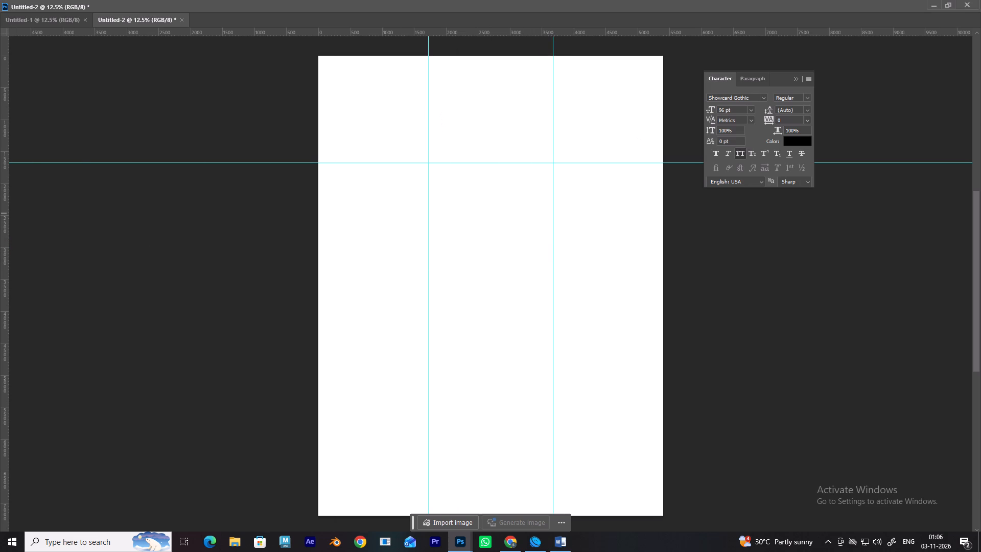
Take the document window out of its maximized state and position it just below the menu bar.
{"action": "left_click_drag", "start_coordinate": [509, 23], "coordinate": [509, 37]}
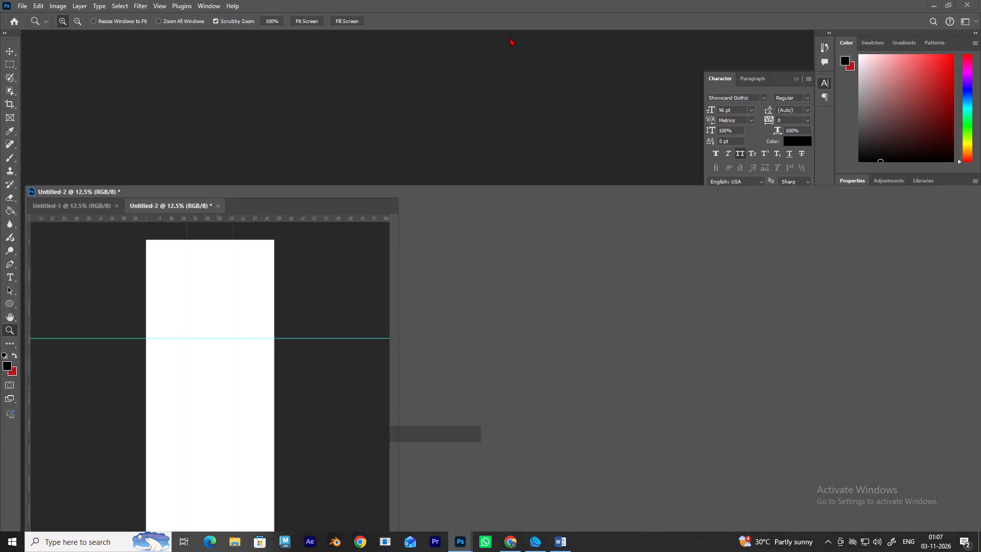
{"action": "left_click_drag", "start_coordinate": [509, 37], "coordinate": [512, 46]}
Add horizontal guides at about 2,475 px and 4,050 px, plus one just above the canvas's upper edge.
{"action": "left_click_drag", "start_coordinate": [474, 43], "coordinate": [480, 70]}
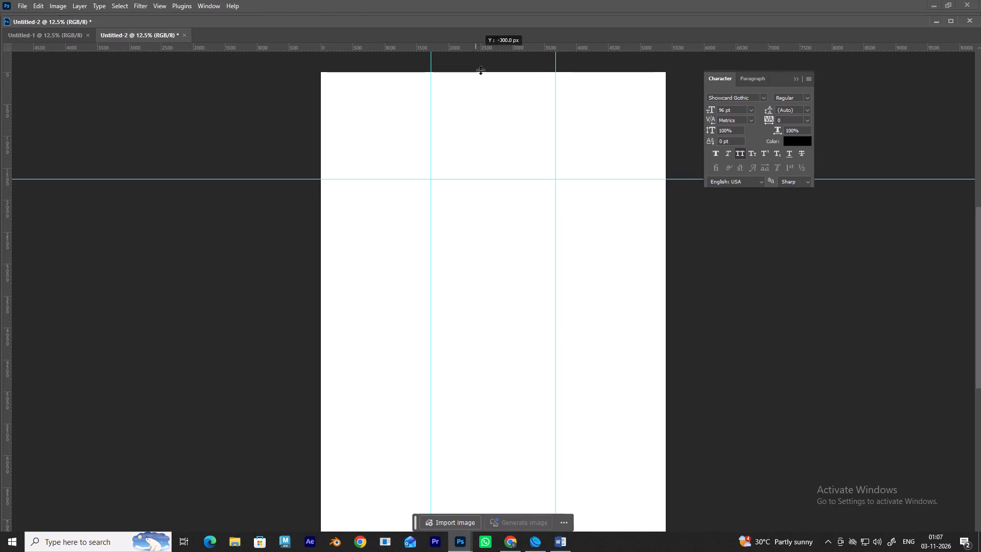
{"action": "left_click_drag", "start_coordinate": [480, 70], "coordinate": [526, 337]}
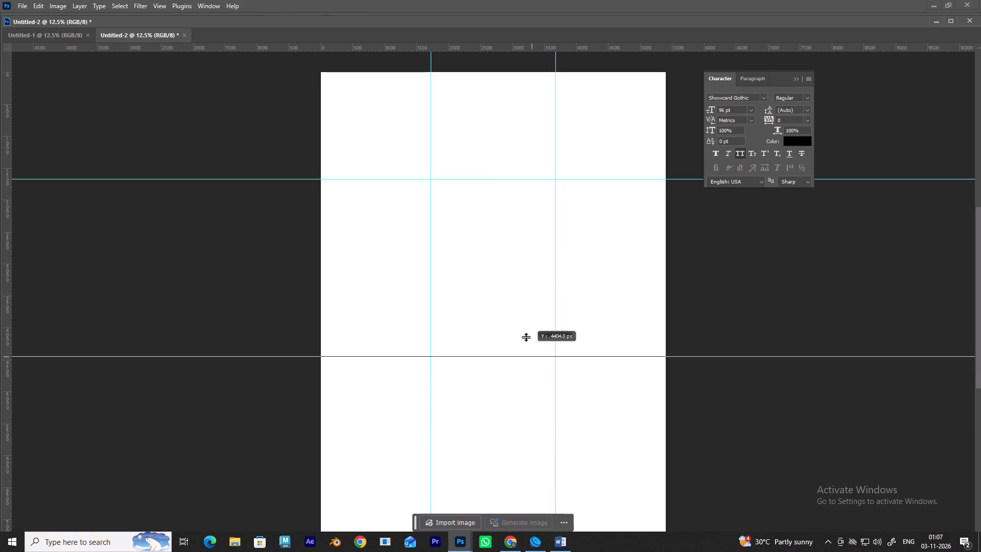
{"action": "left_click_drag", "start_coordinate": [526, 337], "coordinate": [526, 231]}
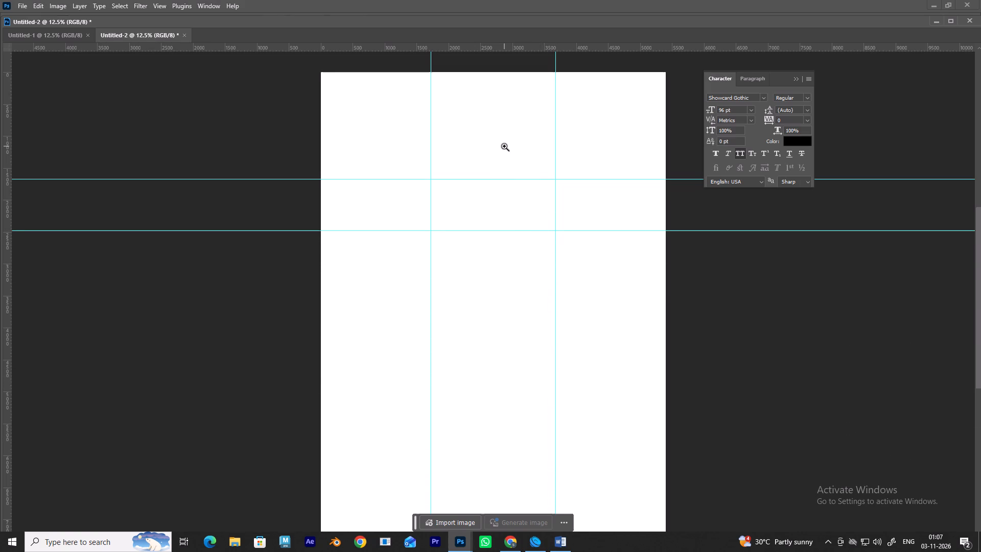
{"action": "left_click_drag", "start_coordinate": [661, 41], "coordinate": [677, 89]}
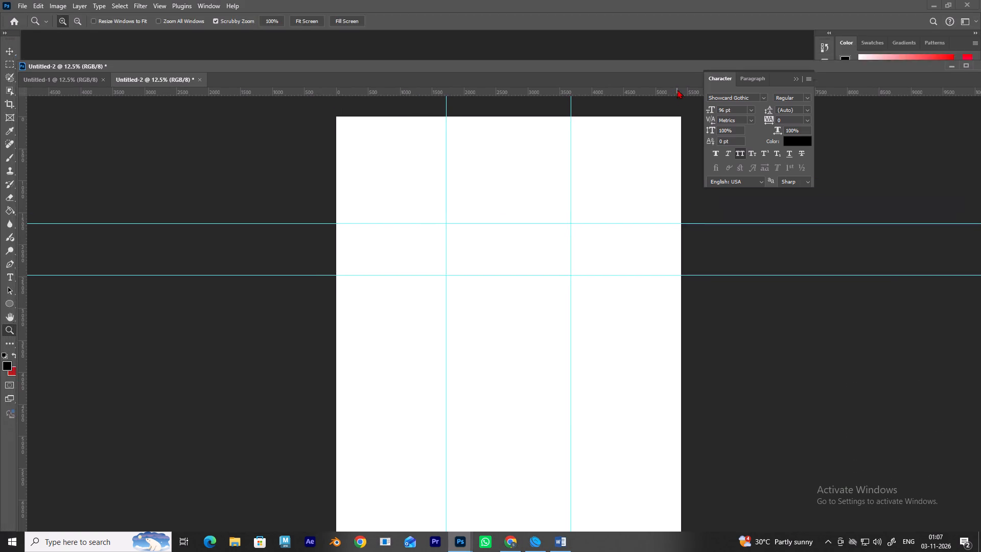
{"action": "left_click_drag", "start_coordinate": [677, 89], "coordinate": [657, 46]}
{"action": "left_click_drag", "start_coordinate": [652, 44], "coordinate": [676, 316]}
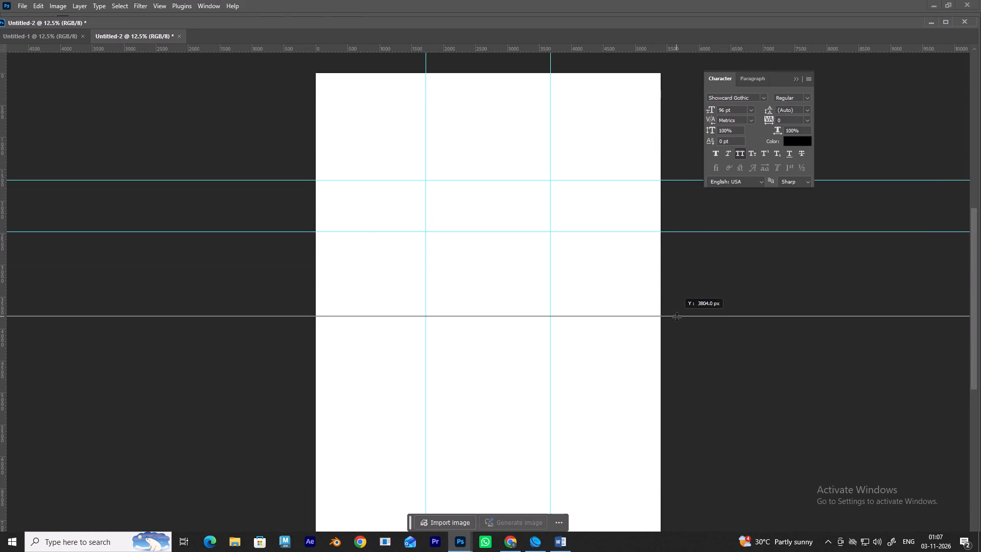
{"action": "left_click_drag", "start_coordinate": [676, 316], "coordinate": [678, 332]}
{"action": "left_click_drag", "start_coordinate": [744, 47], "coordinate": [736, 68]}
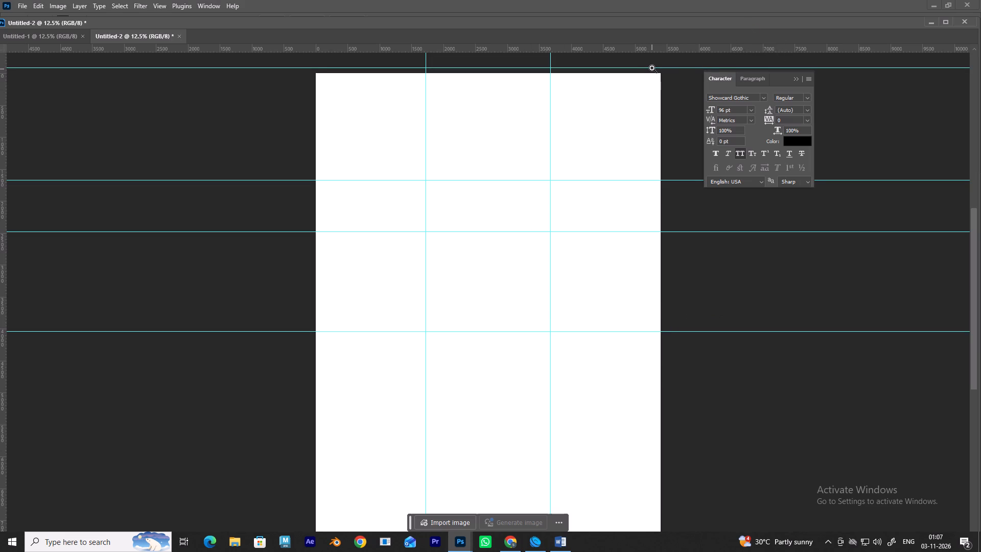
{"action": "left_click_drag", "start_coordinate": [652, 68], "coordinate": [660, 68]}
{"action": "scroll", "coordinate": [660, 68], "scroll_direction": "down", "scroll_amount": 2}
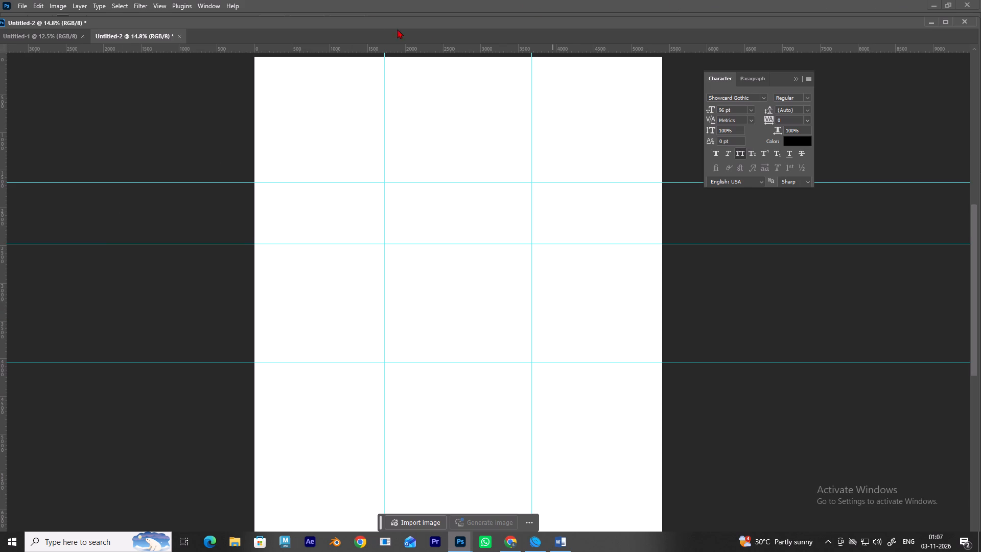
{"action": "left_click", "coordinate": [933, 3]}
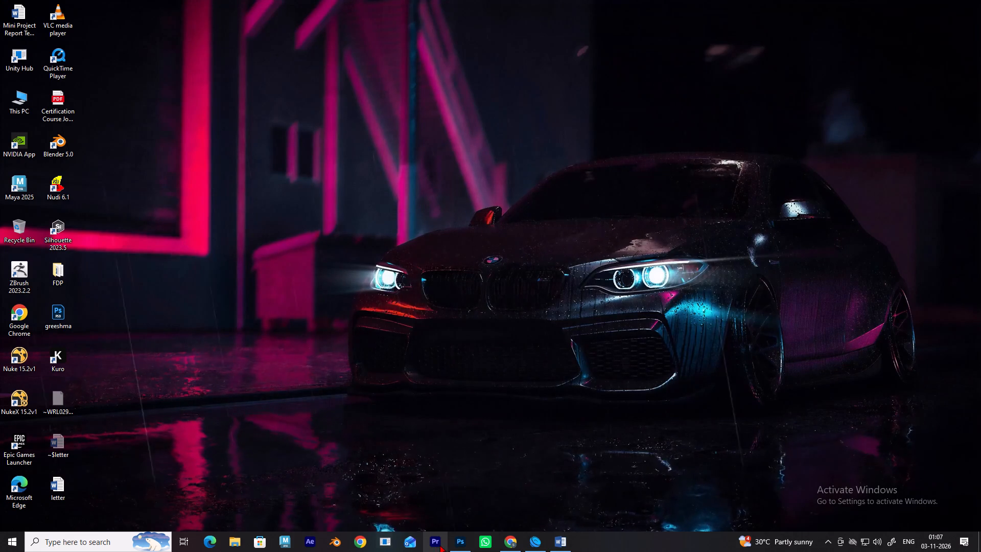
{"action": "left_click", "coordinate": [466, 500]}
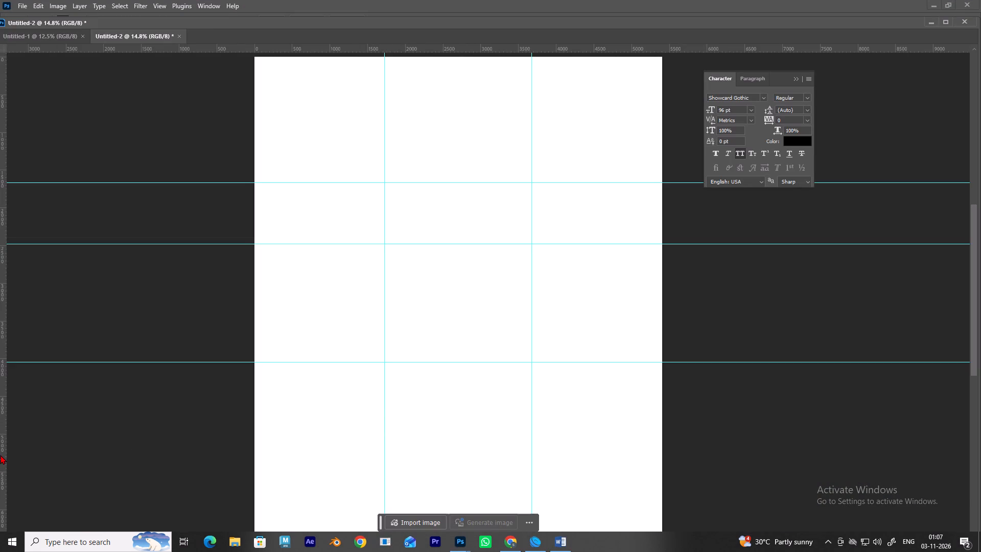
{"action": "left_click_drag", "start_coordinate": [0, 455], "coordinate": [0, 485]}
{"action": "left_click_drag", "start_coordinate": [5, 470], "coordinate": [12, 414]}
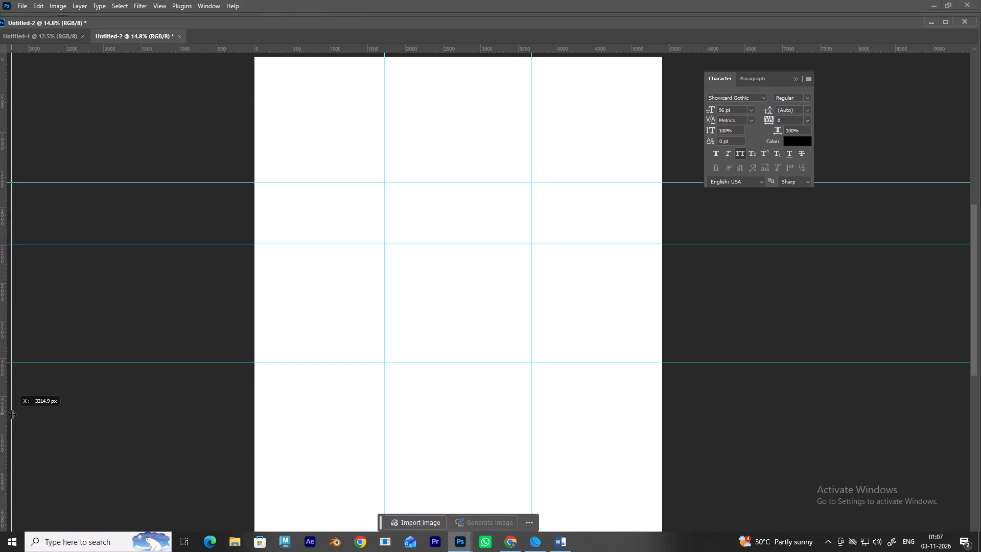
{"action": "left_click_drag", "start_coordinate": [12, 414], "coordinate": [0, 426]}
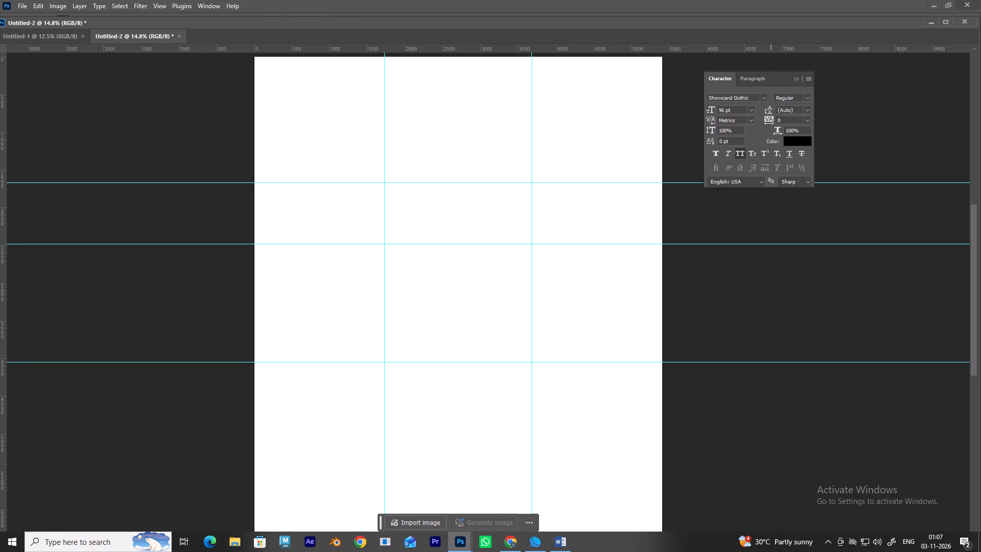
Maximize the document window and close it, saving Untitled-2 as a Photoshop file on the Desktop.
{"action": "left_click", "coordinate": [941, 20]}
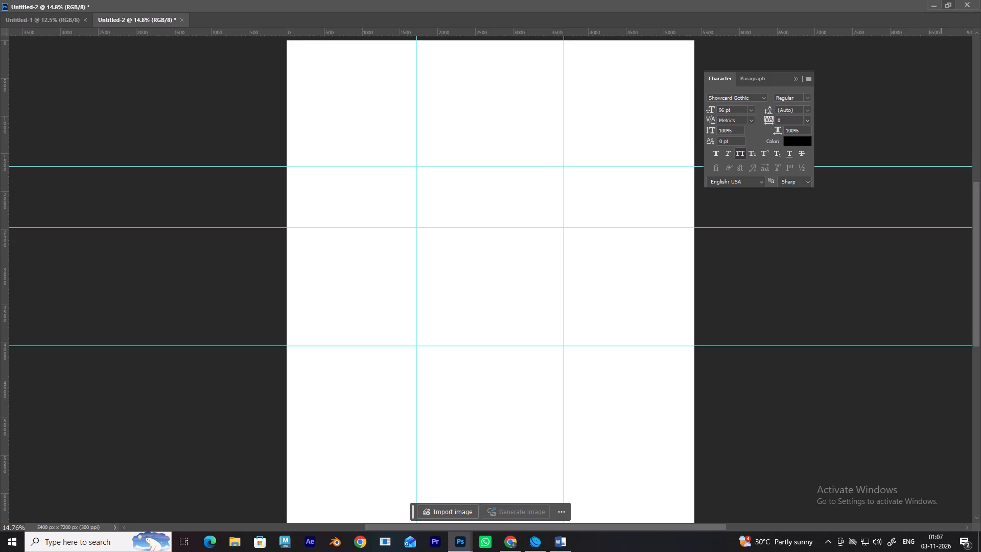
{"action": "left_click", "coordinate": [969, 2]}
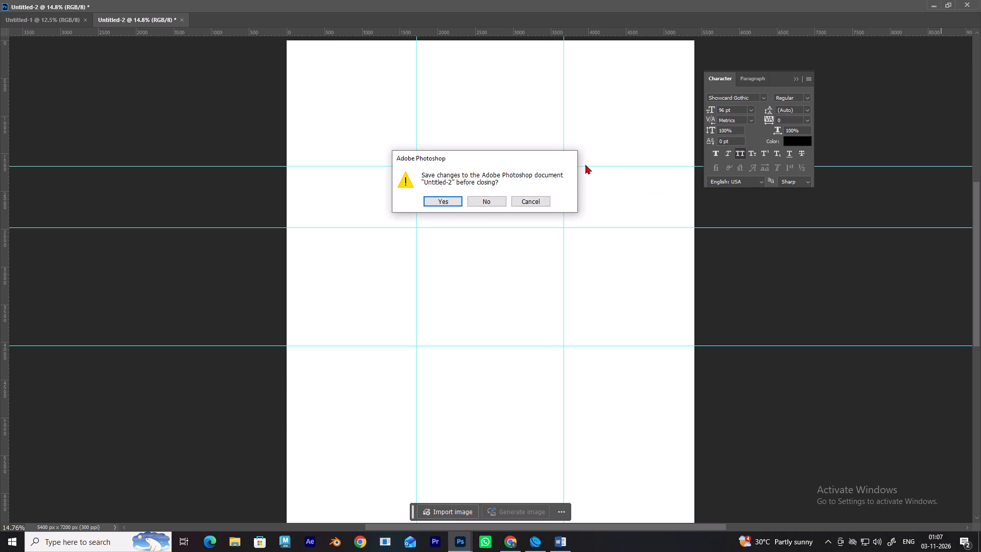
{"action": "left_click", "coordinate": [453, 200]}
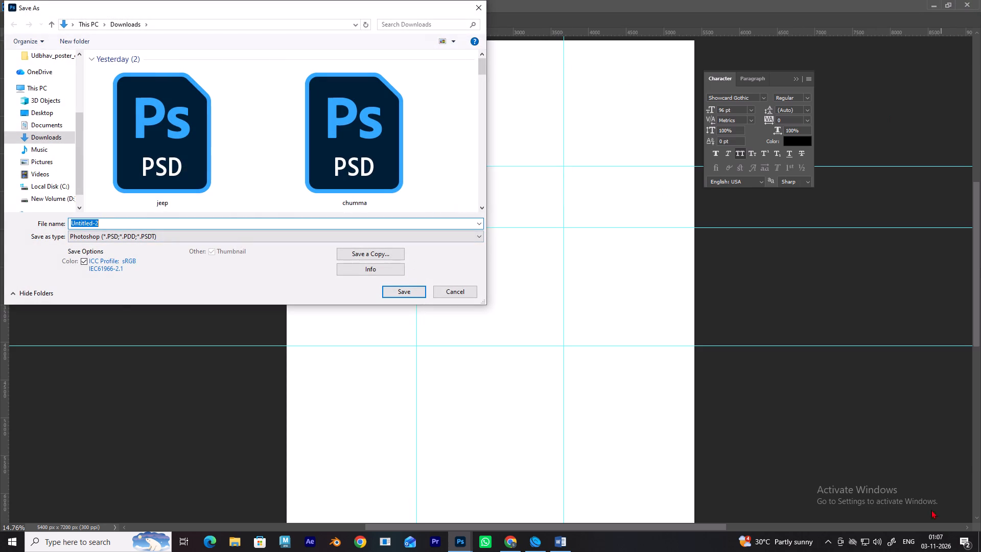
{"action": "left_click", "coordinate": [65, 109]}
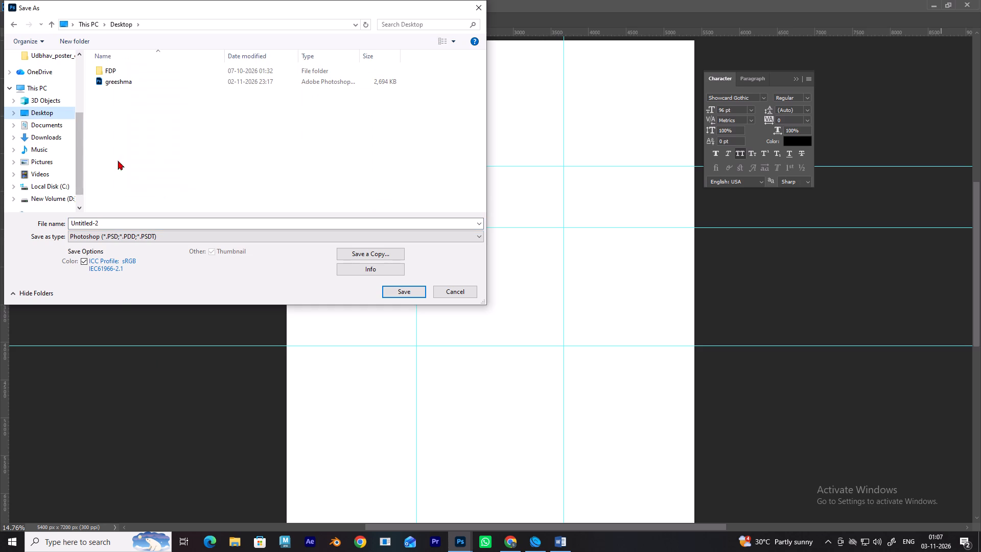
{"action": "left_click", "coordinate": [400, 293]}
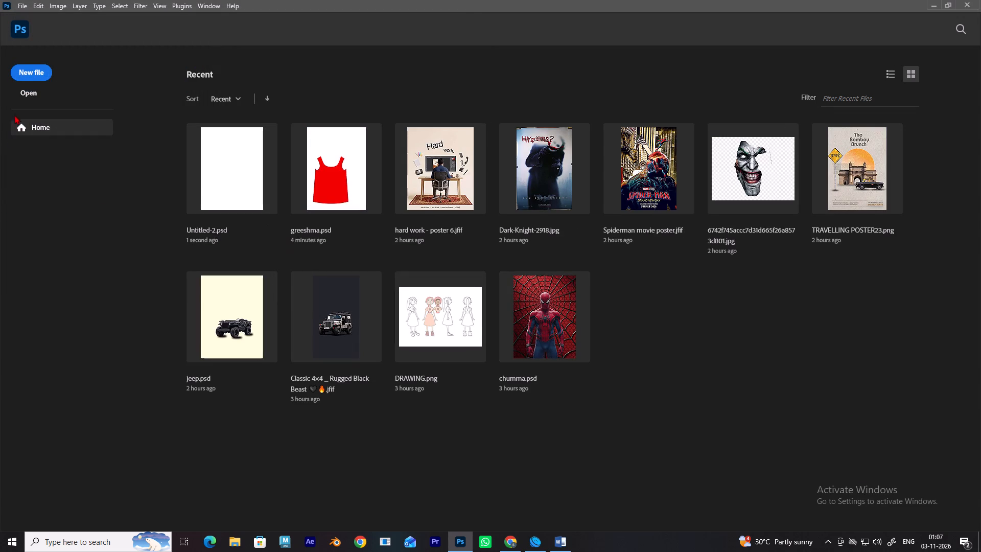
Create a new document from the Poster preset, 18 x 24 inches at 300 ppi, with a white background.
{"action": "left_click", "coordinate": [43, 66]}
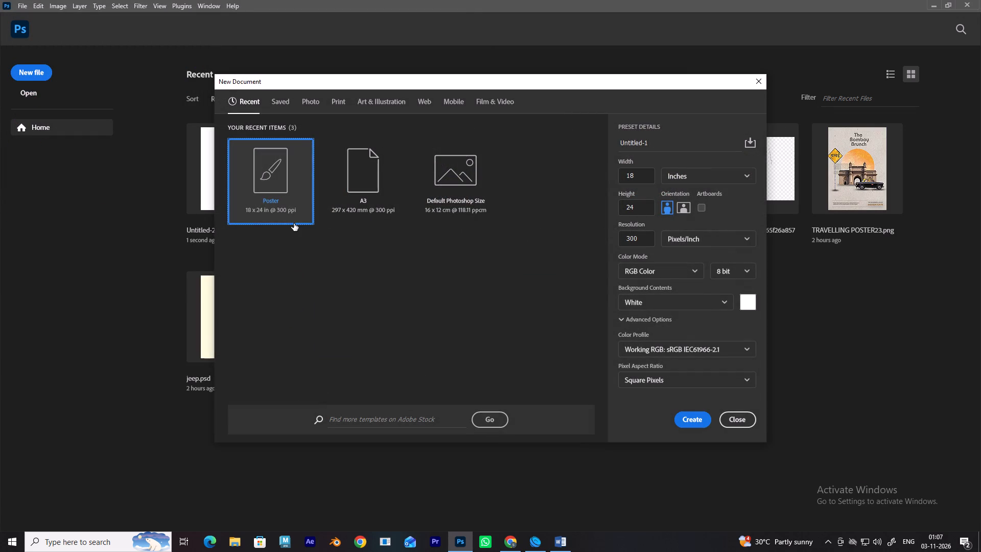
{"action": "left_click", "coordinate": [682, 412]}
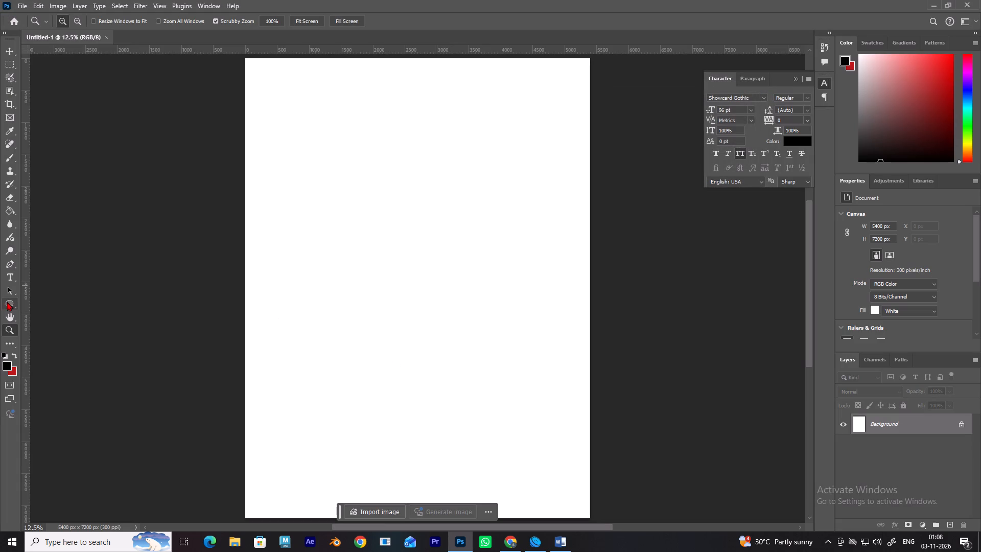
Select the Eraser tool and place a horizontal guide about 1,860 px below the top of the new canvas.
{"action": "left_click", "coordinate": [11, 192]}
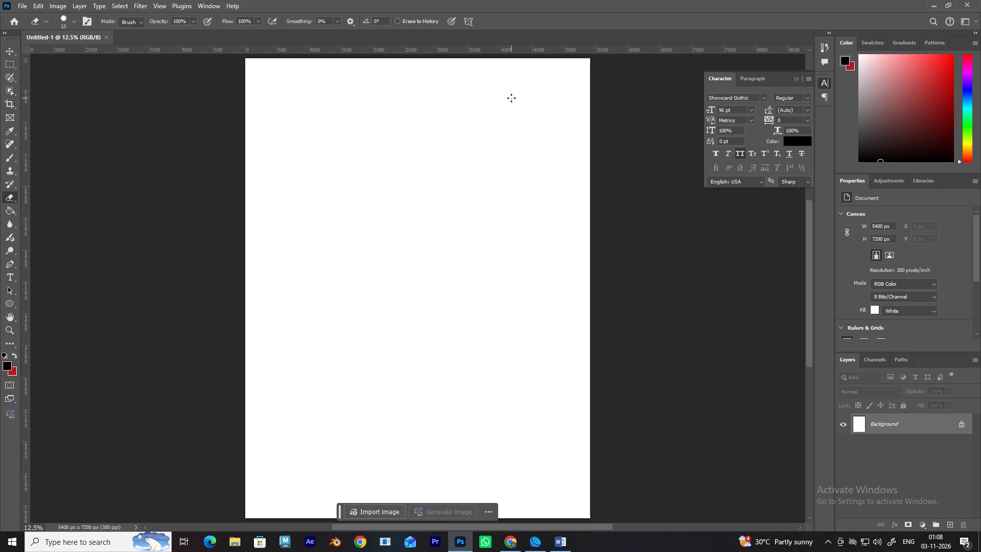
{"action": "left_click_drag", "start_coordinate": [525, 51], "coordinate": [525, 57]}
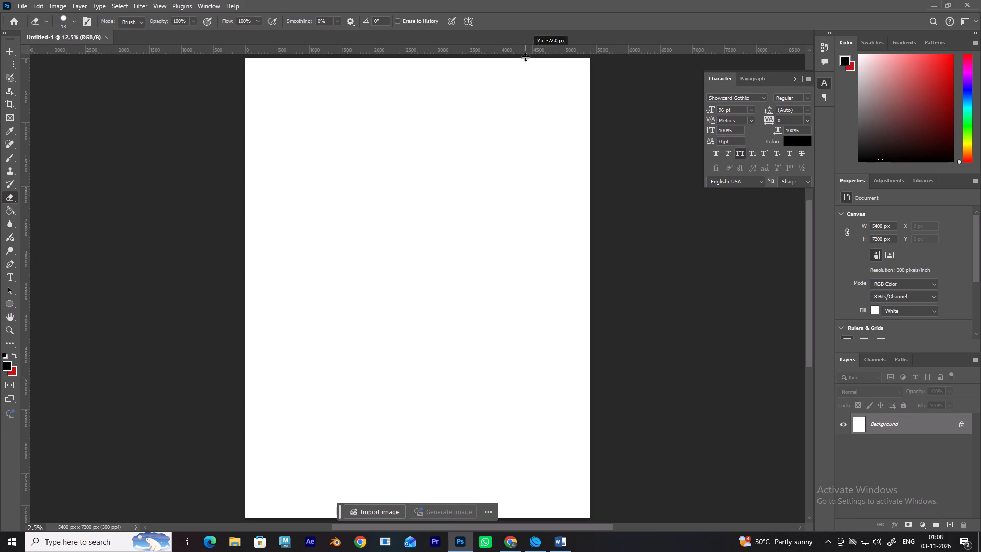
{"action": "left_click_drag", "start_coordinate": [525, 57], "coordinate": [518, 177]}
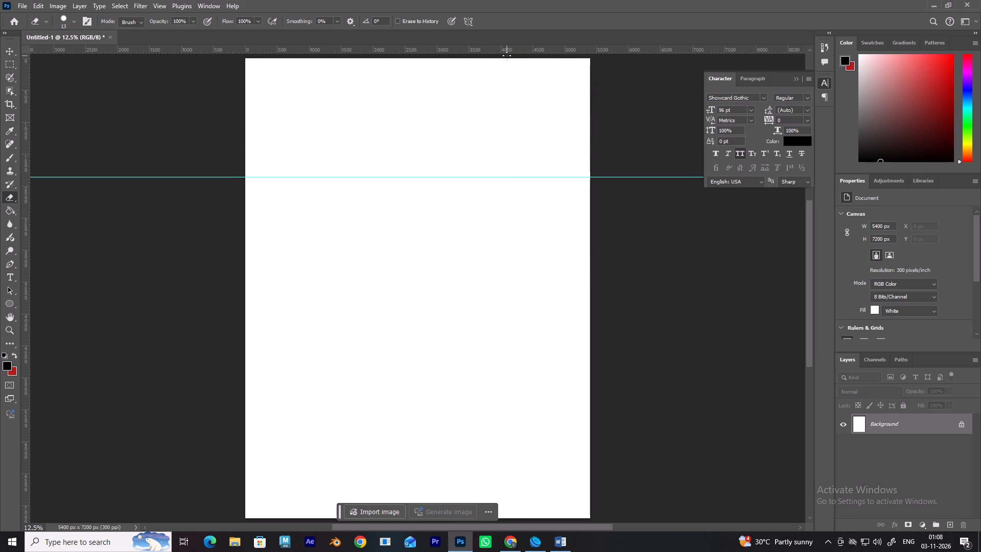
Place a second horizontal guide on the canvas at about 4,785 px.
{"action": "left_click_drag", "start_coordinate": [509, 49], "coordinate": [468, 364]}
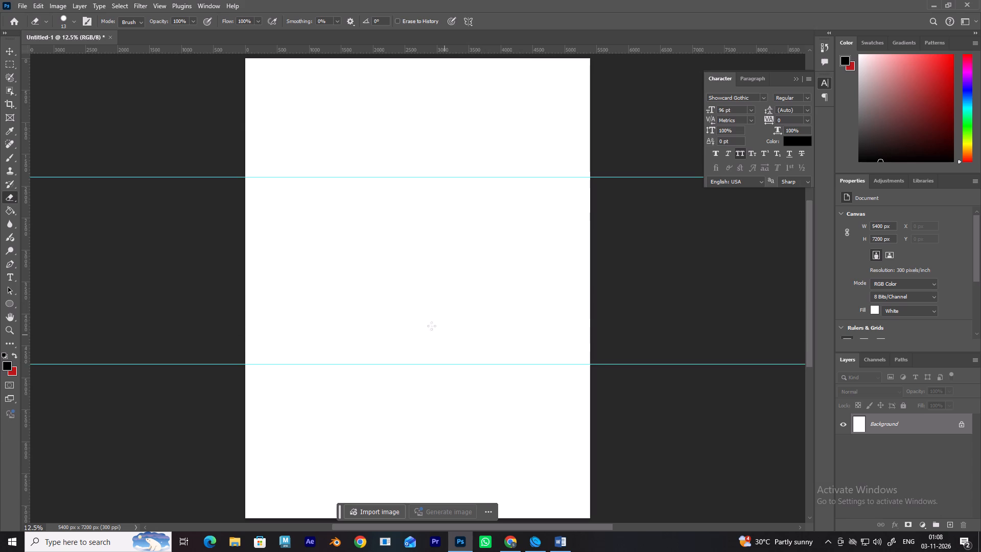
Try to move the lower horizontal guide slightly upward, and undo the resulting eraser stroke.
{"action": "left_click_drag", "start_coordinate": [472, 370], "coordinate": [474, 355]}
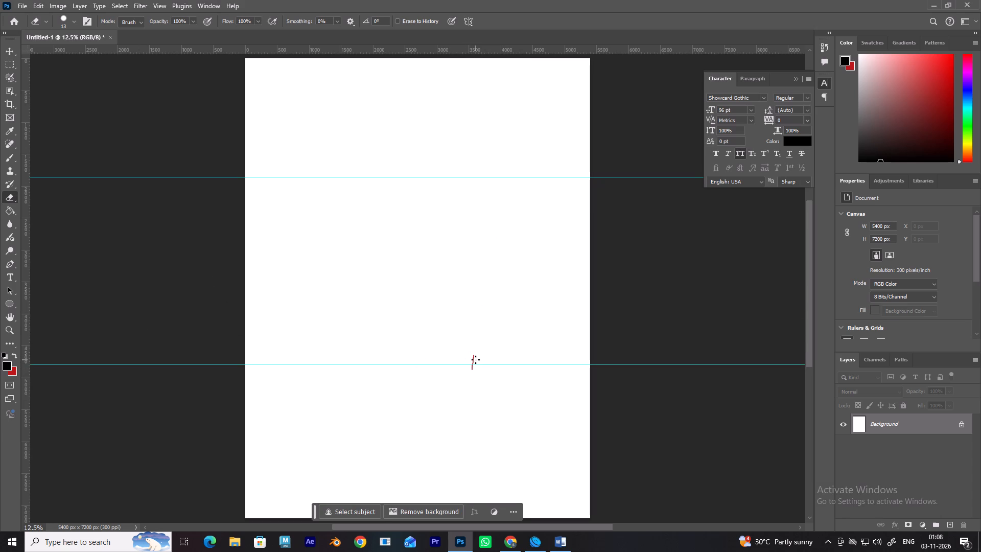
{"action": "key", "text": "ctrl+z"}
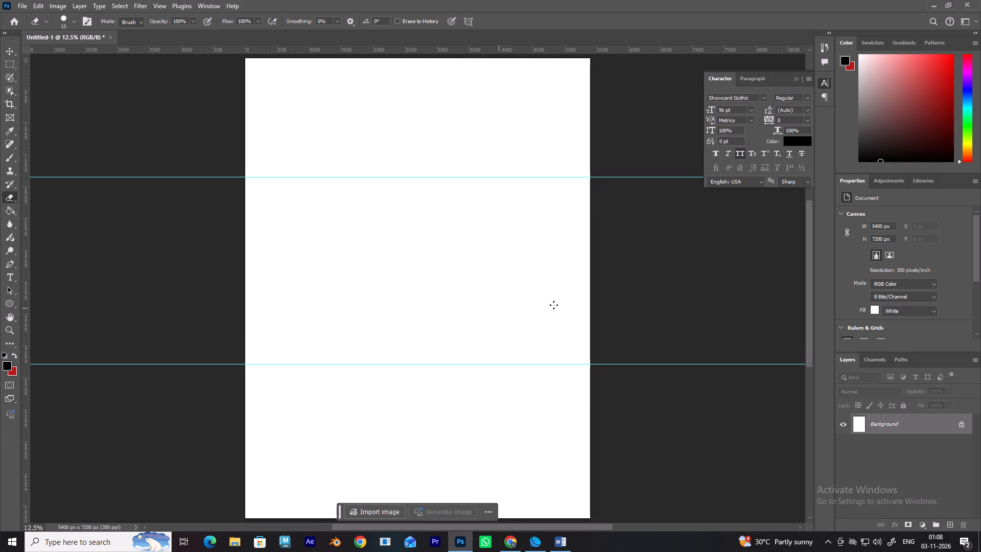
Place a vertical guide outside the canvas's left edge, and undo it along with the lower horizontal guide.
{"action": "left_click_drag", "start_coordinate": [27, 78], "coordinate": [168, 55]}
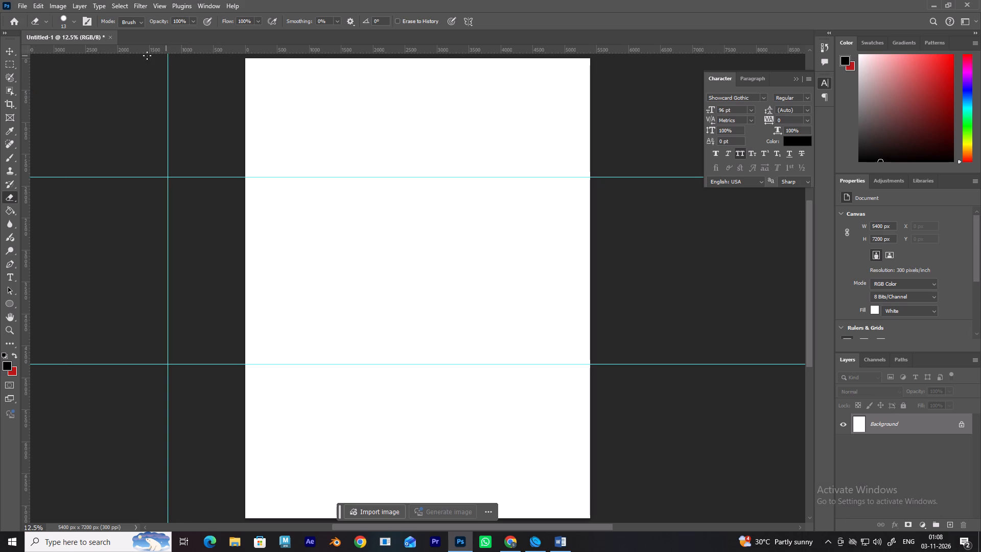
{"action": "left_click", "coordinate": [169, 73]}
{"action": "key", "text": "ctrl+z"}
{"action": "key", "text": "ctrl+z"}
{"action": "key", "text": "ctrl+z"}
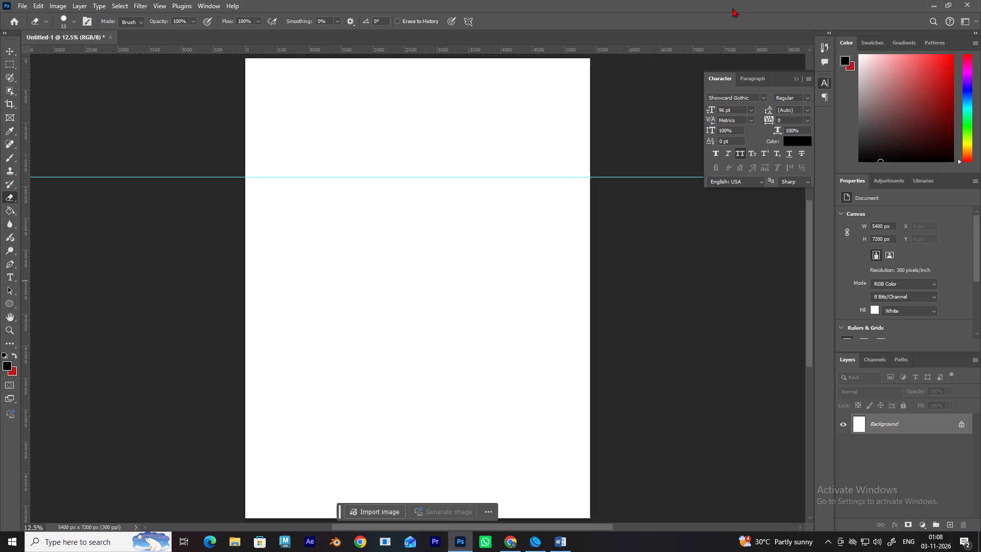
Undock the Untitled-1 document into its own floating window.
{"action": "left_click", "coordinate": [541, 40]}
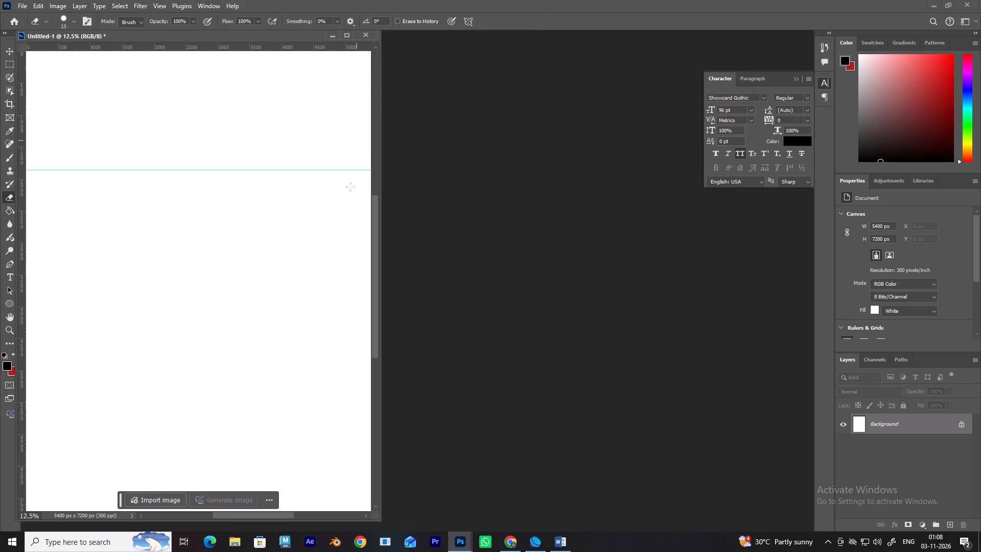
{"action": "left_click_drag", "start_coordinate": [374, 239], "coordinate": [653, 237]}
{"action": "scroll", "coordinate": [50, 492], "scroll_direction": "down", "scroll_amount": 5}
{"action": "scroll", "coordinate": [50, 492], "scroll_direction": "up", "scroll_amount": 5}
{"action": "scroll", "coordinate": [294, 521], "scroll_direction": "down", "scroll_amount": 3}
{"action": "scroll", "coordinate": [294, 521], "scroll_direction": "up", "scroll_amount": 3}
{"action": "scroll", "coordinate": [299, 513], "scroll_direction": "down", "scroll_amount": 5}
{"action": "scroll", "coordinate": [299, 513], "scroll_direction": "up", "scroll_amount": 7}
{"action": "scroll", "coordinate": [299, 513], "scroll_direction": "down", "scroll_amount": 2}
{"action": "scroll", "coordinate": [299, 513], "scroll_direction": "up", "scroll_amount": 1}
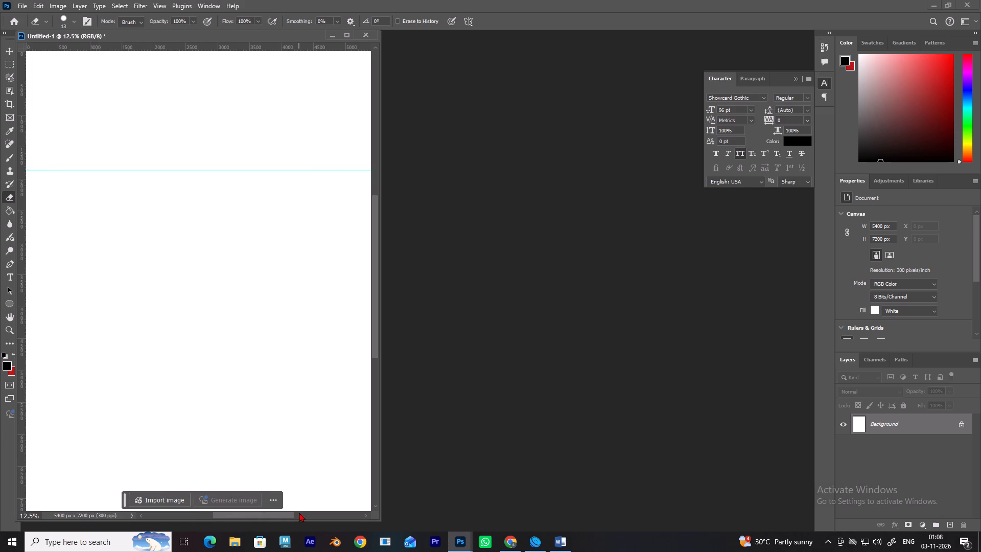
Place a vertical guide on the canvas at about 4,150 px.
{"action": "left_click_drag", "start_coordinate": [24, 387], "coordinate": [158, 387]}
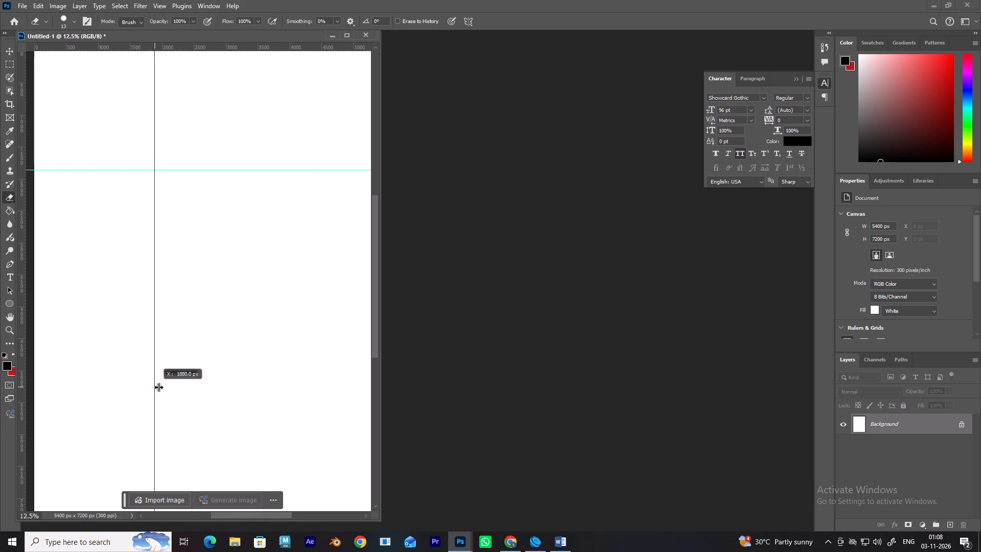
{"action": "left_click_drag", "start_coordinate": [158, 387], "coordinate": [299, 397]}
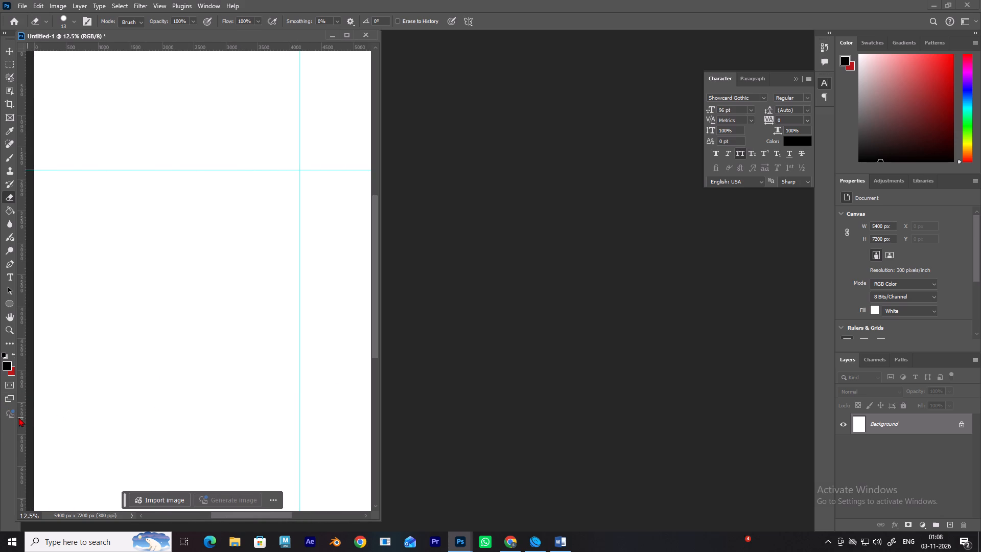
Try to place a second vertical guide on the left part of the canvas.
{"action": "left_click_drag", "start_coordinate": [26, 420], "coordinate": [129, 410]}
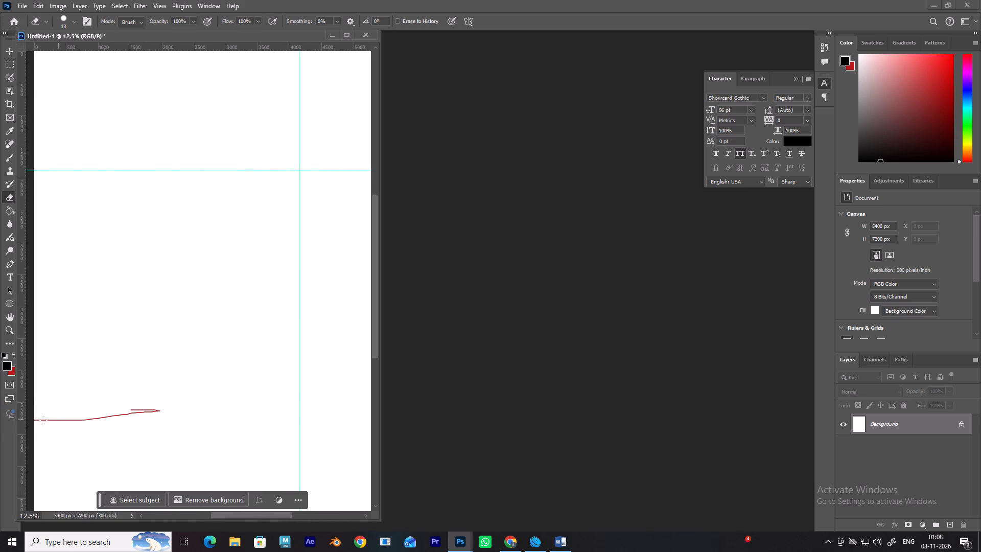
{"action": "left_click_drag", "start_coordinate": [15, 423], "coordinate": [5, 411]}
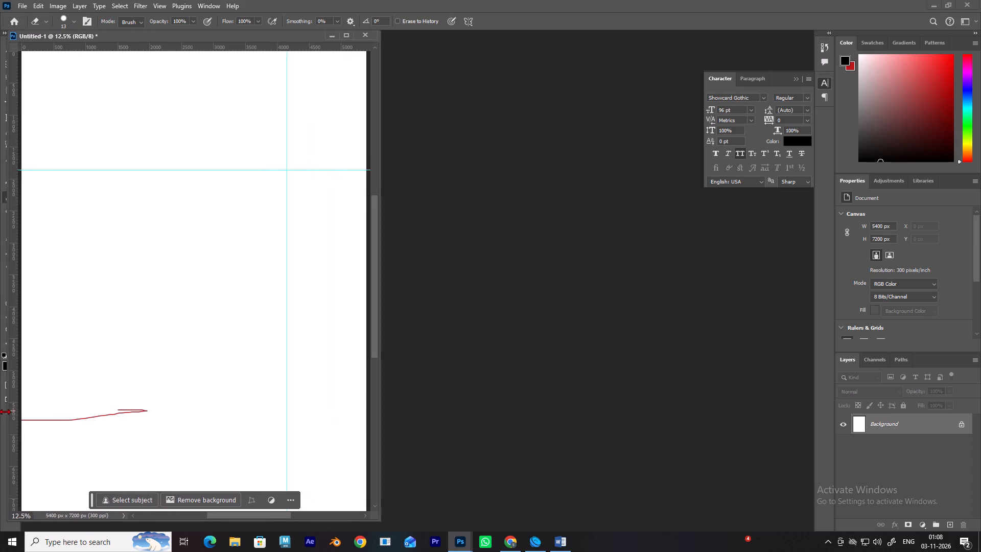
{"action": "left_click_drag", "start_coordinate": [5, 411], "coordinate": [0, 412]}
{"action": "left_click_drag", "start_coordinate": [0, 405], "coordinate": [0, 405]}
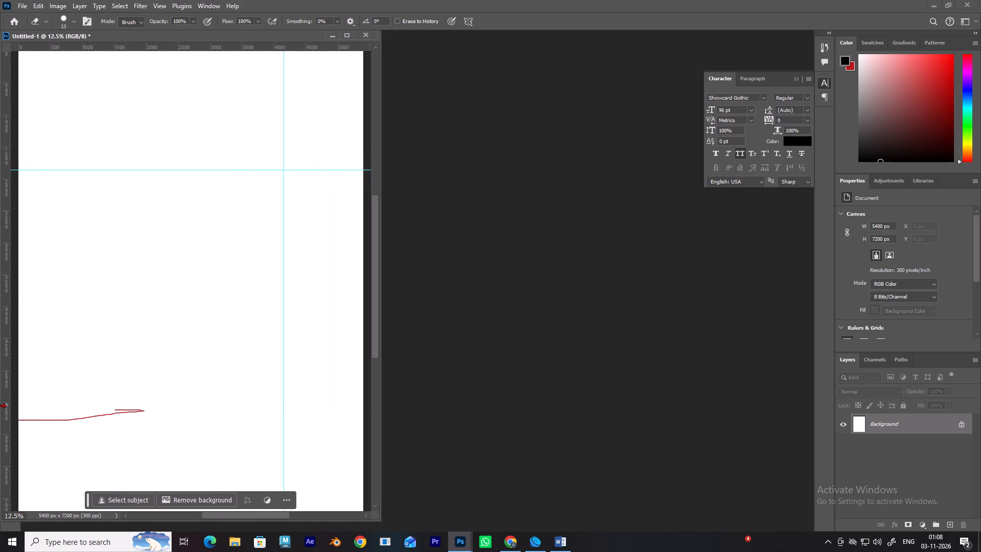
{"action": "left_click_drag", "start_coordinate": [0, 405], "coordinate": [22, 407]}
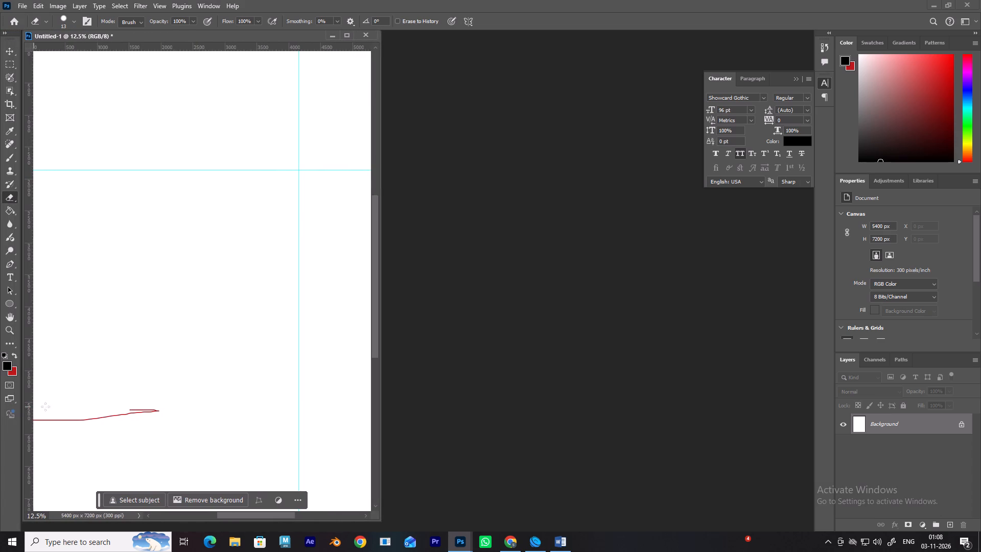
Widen the floating document window rightward until it reaches the docked panels.
{"action": "left_click_drag", "start_coordinate": [379, 370], "coordinate": [379, 375]}
{"action": "scroll", "coordinate": [379, 375], "scroll_direction": "up", "scroll_amount": 6}
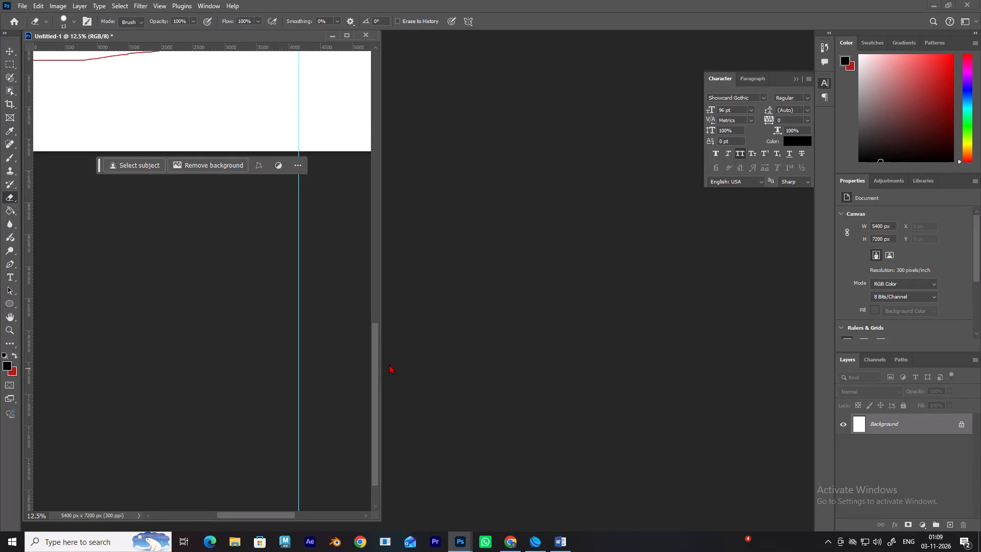
{"action": "left_click", "coordinate": [388, 374]}
{"action": "left_click_drag", "start_coordinate": [386, 378], "coordinate": [378, 496]}
{"action": "left_click_drag", "start_coordinate": [378, 496], "coordinate": [380, 494]}
{"action": "left_click_drag", "start_coordinate": [381, 471], "coordinate": [807, 439]}
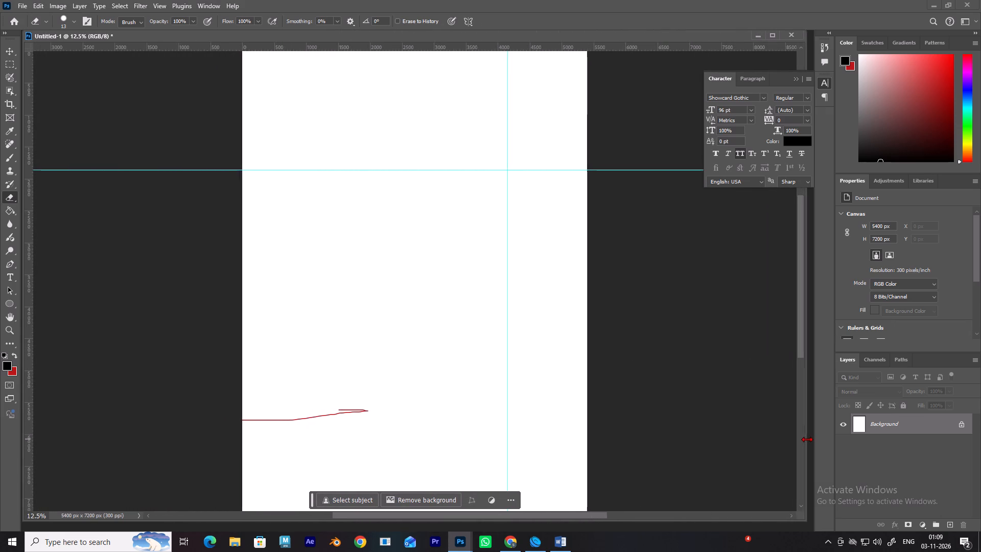
{"action": "left_click_drag", "start_coordinate": [807, 439], "coordinate": [817, 442]}
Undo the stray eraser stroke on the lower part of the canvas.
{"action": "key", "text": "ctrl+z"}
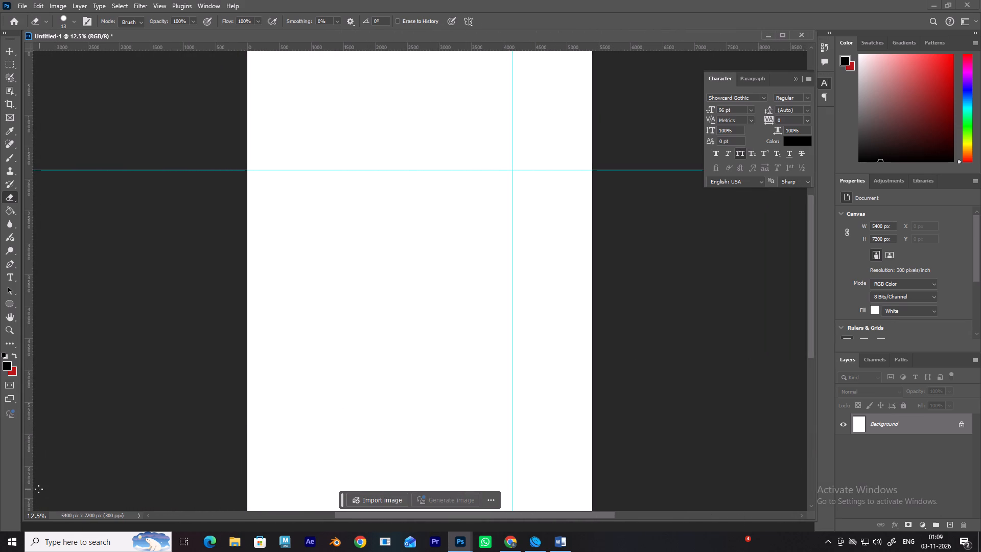
Place a second vertical guide on the canvas at about 1,450 px.
{"action": "left_click_drag", "start_coordinate": [26, 478], "coordinate": [337, 481]}
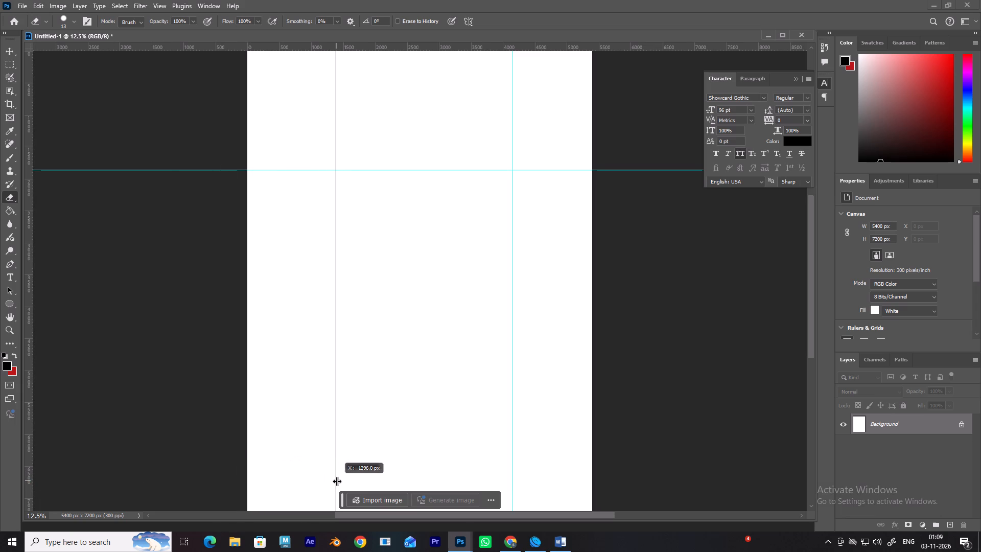
{"action": "left_click_drag", "start_coordinate": [337, 481], "coordinate": [340, 481]}
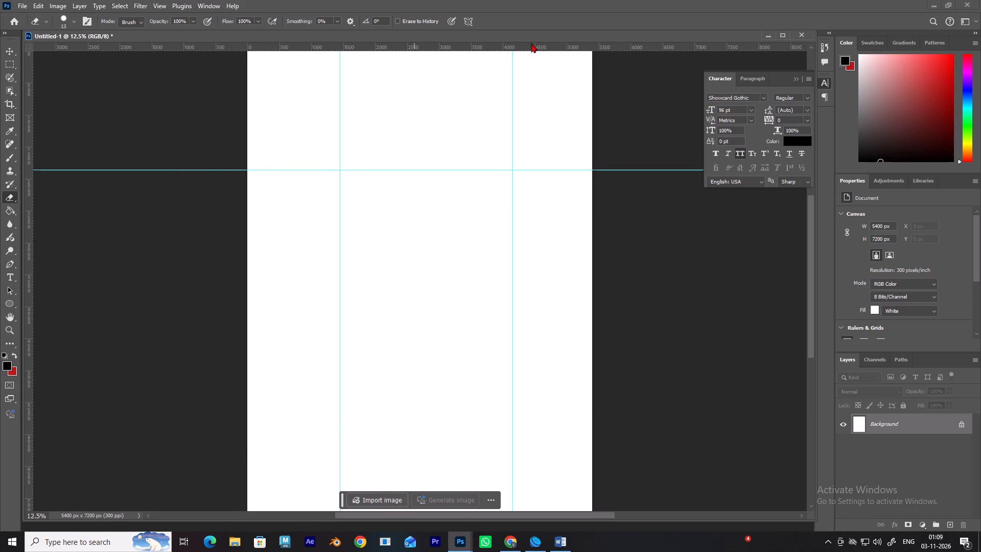
Place a second horizontal guide on the canvas at about 4,910 px.
{"action": "left_click_drag", "start_coordinate": [523, 43], "coordinate": [568, 229]}
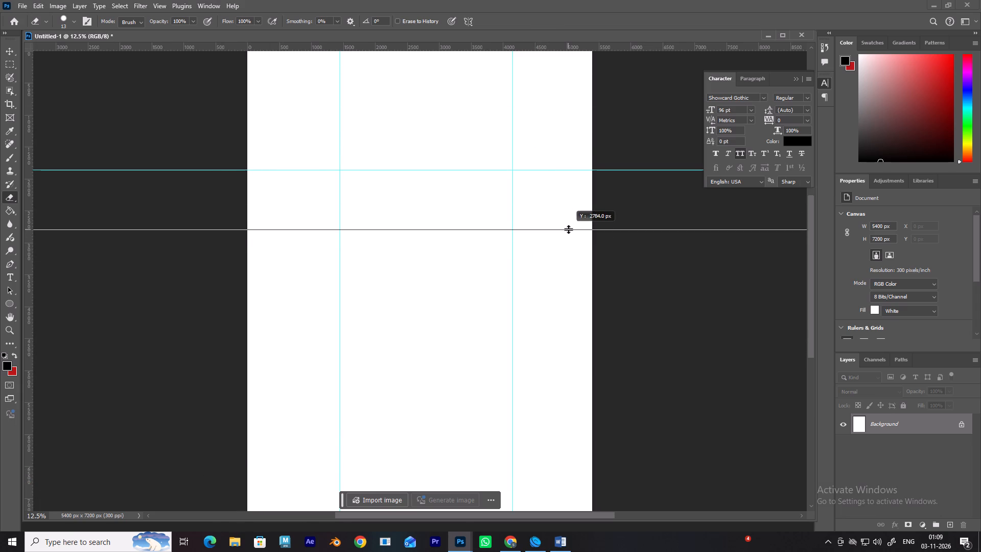
{"action": "left_click_drag", "start_coordinate": [568, 229], "coordinate": [578, 325]}
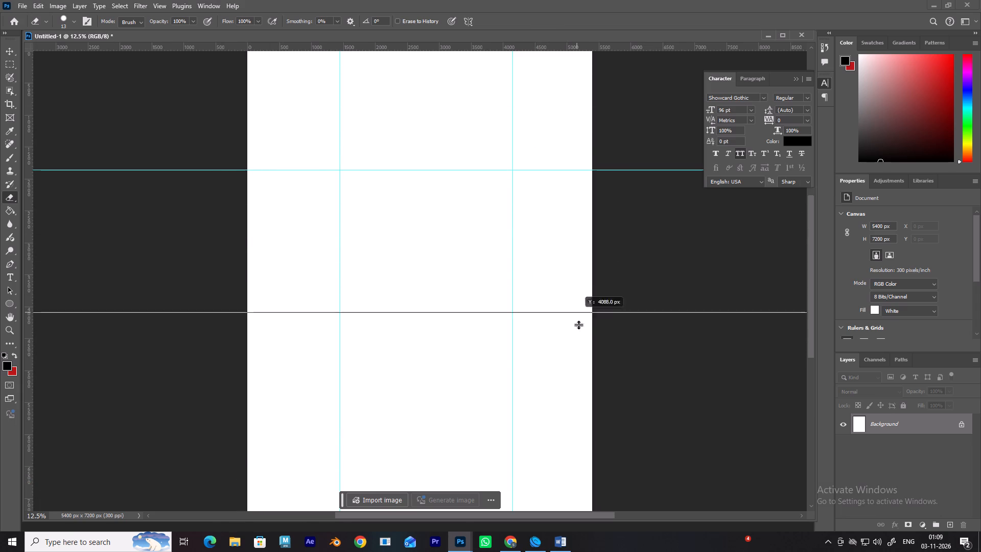
{"action": "left_click_drag", "start_coordinate": [578, 325], "coordinate": [580, 365]}
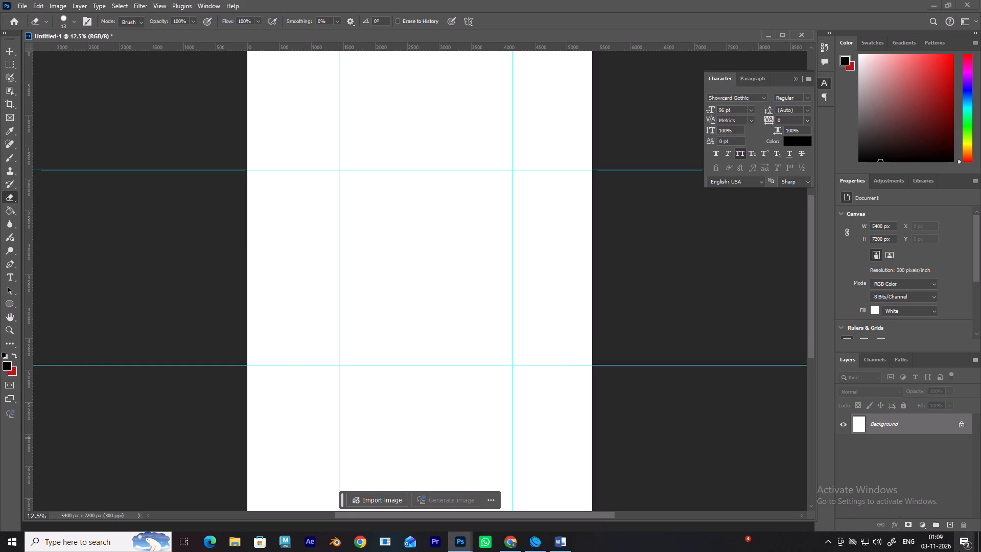
Add a new blank layer above the Background layer.
{"action": "left_click", "coordinate": [947, 524]}
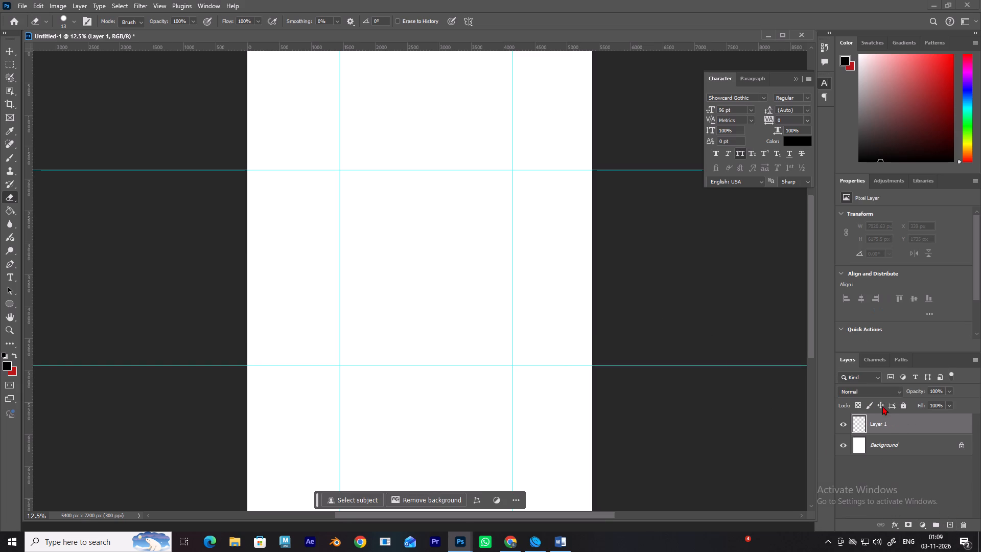
{"action": "left_click", "coordinate": [885, 423]}
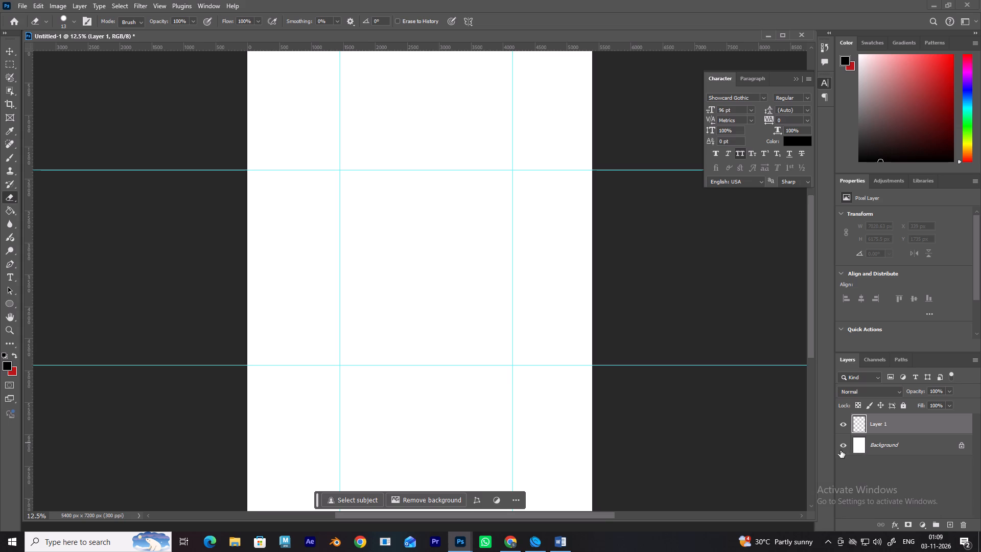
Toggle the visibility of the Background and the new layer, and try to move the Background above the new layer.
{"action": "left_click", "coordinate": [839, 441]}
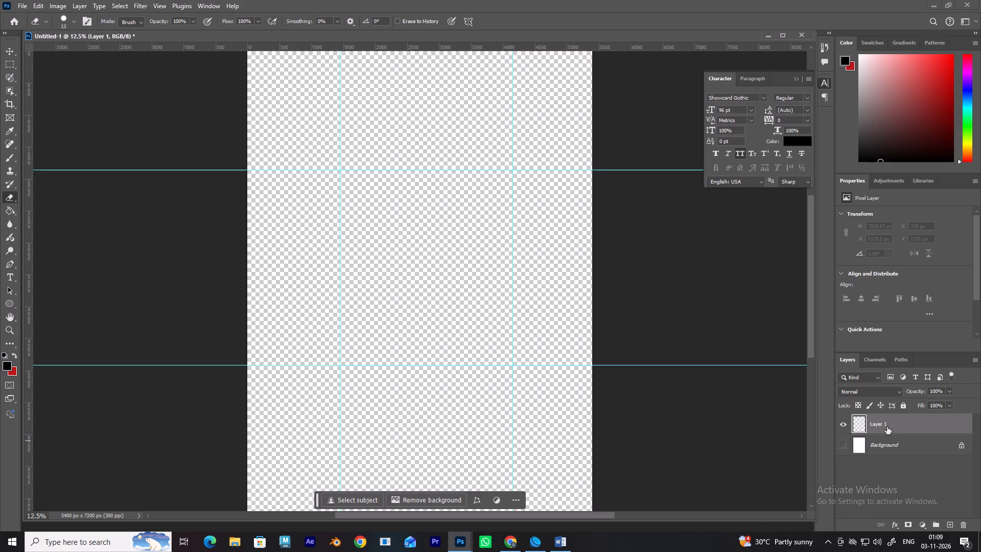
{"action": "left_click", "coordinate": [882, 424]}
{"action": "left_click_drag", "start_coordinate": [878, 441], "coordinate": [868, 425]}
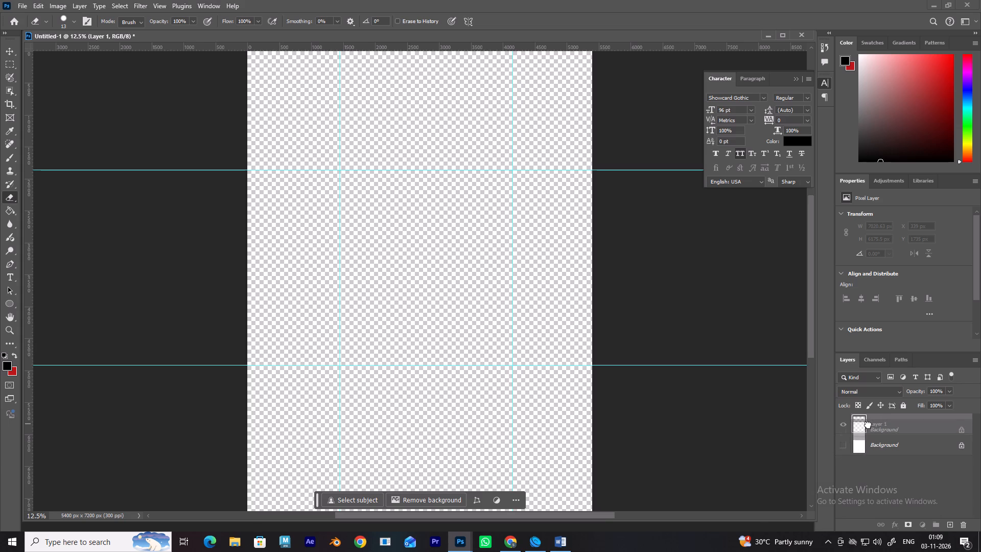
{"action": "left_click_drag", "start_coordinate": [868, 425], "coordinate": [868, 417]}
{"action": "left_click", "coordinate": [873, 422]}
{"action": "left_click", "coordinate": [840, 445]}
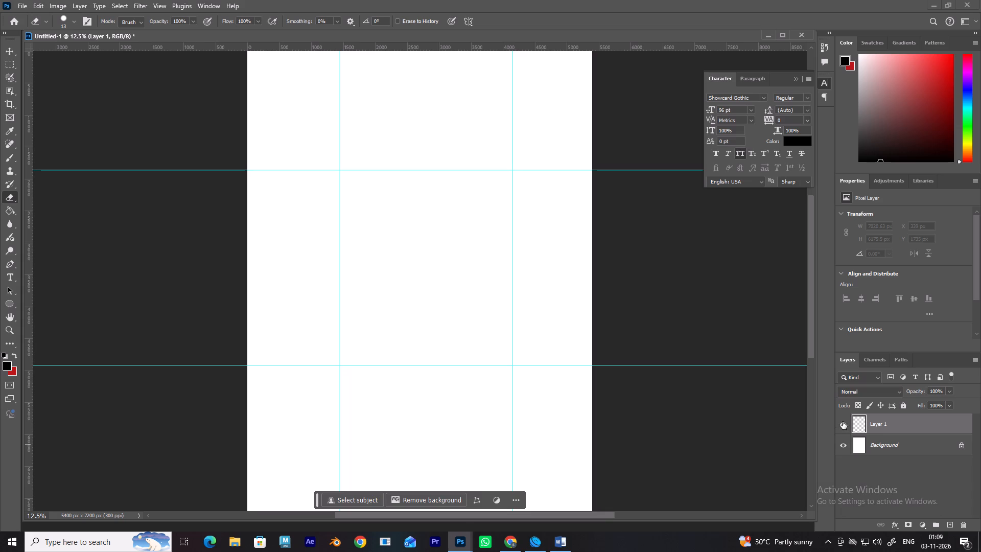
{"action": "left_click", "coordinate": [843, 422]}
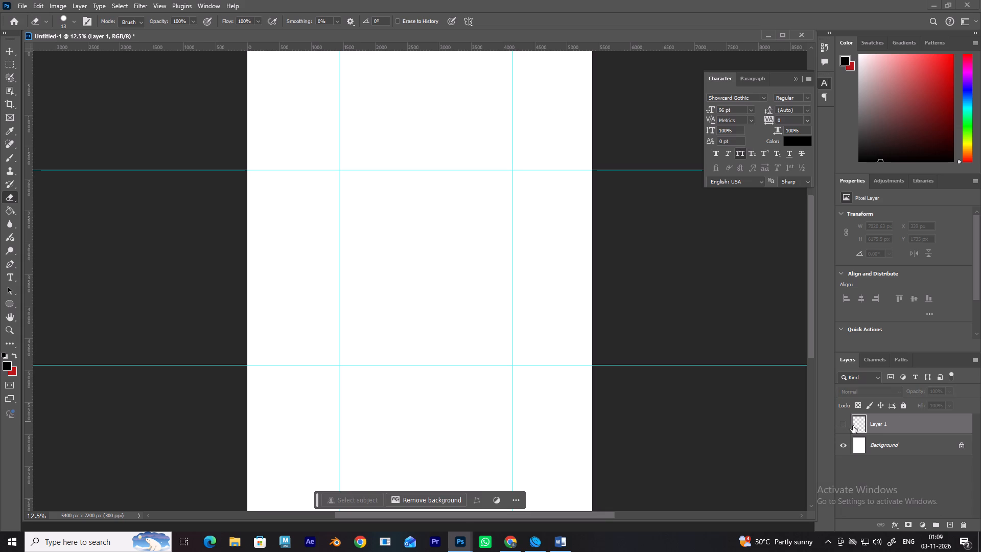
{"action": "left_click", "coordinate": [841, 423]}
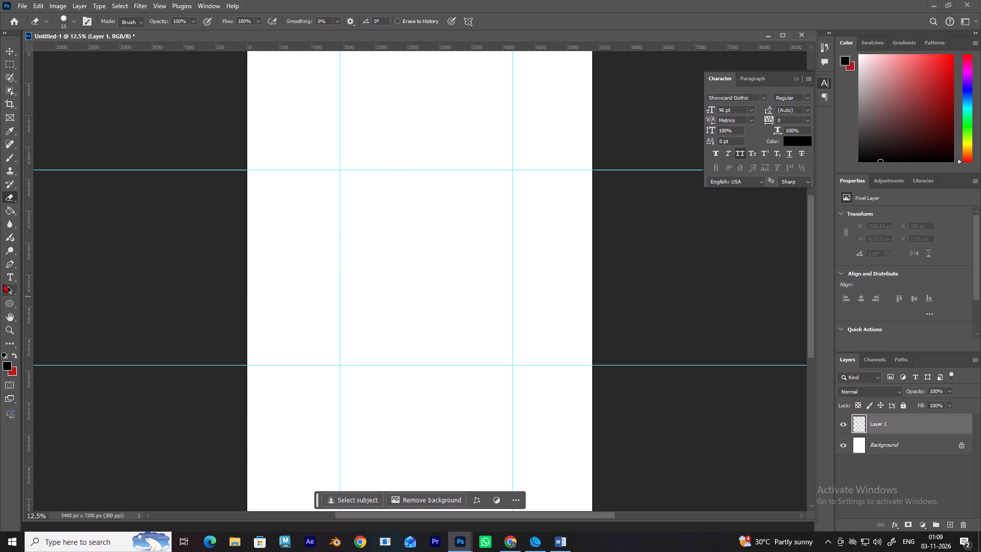
Switch to the Freeform Pen tool.
{"action": "left_click", "coordinate": [9, 264]}
{"action": "right_click", "coordinate": [8, 264]}
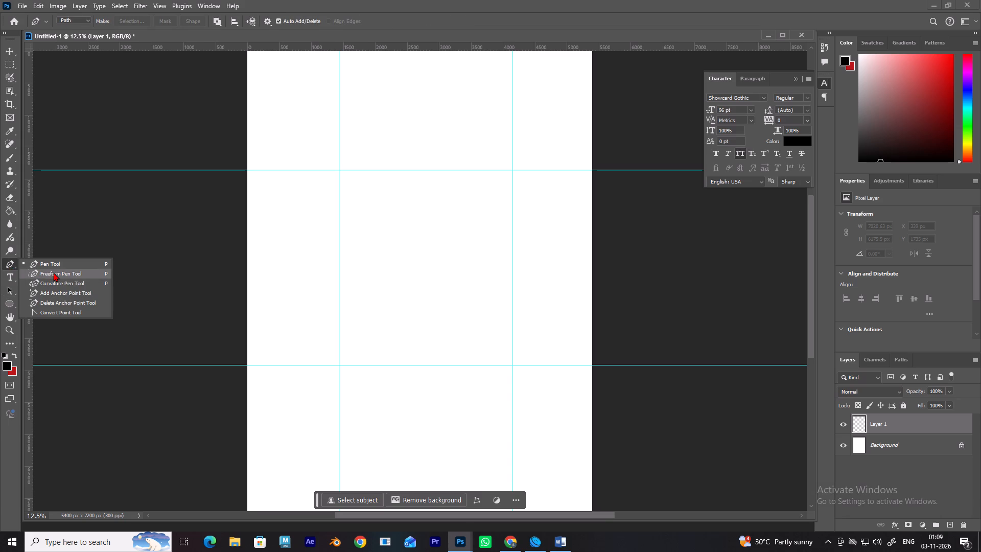
{"action": "right_click", "coordinate": [53, 272]}
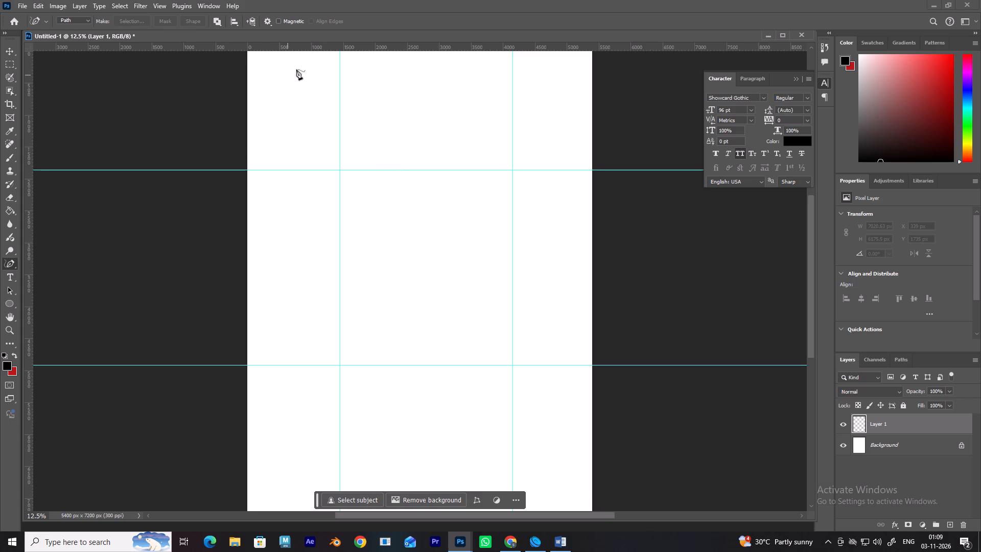
Place a third horizontal guide just above the upper one, at about 1,690 px.
{"action": "left_click_drag", "start_coordinate": [309, 45], "coordinate": [369, 146]}
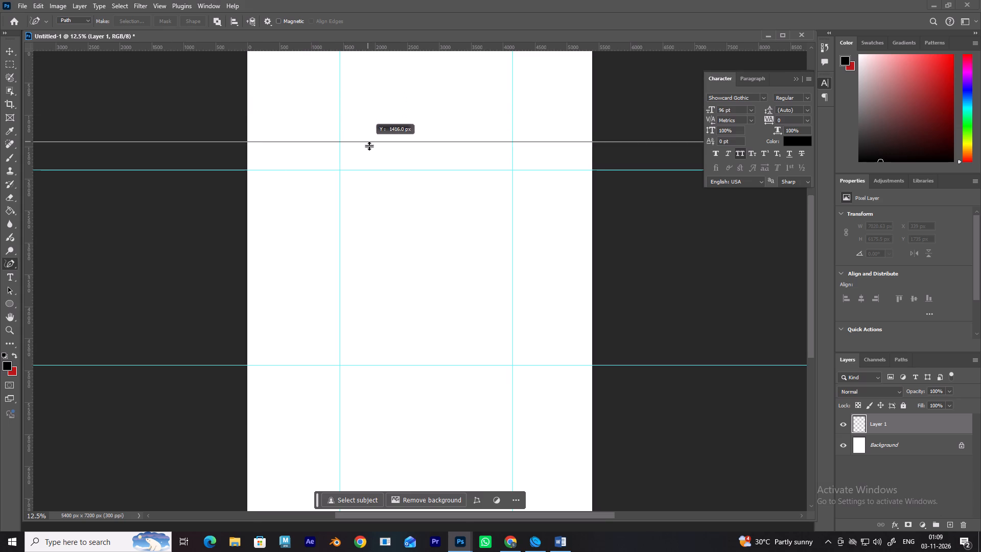
{"action": "left_click_drag", "start_coordinate": [369, 146], "coordinate": [370, 159]}
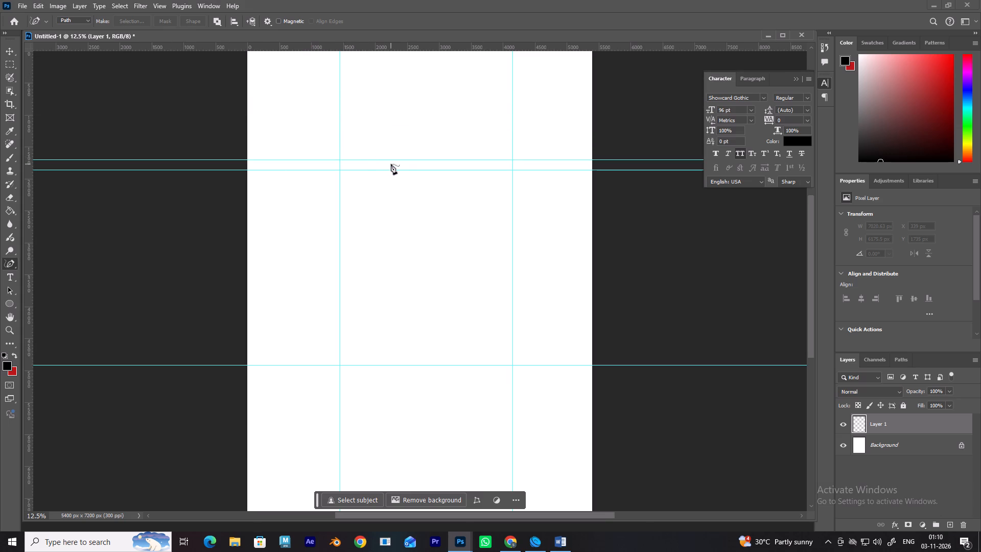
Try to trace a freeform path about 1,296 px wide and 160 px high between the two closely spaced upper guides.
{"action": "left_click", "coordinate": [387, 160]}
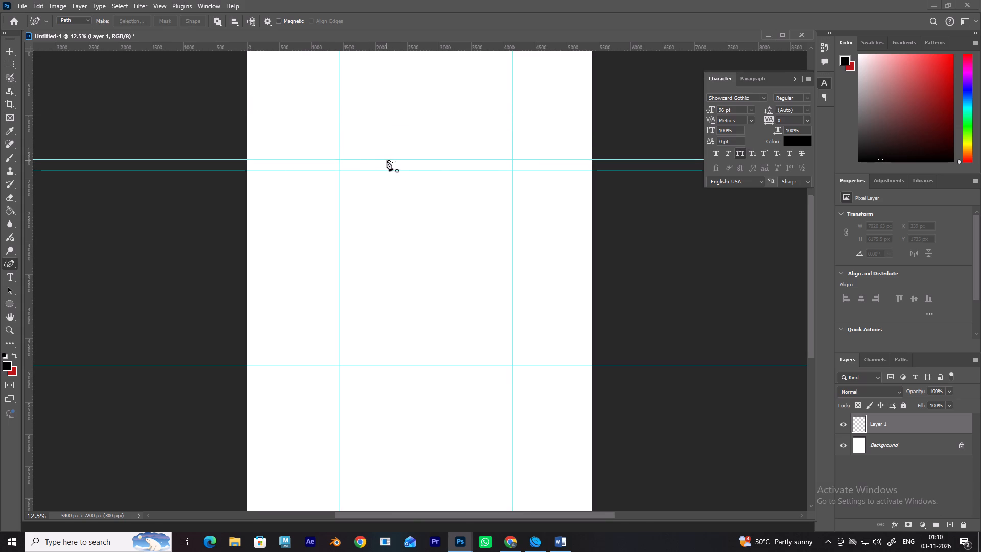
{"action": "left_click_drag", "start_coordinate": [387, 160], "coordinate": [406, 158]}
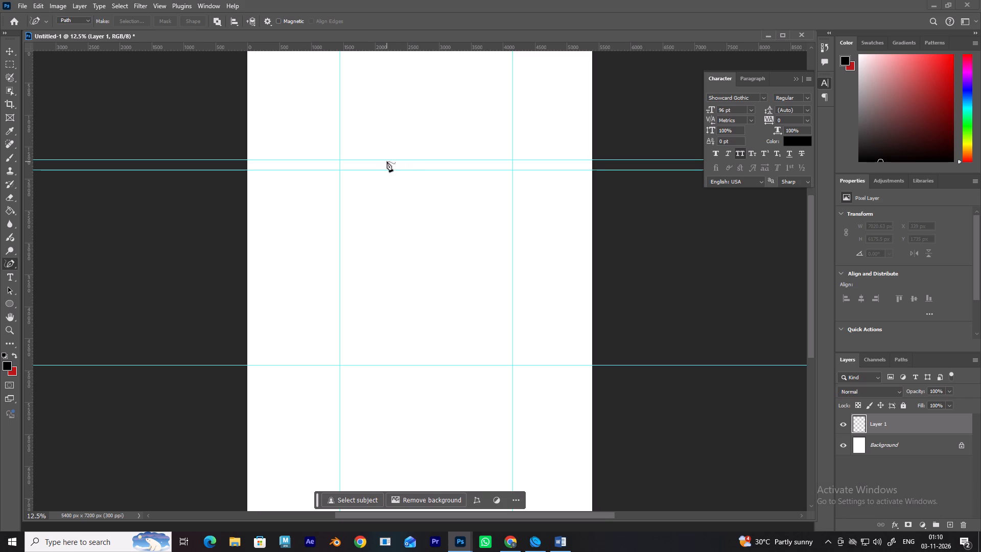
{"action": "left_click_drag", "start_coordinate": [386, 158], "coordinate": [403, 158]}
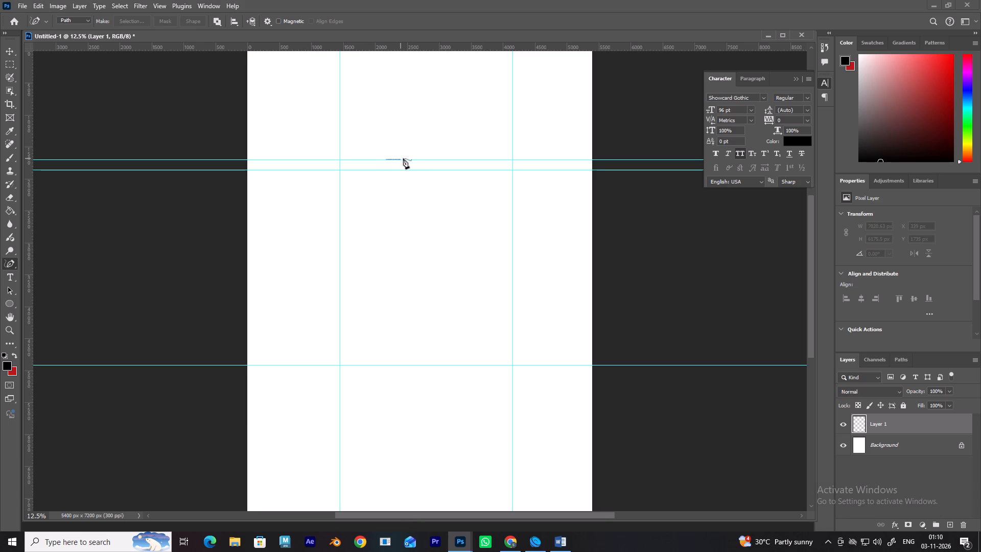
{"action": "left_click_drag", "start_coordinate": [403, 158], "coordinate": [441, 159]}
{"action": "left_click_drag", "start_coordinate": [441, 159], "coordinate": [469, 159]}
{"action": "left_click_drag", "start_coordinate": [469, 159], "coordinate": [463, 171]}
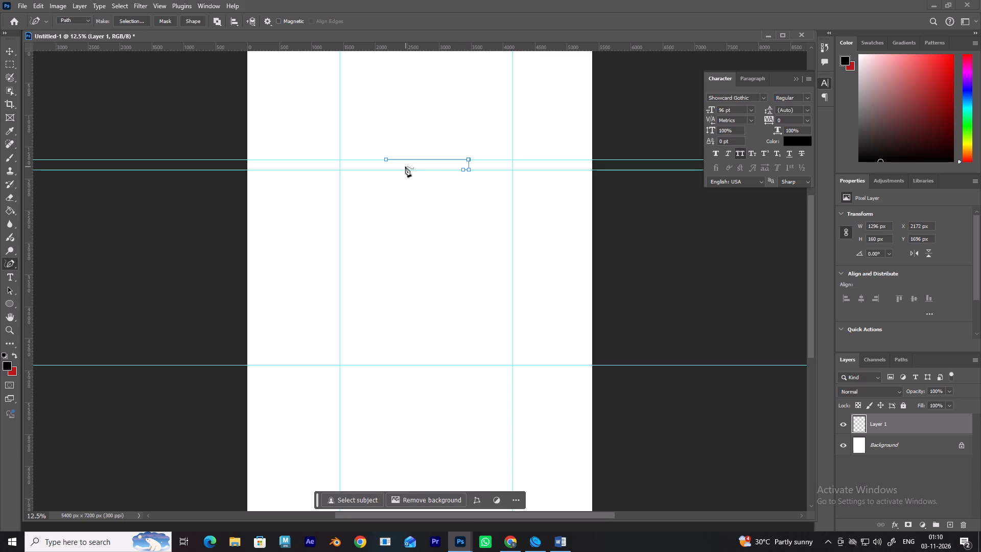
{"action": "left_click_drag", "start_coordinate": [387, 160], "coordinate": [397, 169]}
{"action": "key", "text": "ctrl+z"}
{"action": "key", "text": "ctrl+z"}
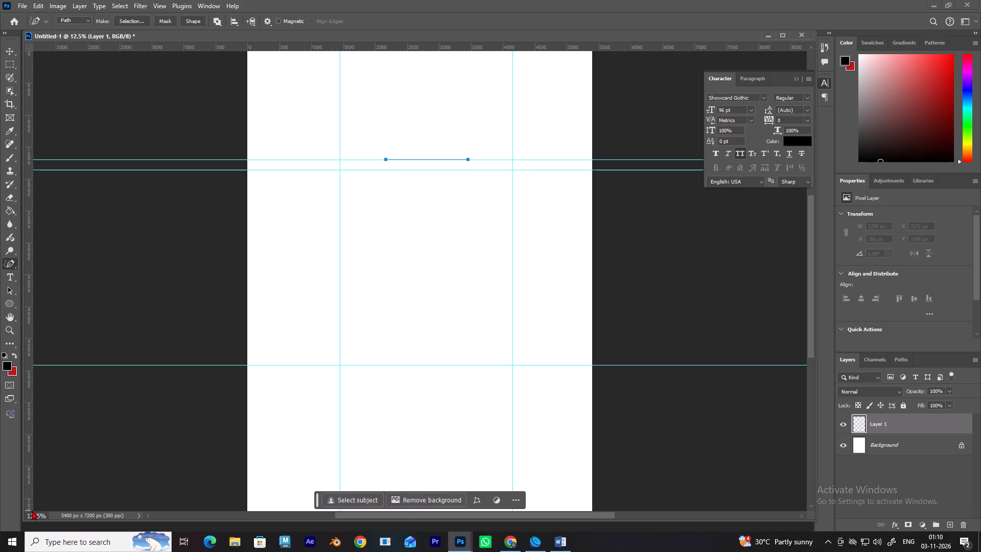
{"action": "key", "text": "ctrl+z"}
Undo the placement of the third horizontal guide.
{"action": "key", "text": "ctrl+z"}
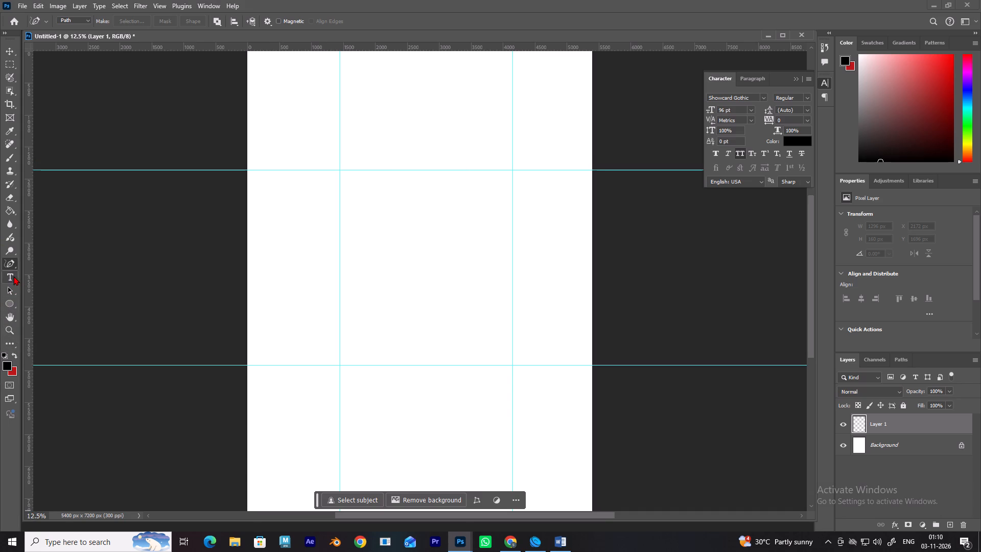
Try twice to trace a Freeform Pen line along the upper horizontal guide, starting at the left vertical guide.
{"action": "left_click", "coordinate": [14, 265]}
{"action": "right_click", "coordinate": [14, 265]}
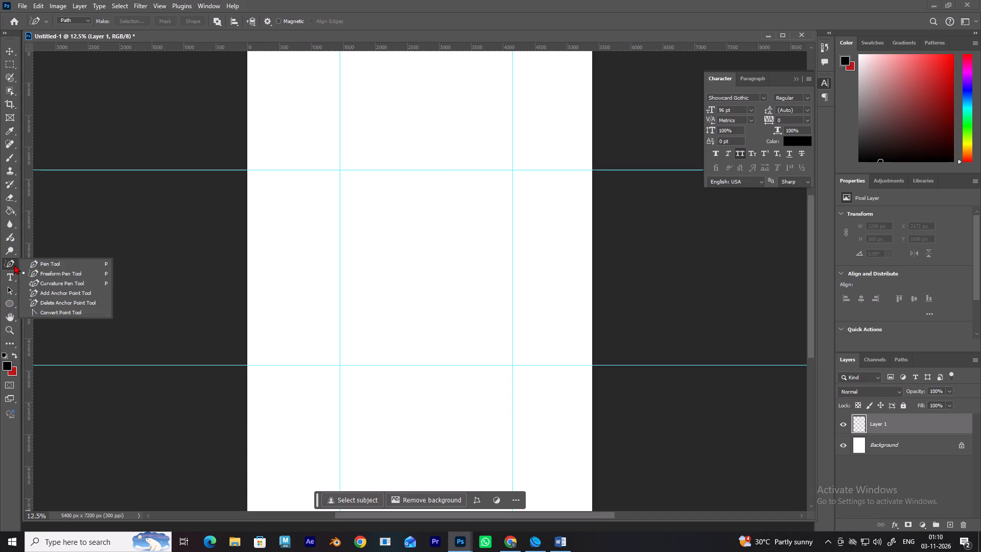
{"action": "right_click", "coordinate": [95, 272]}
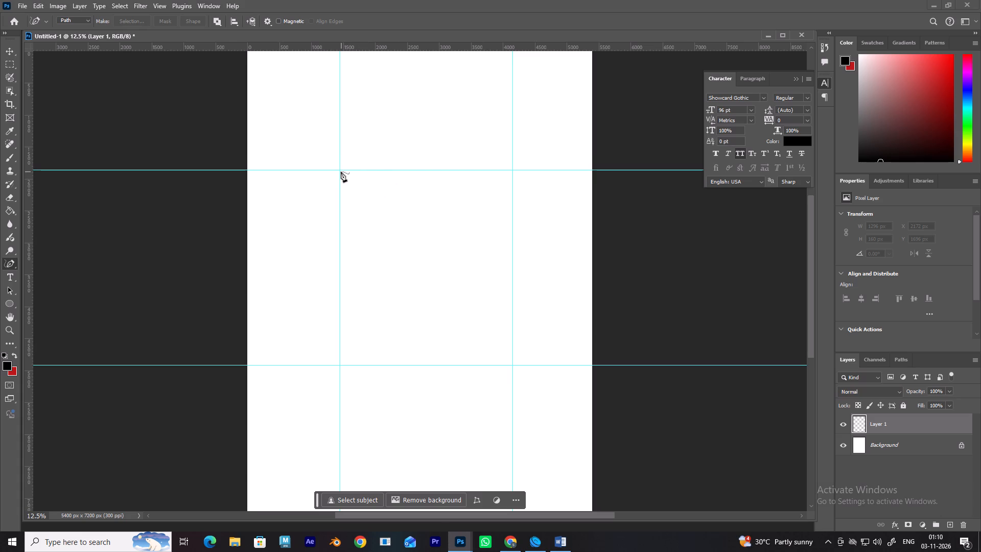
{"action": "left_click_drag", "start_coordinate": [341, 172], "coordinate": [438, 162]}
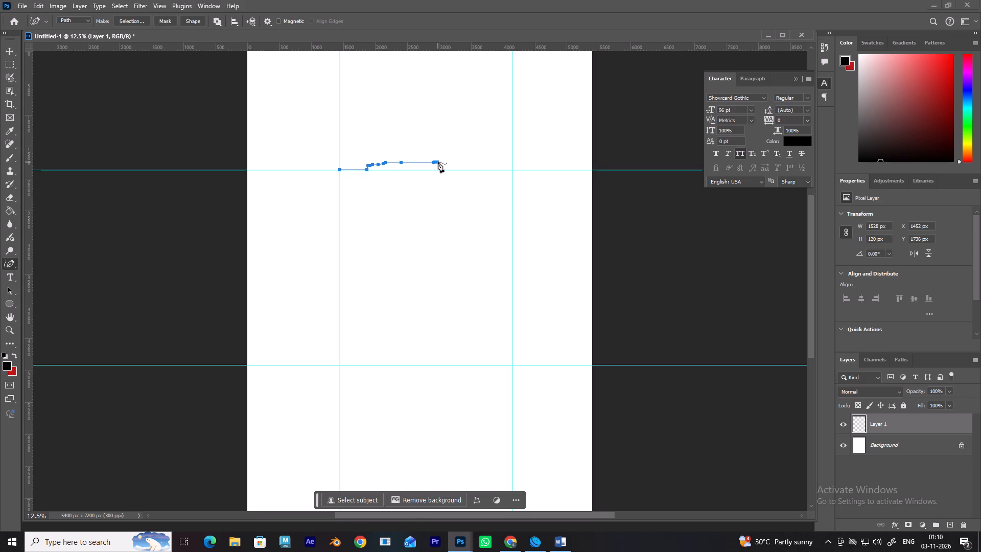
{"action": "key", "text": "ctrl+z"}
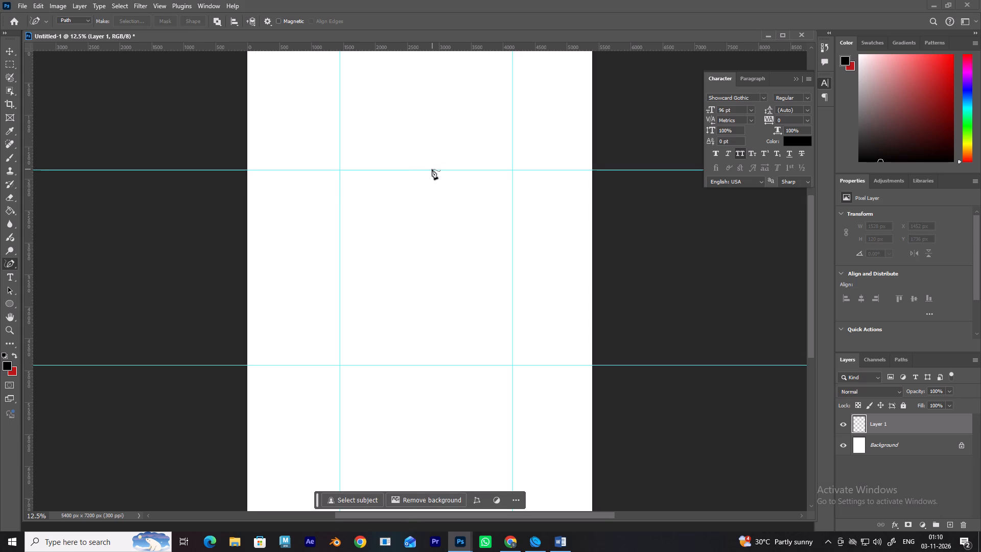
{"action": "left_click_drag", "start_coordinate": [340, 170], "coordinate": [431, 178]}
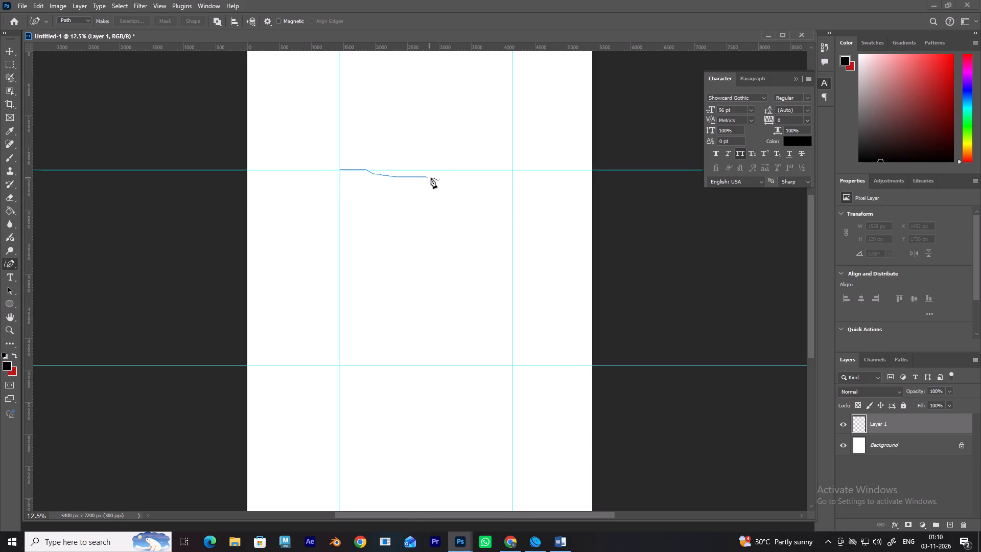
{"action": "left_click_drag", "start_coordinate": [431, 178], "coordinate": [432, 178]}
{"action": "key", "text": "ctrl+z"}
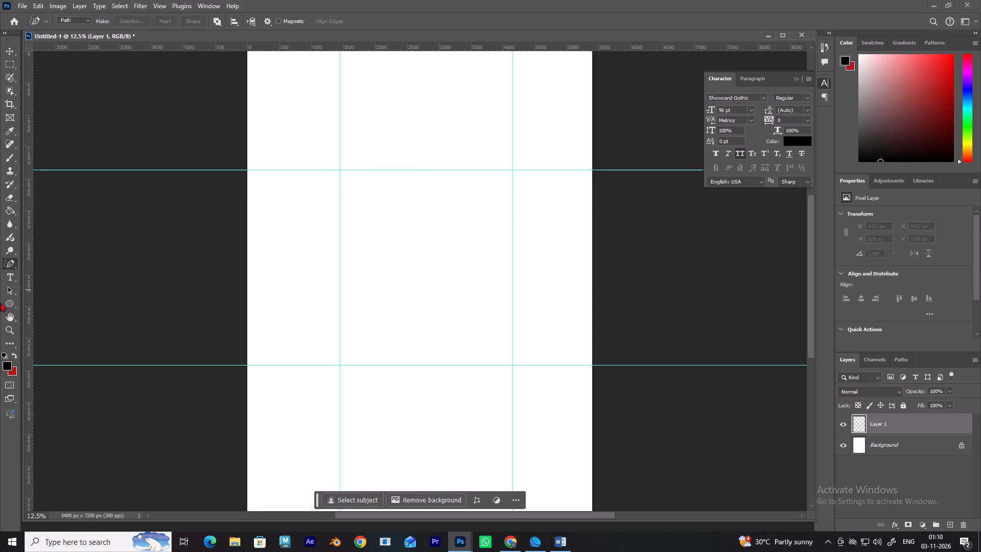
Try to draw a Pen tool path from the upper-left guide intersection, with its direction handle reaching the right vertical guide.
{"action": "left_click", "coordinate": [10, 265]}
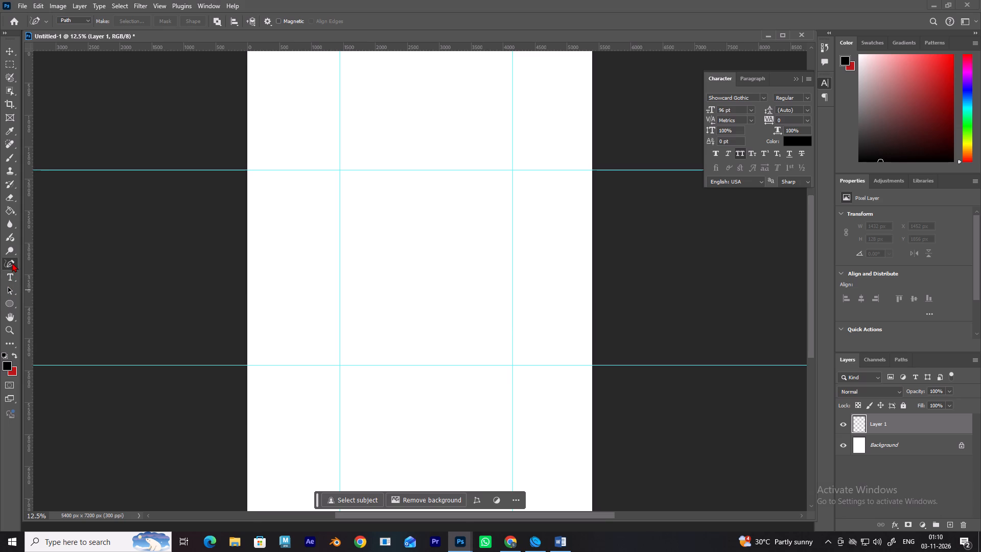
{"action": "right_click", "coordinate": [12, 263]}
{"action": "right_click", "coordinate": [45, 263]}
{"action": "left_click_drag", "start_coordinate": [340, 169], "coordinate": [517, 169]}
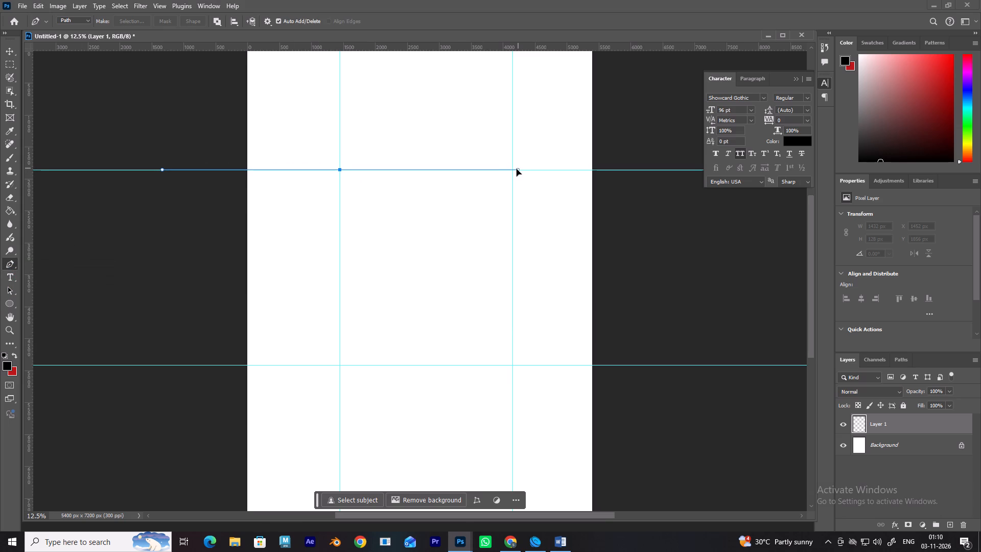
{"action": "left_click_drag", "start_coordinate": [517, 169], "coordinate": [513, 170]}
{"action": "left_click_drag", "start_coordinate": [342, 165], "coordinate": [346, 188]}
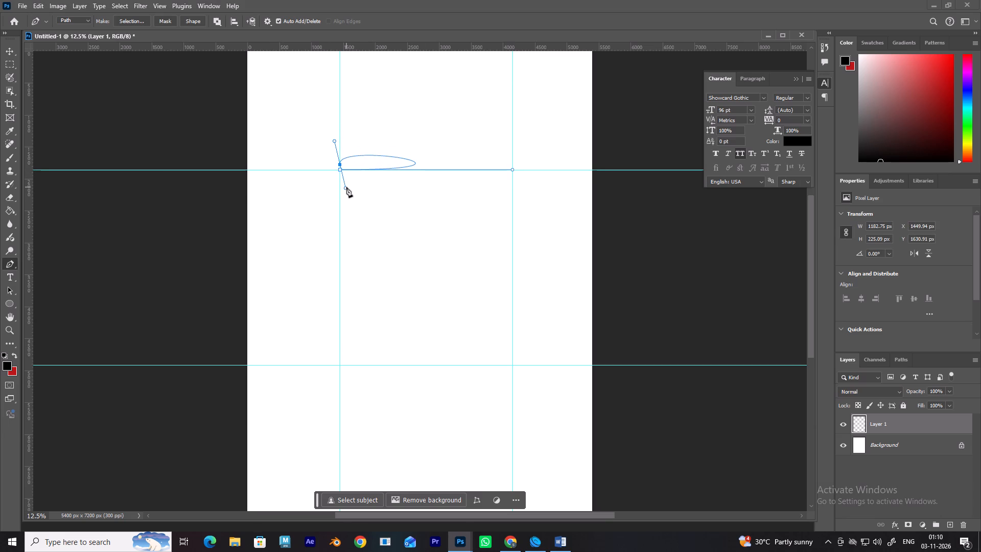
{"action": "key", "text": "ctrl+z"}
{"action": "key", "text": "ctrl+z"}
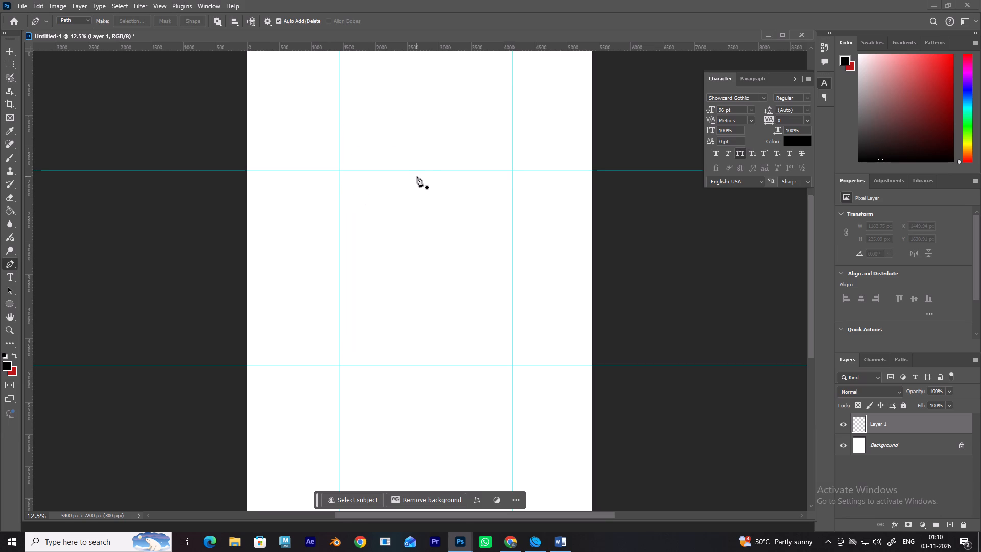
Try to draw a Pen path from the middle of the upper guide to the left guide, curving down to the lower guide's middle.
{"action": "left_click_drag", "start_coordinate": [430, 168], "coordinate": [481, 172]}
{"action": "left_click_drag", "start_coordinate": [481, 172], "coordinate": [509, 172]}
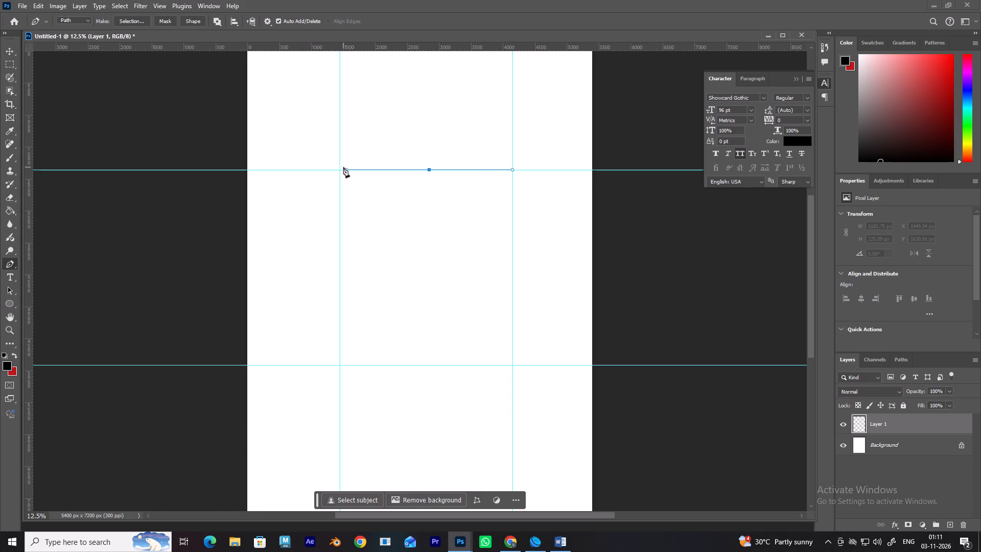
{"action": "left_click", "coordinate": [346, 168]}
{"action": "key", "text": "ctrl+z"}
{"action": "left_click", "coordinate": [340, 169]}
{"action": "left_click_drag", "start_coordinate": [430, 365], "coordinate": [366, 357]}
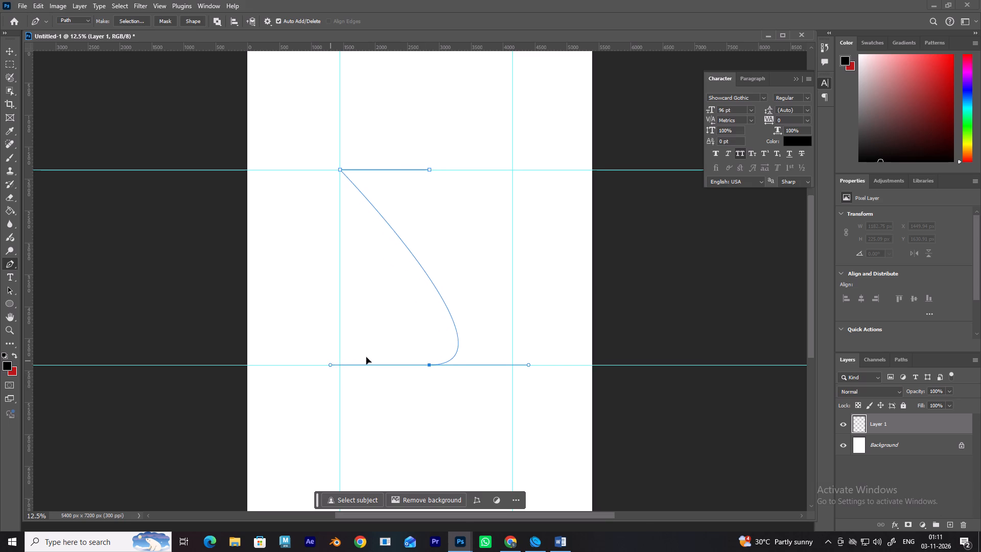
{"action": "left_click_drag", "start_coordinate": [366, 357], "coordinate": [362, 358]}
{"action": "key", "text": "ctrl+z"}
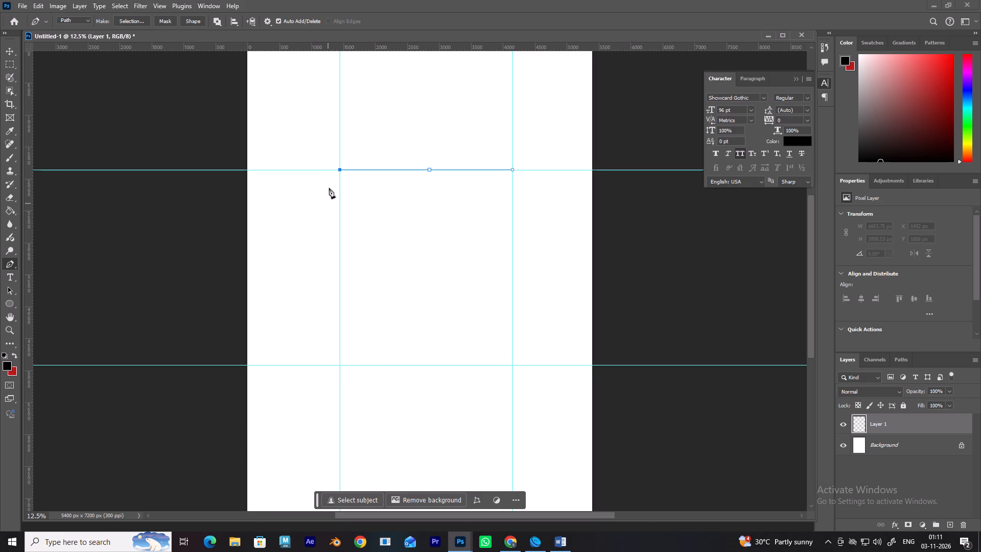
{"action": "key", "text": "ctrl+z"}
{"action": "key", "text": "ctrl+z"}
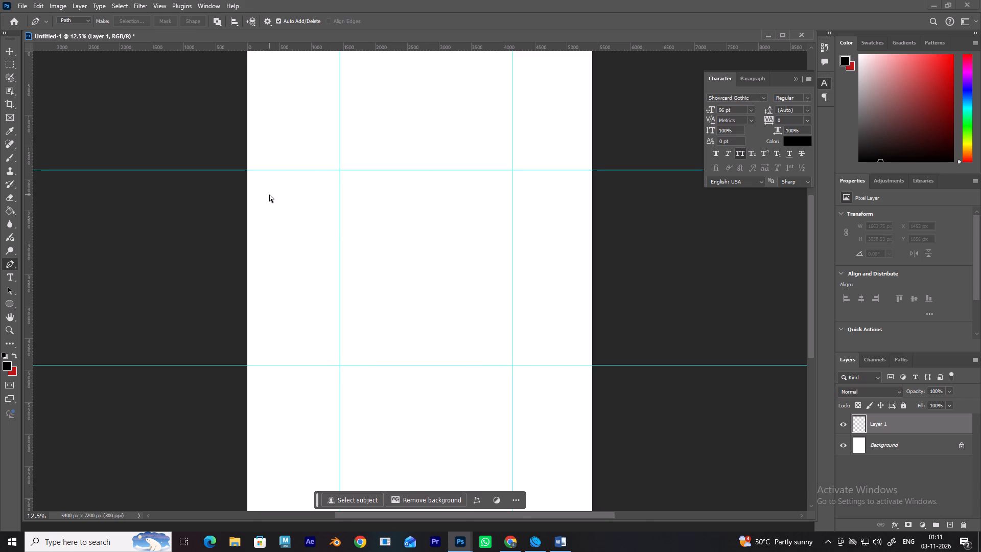
Undo the last visibility change of Layer 1.
{"action": "key", "text": "ctrl+z"}
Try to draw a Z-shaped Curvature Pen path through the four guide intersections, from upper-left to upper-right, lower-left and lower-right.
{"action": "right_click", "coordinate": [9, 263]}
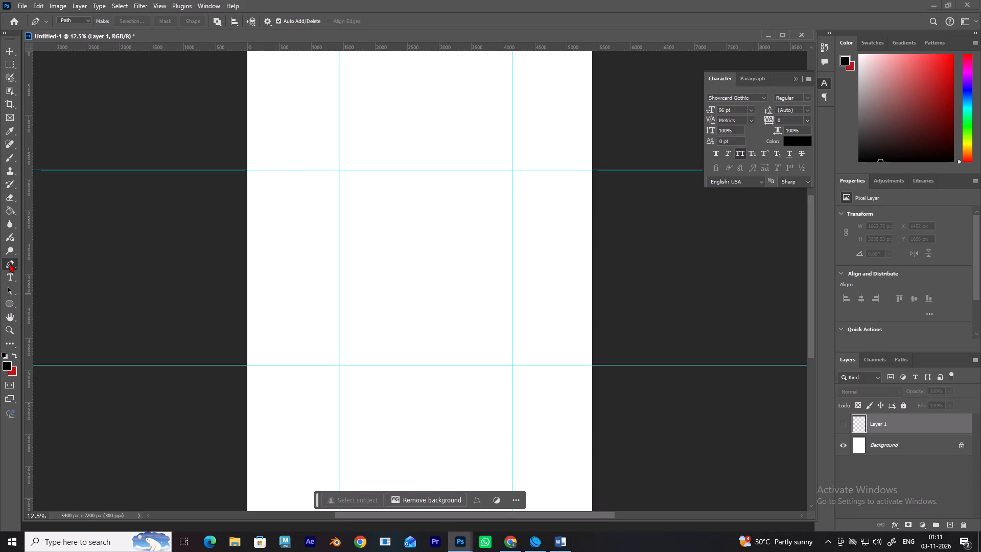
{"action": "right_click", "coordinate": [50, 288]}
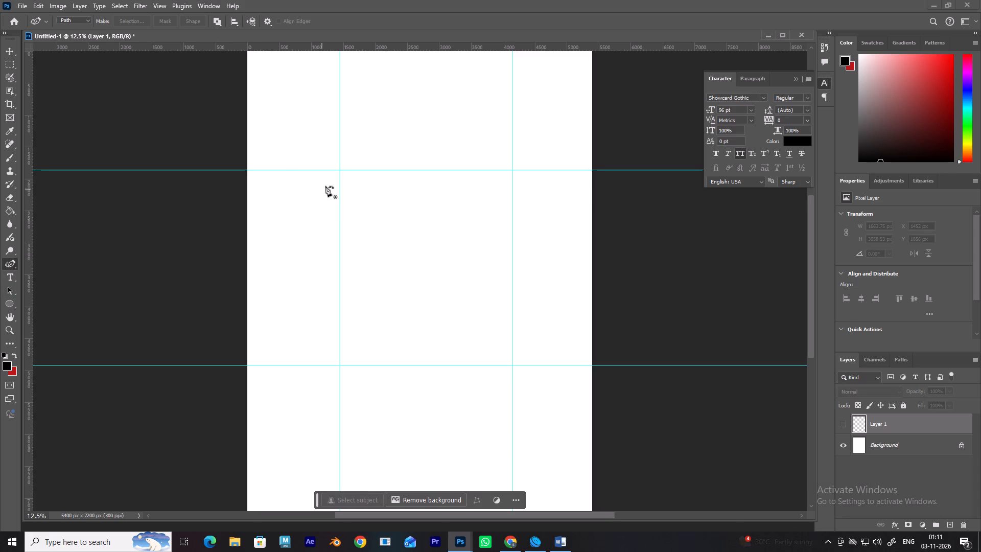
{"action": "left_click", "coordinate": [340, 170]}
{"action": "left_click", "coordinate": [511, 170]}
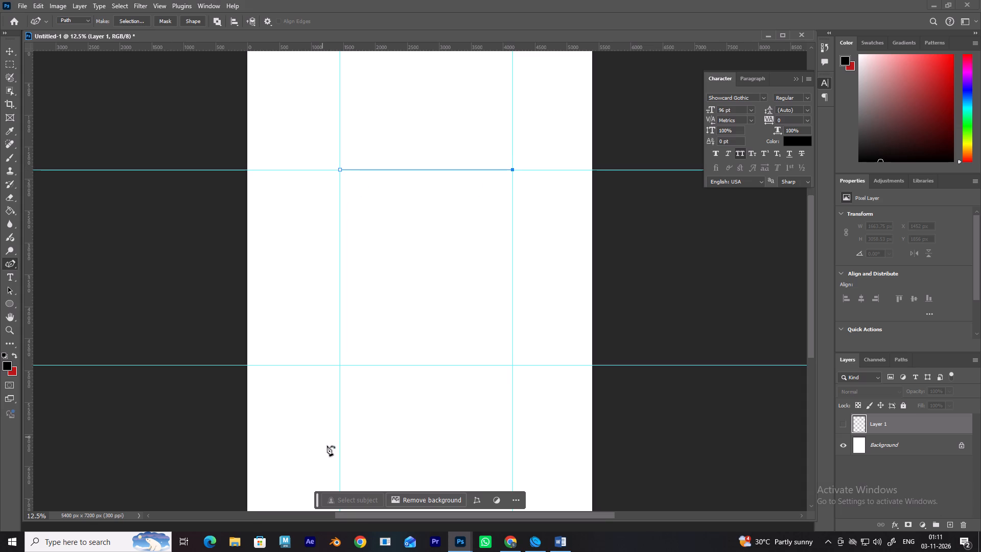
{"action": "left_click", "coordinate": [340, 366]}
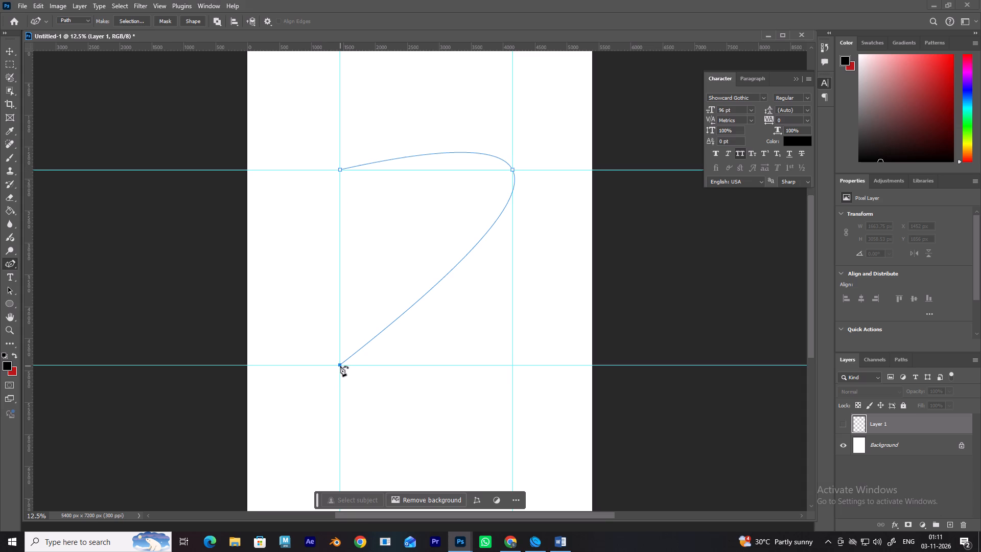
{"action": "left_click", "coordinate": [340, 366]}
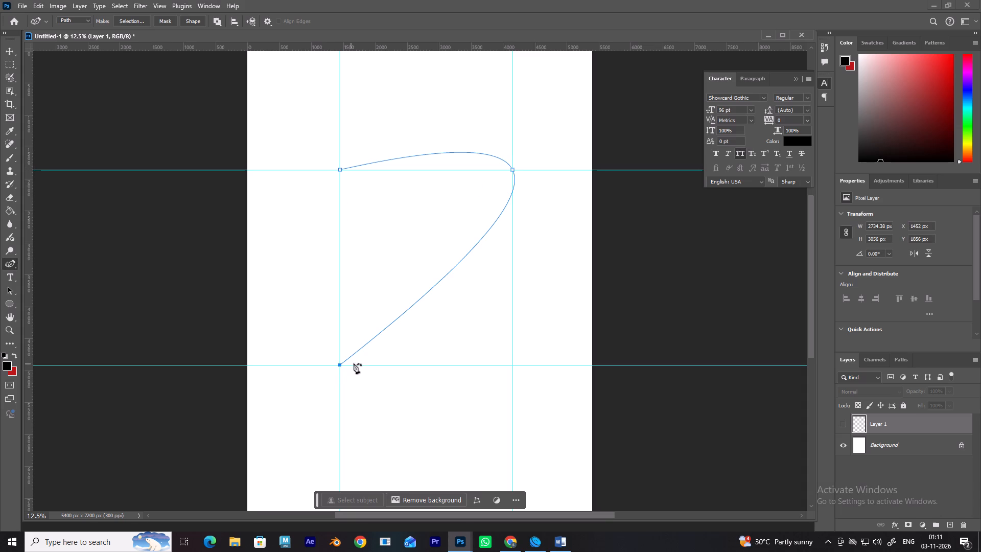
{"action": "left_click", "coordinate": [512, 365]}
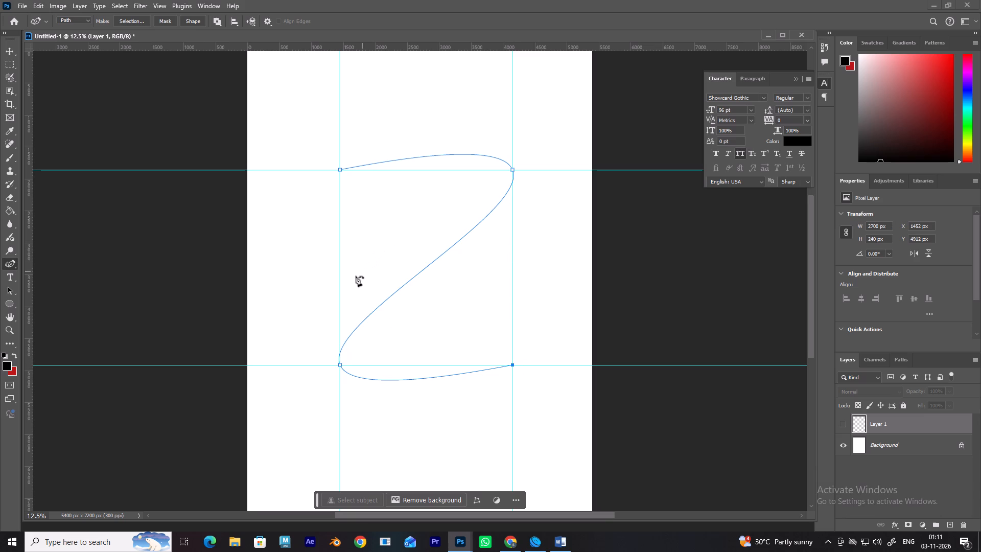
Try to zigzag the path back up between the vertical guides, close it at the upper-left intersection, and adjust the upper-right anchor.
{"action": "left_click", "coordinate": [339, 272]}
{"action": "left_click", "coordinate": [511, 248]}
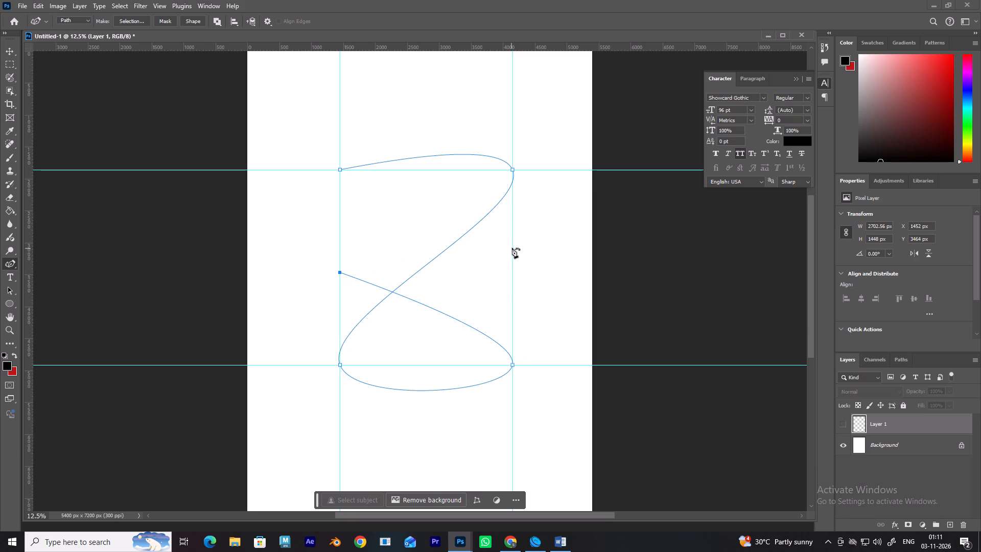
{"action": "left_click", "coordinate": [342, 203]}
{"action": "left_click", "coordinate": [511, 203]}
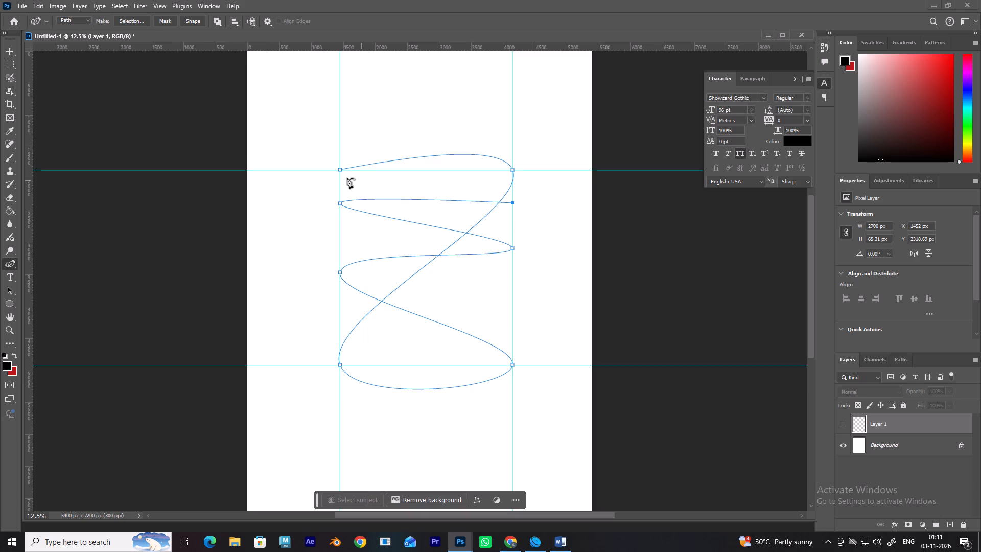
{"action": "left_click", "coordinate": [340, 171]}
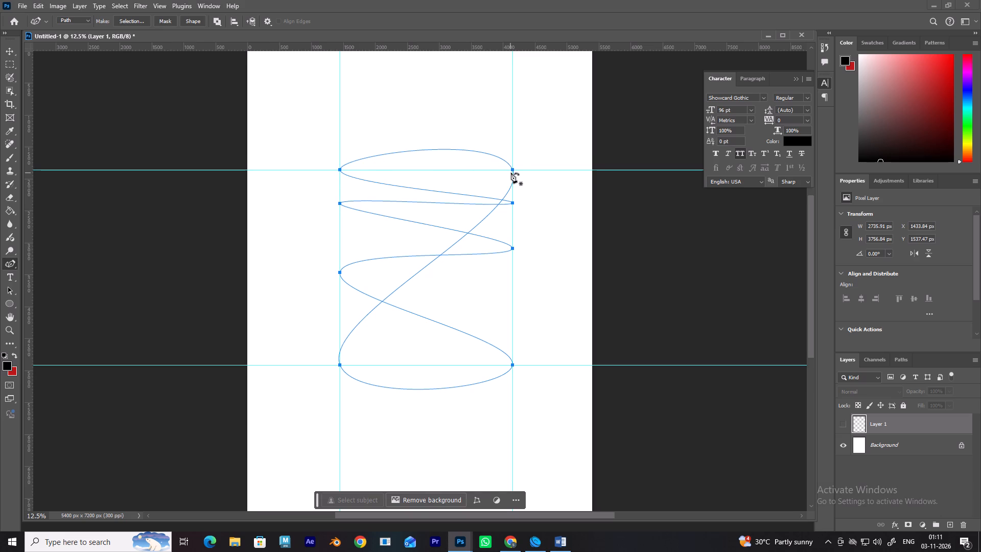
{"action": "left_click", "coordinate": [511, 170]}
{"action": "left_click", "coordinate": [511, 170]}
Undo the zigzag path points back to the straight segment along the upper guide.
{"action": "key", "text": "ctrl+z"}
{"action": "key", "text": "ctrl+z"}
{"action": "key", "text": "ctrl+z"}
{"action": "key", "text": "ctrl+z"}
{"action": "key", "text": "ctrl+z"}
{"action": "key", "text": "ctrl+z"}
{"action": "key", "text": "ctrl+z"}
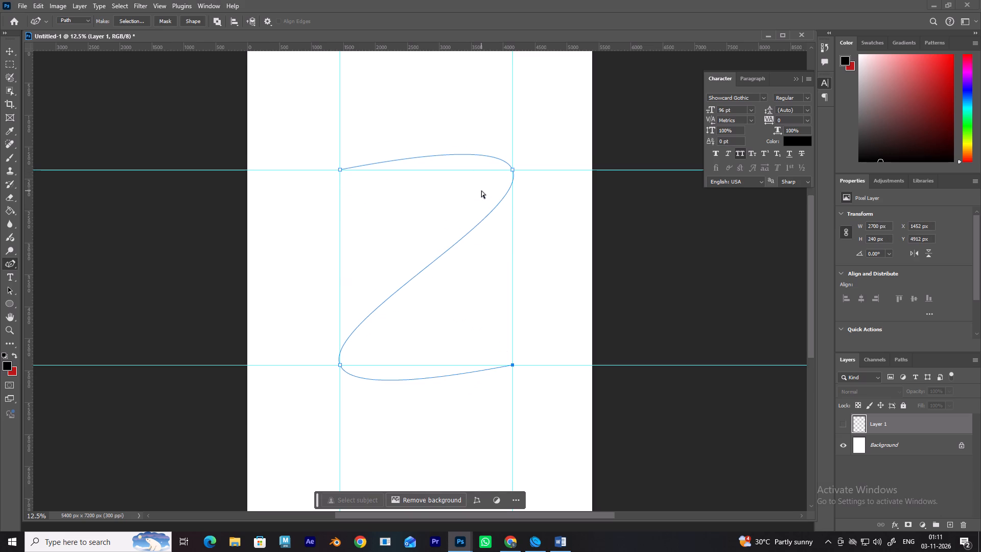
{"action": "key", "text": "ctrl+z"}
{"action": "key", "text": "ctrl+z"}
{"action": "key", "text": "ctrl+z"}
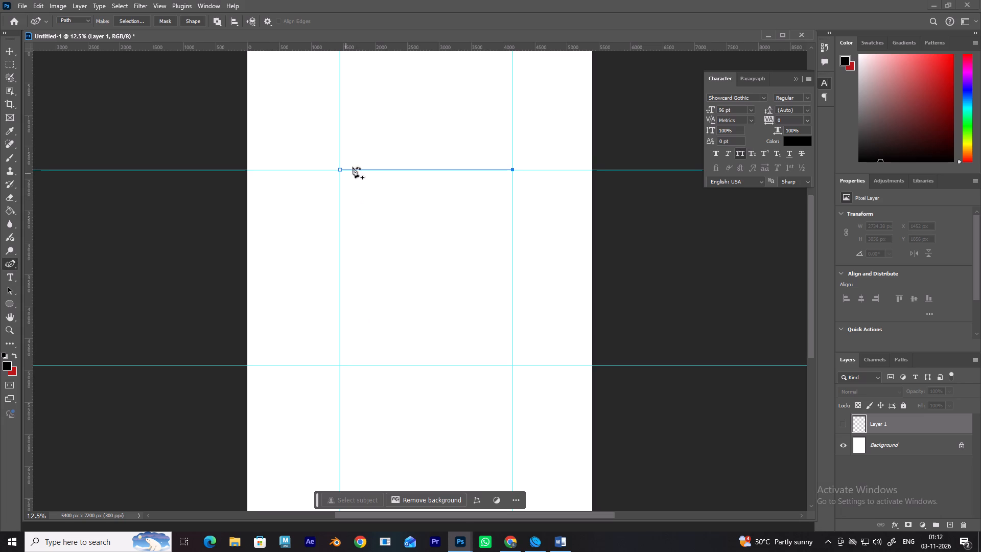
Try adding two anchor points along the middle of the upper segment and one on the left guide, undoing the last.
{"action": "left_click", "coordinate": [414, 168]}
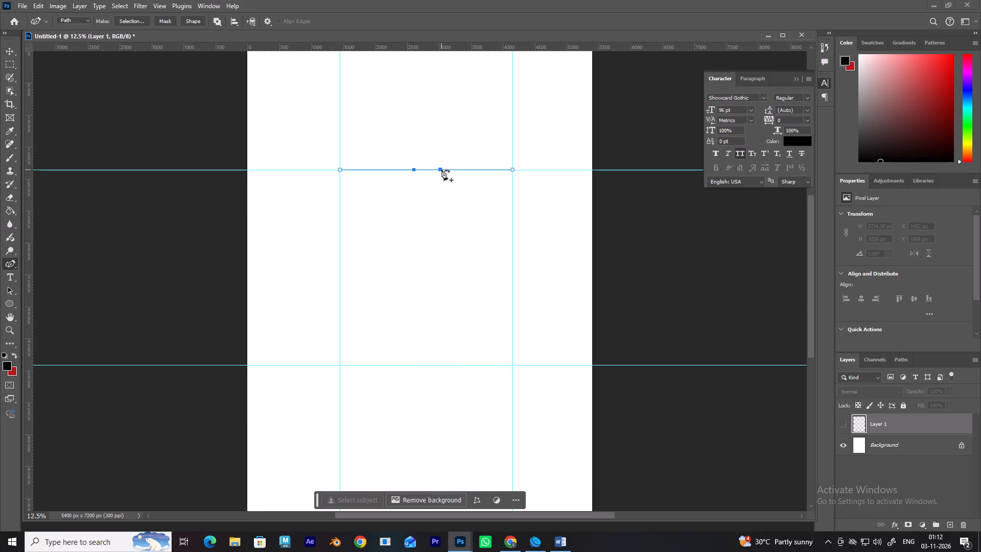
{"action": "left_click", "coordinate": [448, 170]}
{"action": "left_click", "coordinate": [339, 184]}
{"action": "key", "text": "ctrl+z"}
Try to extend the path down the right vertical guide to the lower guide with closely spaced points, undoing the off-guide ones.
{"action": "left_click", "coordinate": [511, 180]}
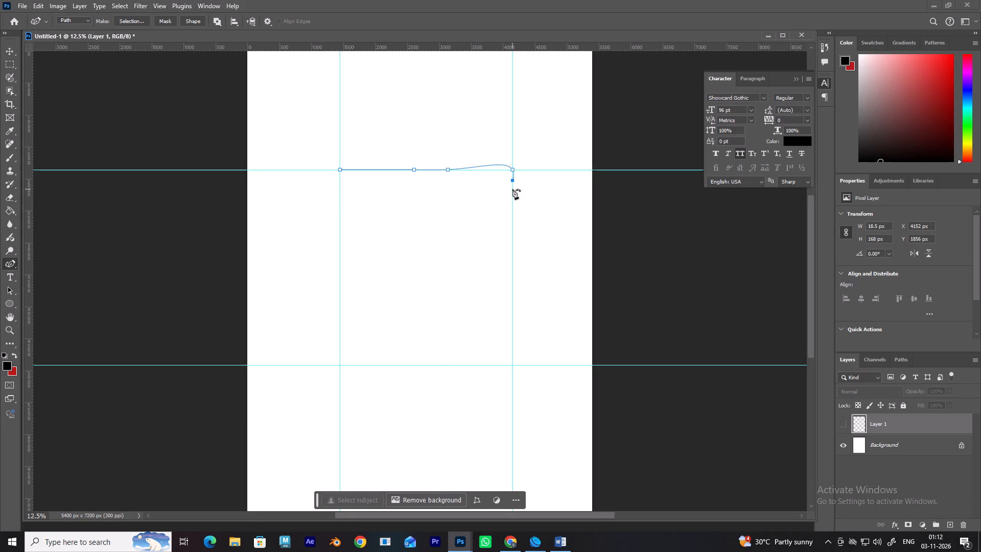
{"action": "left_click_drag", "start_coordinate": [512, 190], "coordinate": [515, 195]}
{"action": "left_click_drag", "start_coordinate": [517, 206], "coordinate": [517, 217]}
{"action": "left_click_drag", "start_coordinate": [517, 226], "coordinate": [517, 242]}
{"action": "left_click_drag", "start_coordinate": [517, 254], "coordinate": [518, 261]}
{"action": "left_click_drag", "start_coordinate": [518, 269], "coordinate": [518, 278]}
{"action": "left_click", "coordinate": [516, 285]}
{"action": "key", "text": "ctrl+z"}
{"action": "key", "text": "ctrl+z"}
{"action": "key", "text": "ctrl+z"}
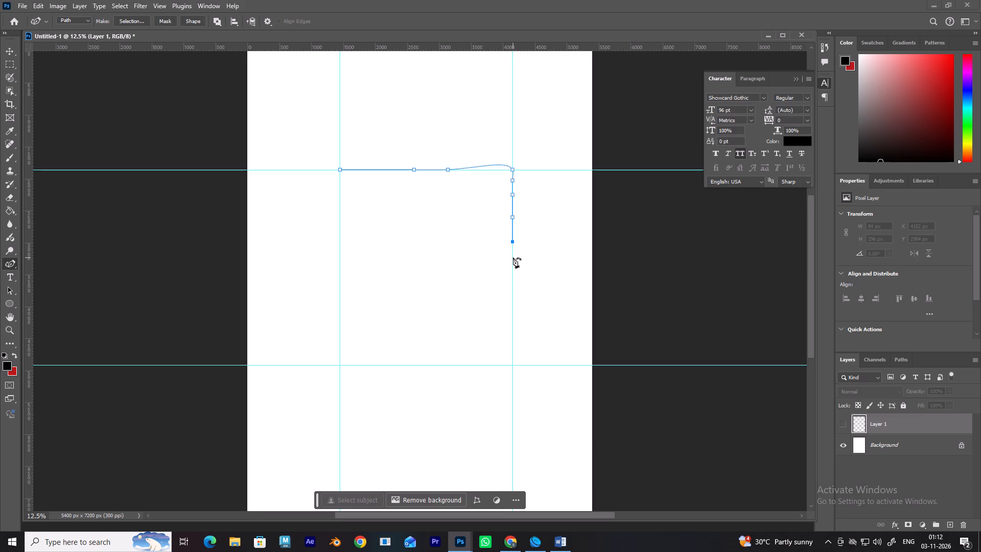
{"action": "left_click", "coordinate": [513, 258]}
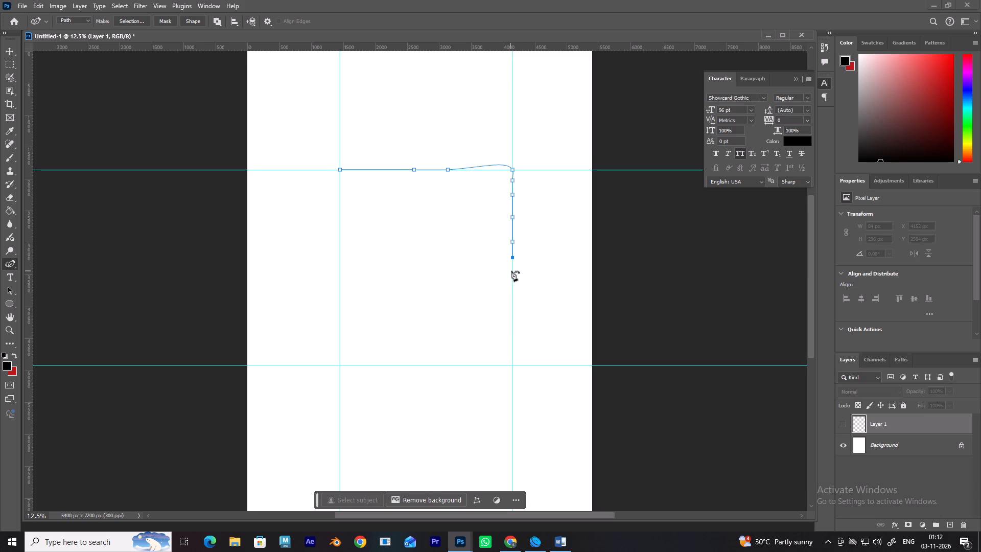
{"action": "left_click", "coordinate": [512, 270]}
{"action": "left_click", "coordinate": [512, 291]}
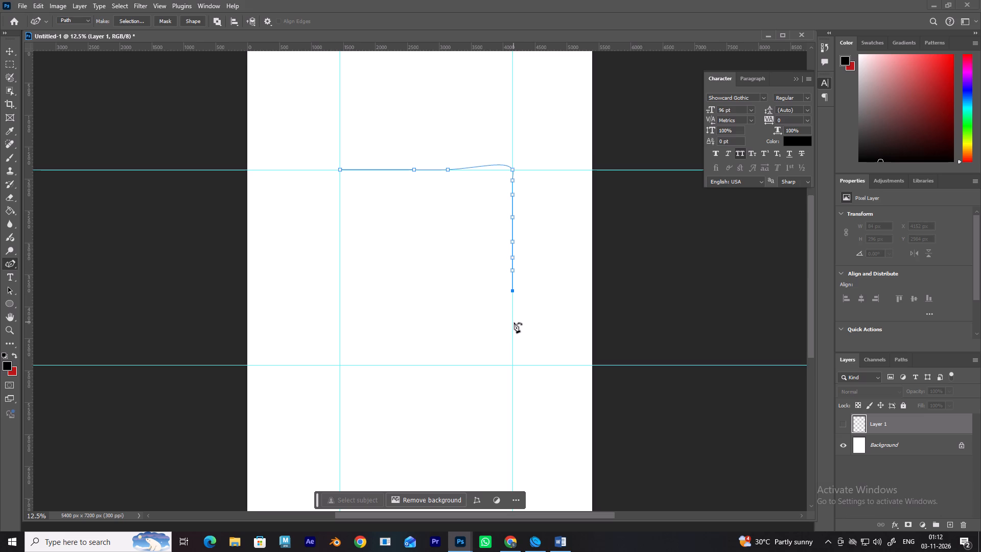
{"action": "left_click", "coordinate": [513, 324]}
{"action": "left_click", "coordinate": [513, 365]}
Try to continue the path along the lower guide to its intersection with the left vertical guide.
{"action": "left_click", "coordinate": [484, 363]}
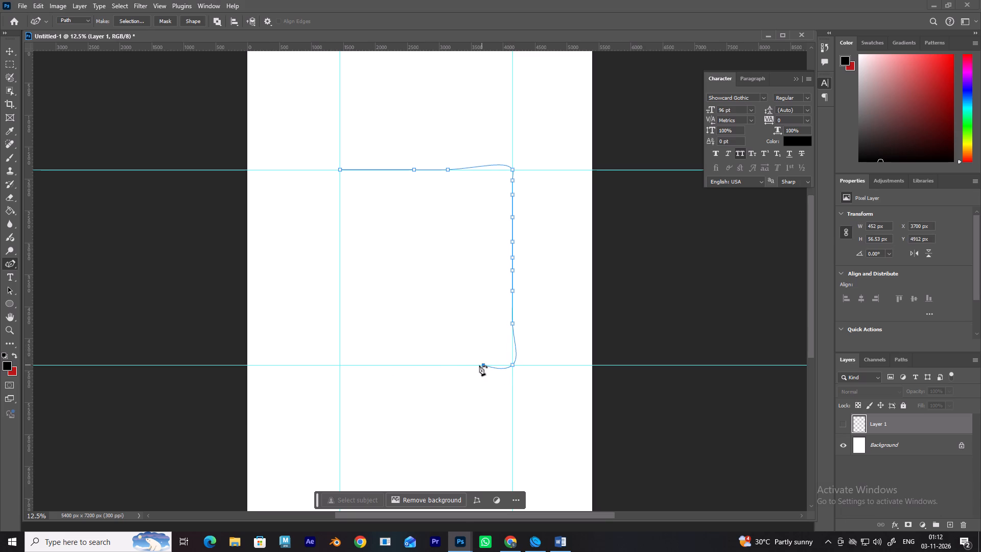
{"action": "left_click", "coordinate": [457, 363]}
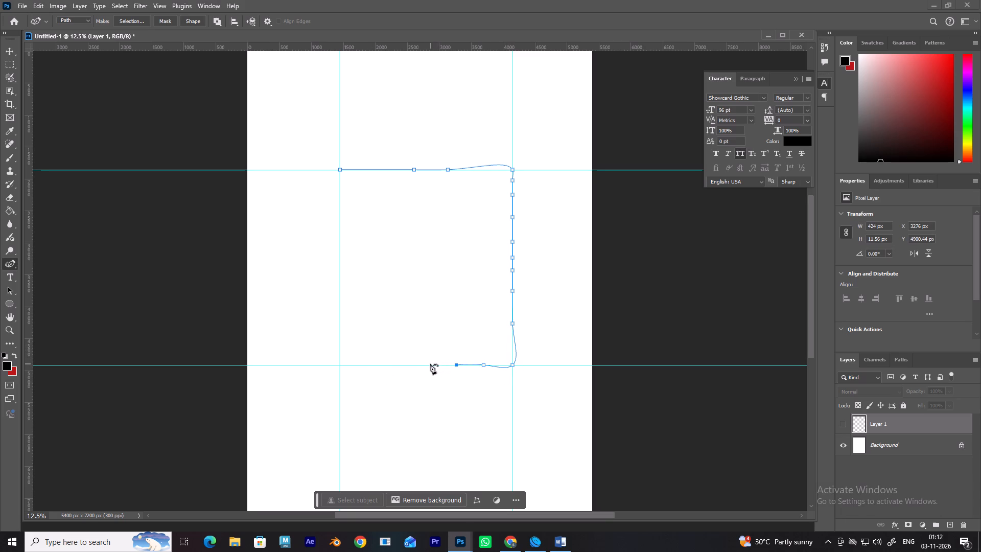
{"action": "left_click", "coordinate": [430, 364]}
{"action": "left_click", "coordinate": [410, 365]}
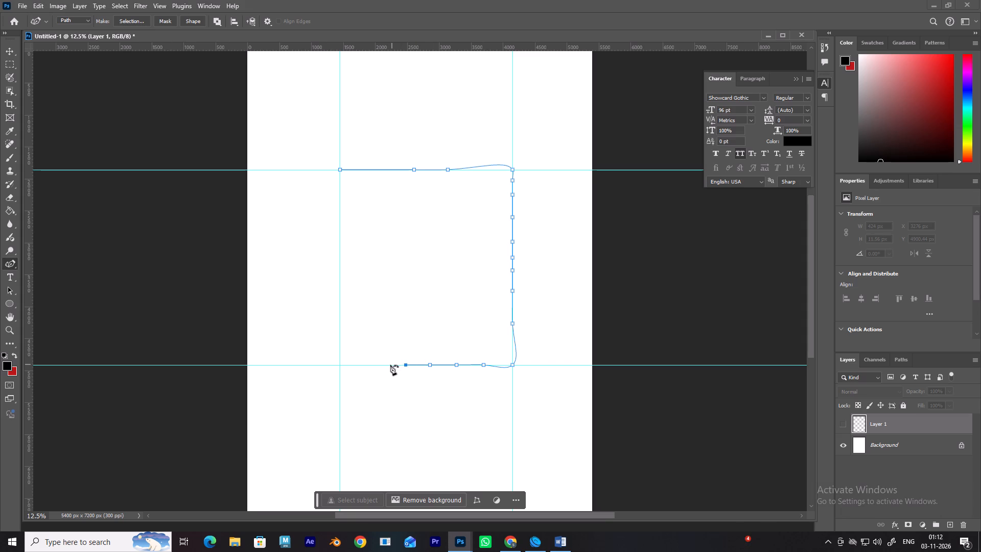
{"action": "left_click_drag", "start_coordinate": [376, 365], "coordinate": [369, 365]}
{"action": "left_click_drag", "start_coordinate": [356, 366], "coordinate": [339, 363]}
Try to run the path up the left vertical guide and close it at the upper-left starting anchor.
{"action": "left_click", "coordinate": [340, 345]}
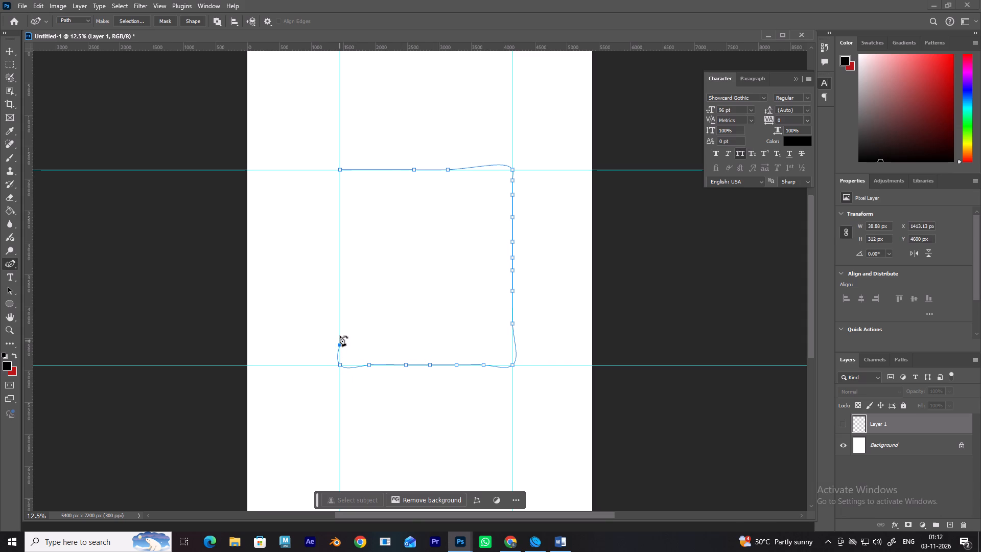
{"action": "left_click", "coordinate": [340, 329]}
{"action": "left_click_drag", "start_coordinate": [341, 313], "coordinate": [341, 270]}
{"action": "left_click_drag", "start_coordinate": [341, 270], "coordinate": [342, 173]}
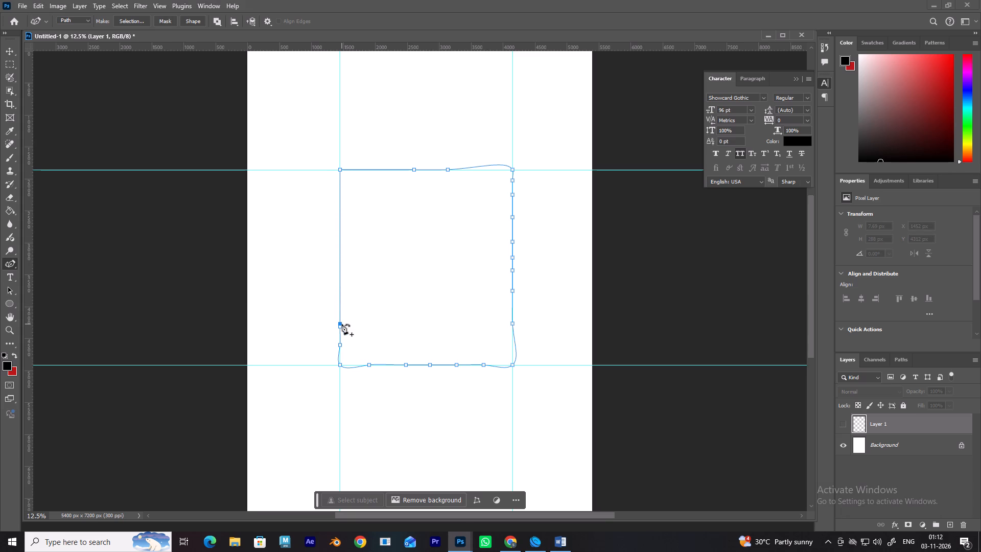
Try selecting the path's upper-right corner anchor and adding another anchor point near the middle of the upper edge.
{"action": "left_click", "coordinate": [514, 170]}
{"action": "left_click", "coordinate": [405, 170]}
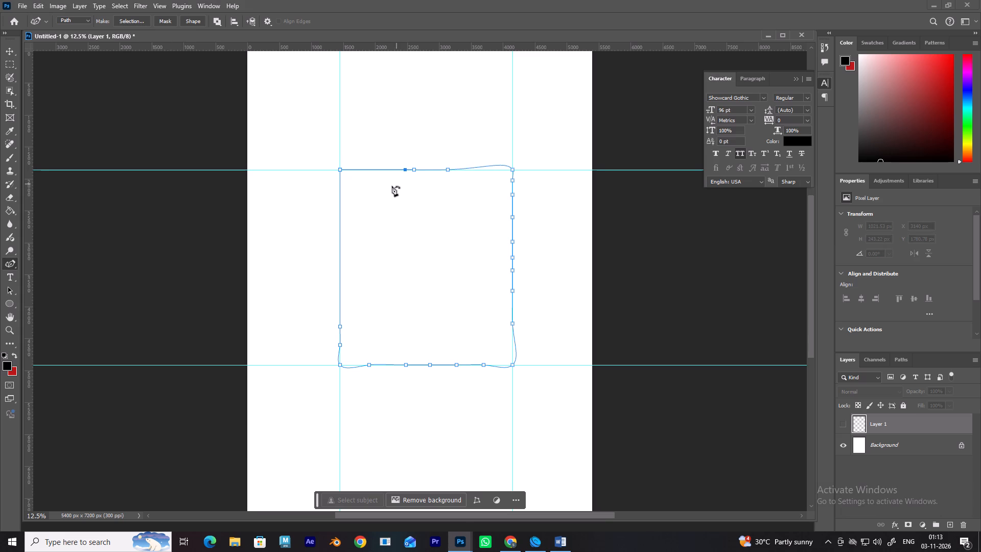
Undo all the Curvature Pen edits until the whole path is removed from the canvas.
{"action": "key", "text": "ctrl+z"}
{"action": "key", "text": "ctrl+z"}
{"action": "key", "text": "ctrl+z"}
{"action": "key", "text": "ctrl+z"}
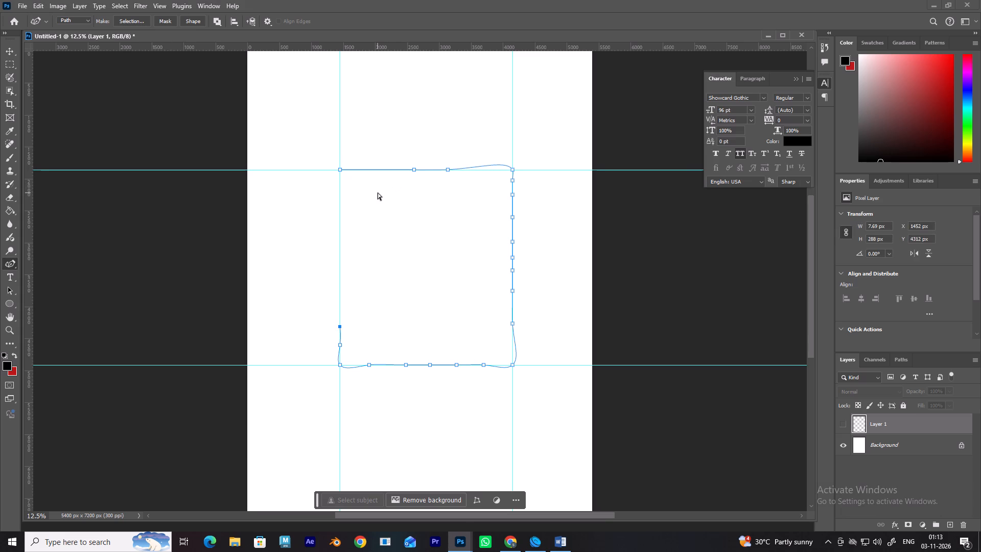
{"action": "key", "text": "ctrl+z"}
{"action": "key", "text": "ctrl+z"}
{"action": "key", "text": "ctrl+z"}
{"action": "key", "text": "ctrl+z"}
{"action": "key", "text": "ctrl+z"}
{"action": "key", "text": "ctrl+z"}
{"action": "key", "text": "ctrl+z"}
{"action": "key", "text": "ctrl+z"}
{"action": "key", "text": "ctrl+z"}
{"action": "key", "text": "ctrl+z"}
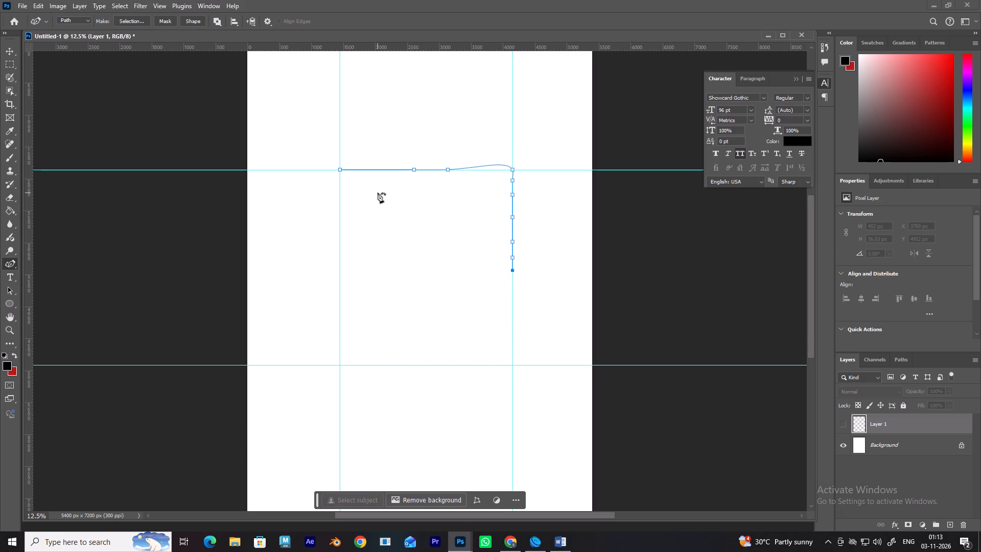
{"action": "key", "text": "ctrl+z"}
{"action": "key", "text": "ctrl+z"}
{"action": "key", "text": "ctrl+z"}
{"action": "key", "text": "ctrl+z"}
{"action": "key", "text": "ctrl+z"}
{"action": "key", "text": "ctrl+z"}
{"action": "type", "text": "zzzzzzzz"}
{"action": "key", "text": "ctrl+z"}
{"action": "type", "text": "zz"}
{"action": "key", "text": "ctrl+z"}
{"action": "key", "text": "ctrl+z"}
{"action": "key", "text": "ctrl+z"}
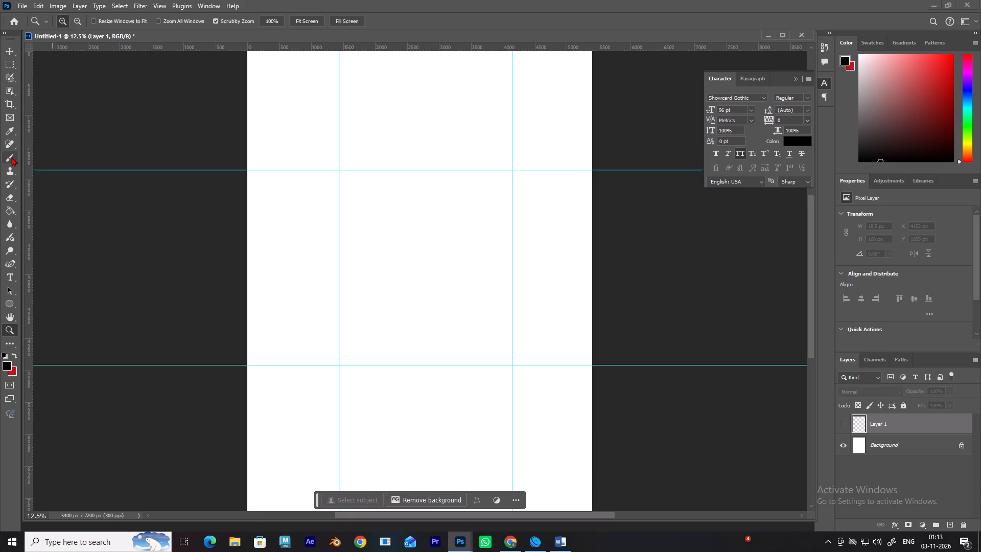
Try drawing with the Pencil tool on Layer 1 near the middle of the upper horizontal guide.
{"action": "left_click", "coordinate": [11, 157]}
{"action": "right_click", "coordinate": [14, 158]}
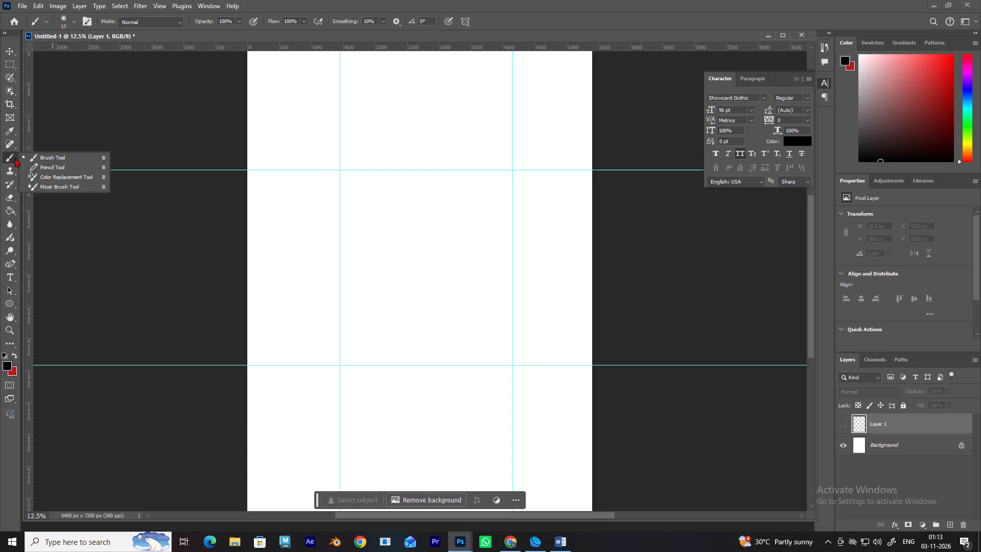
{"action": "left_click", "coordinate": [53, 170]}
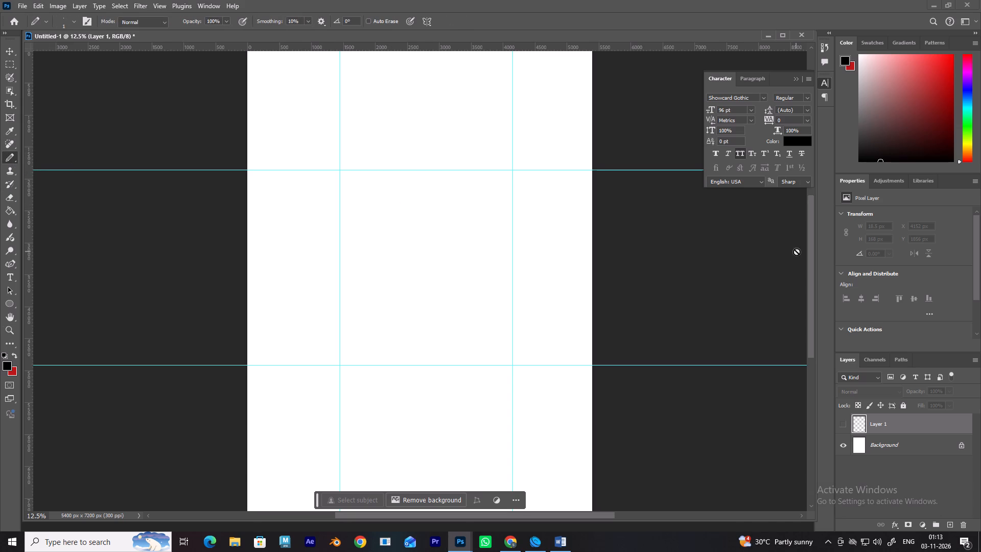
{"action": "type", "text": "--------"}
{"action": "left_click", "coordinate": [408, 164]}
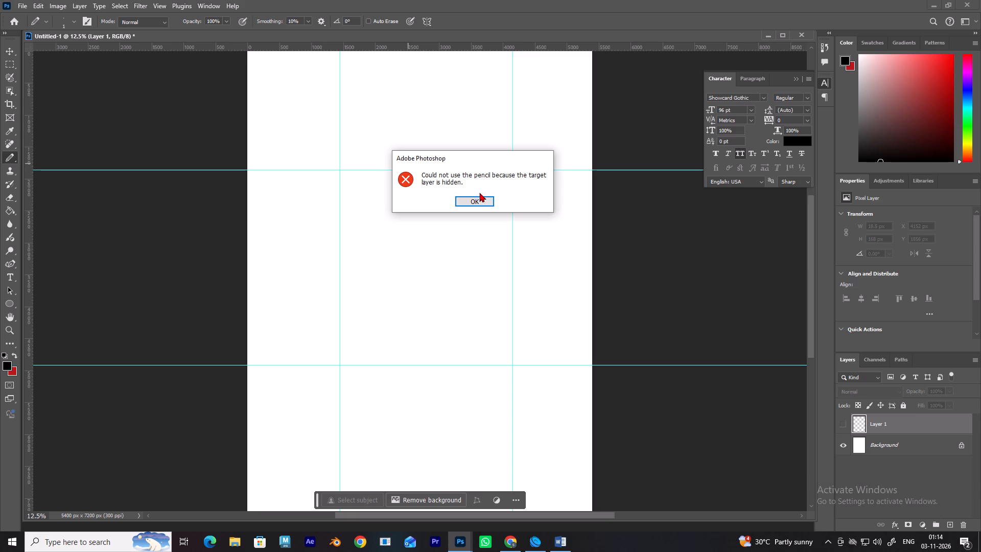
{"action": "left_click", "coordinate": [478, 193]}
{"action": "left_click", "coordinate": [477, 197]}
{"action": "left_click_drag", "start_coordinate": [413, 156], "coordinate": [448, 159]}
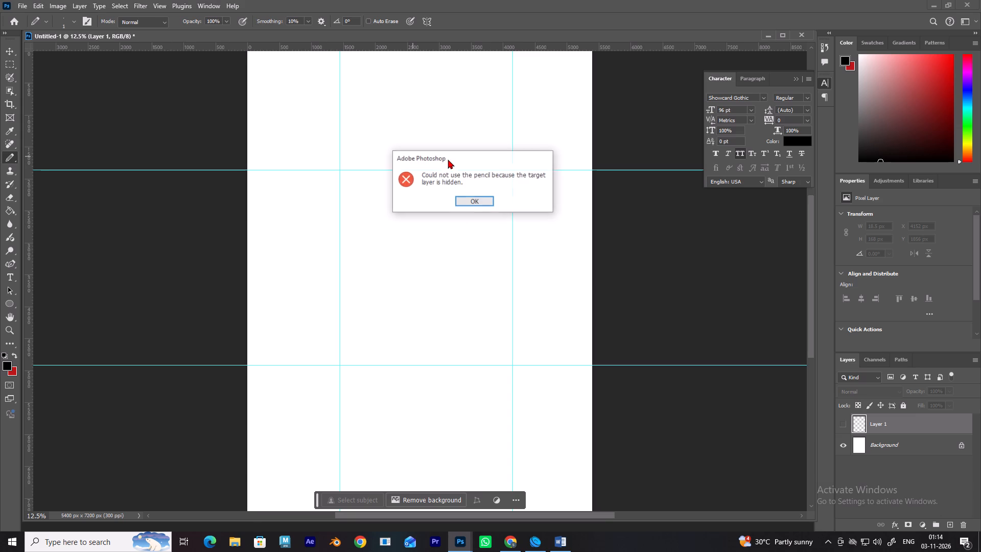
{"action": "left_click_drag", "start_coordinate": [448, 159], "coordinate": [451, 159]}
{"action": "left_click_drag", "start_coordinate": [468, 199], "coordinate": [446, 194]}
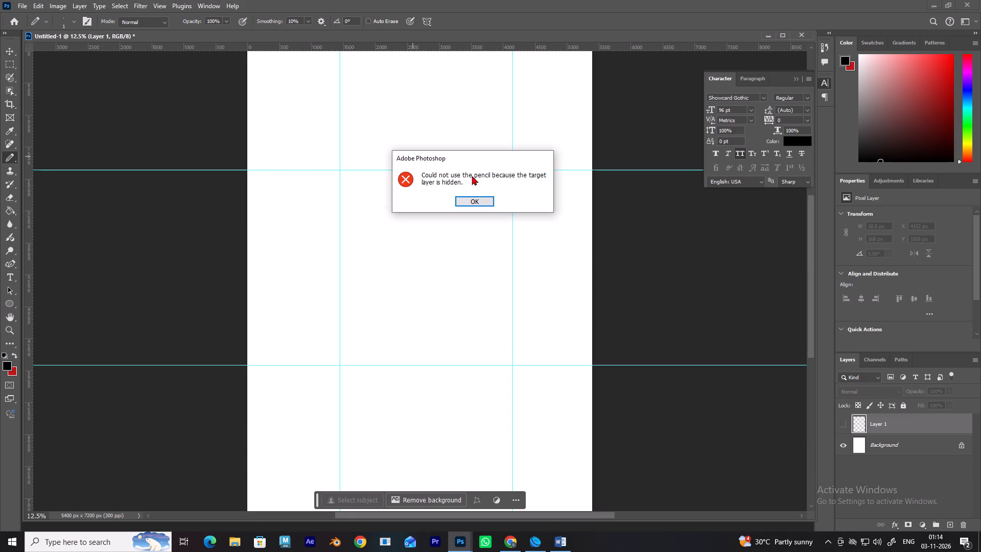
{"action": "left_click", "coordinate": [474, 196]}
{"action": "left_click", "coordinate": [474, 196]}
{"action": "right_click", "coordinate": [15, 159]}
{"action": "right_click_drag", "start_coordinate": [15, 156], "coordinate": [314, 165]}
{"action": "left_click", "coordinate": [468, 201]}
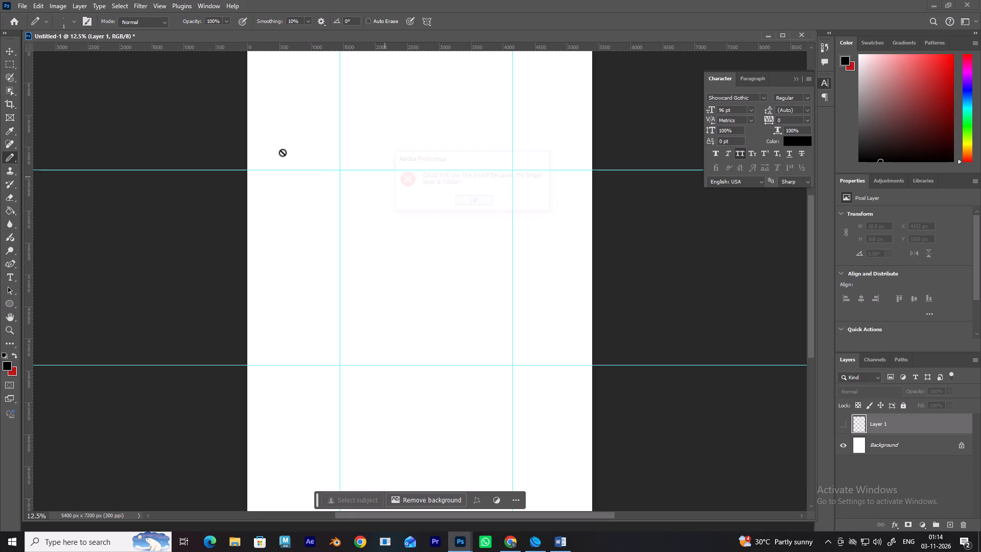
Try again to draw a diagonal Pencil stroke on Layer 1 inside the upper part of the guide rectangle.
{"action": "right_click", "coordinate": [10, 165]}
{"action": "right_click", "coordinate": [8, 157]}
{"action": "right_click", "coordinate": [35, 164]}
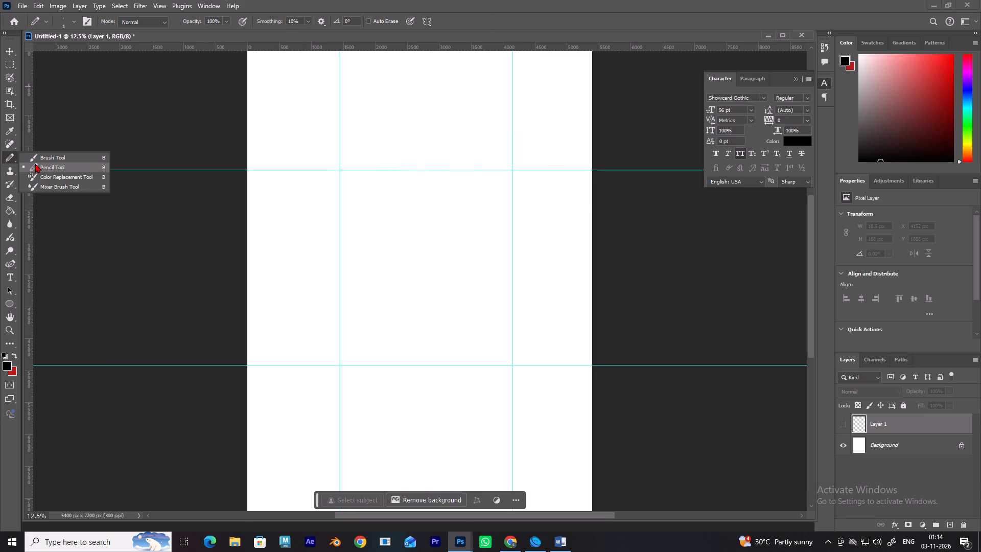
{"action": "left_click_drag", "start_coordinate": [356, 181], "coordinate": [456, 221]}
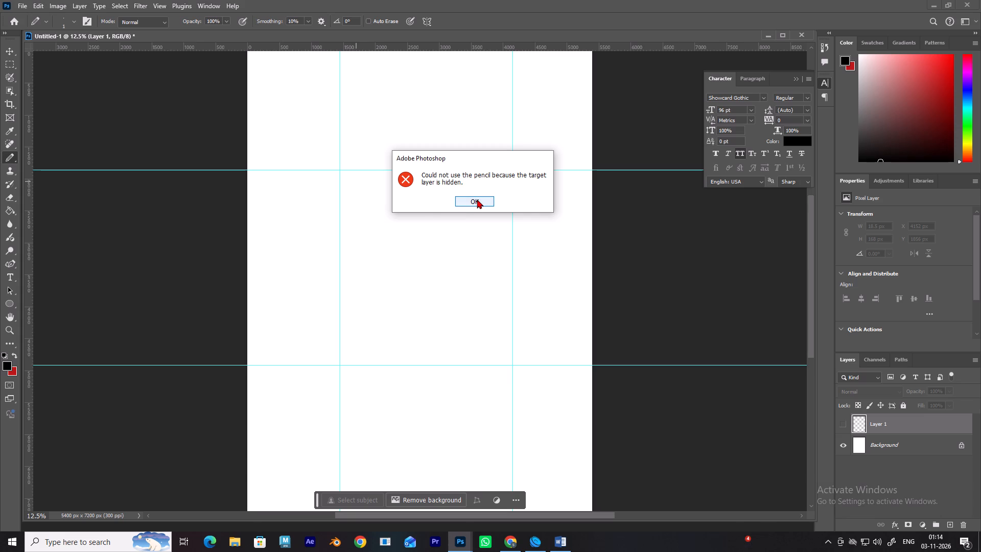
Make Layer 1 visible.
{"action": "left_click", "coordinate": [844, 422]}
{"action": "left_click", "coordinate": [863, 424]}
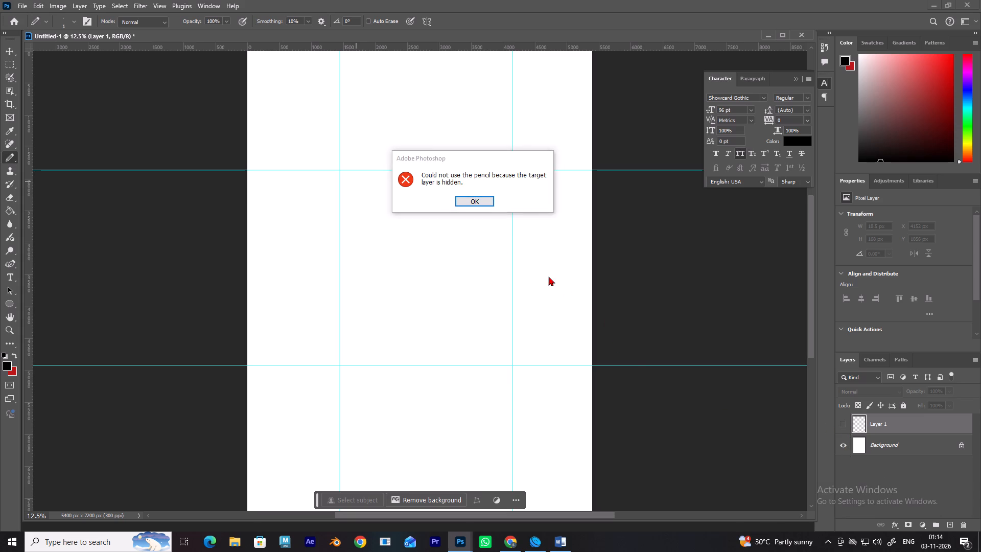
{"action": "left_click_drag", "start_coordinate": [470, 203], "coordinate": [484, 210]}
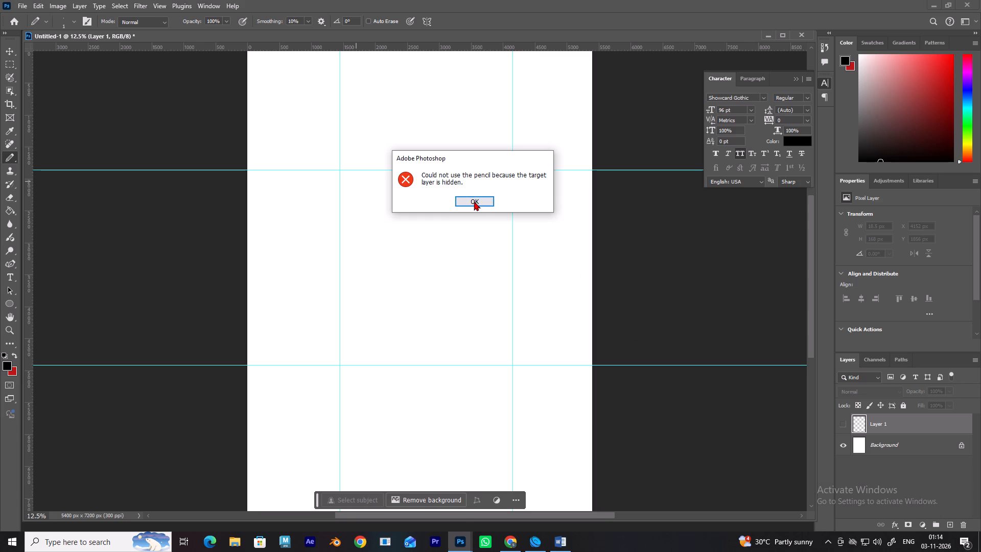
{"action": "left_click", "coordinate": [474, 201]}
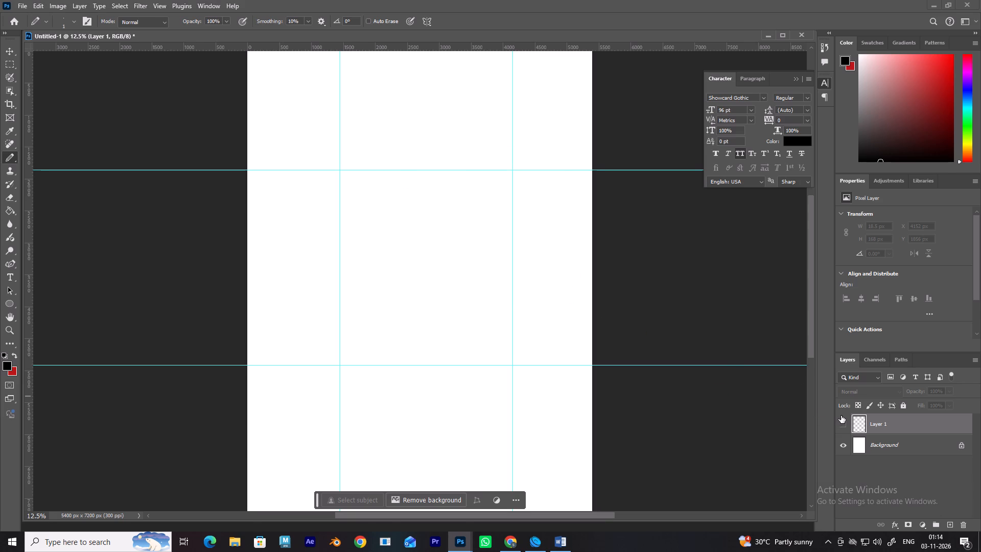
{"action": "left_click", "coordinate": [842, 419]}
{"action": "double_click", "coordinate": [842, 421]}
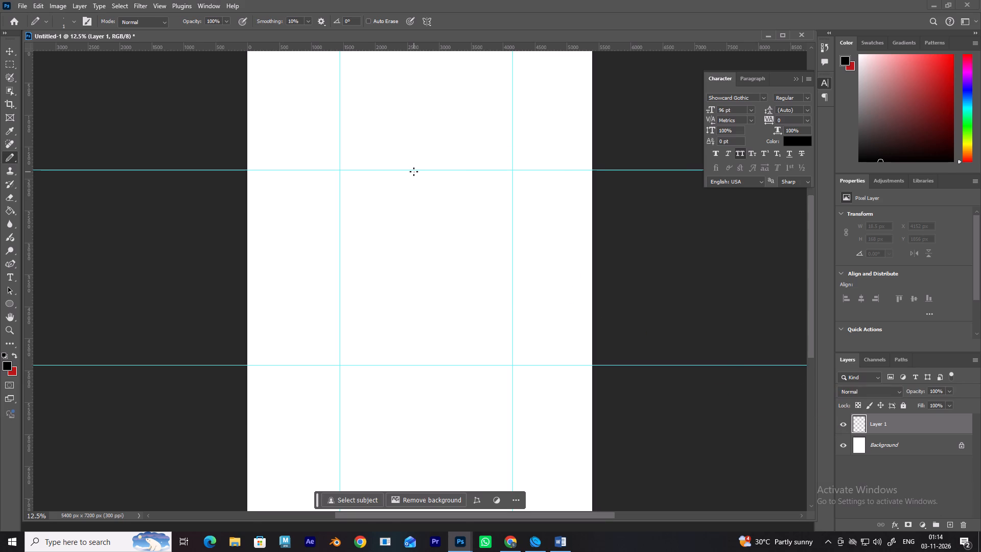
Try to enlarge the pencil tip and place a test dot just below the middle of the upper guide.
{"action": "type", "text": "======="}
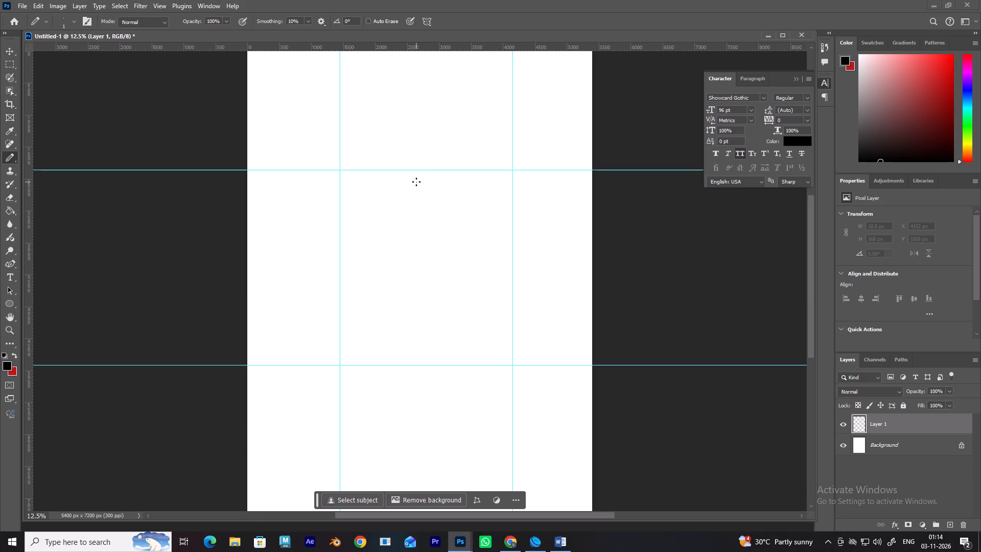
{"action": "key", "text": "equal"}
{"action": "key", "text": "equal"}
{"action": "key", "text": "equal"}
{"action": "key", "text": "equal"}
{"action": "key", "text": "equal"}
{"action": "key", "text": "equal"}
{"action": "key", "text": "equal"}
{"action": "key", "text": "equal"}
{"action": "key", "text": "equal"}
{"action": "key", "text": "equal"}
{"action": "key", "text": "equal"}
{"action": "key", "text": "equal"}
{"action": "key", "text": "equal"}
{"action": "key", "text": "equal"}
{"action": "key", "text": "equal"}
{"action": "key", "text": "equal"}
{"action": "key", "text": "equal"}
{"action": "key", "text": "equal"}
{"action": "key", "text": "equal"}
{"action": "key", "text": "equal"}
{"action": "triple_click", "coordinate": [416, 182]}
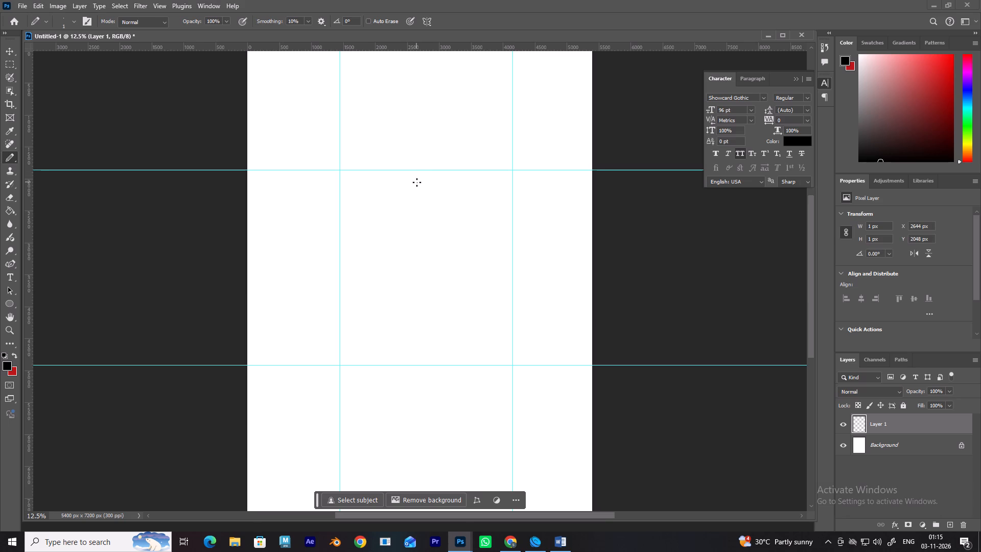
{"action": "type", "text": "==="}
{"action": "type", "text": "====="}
Set the pencil tip size to 10 px.
{"action": "right_click", "coordinate": [434, 221]}
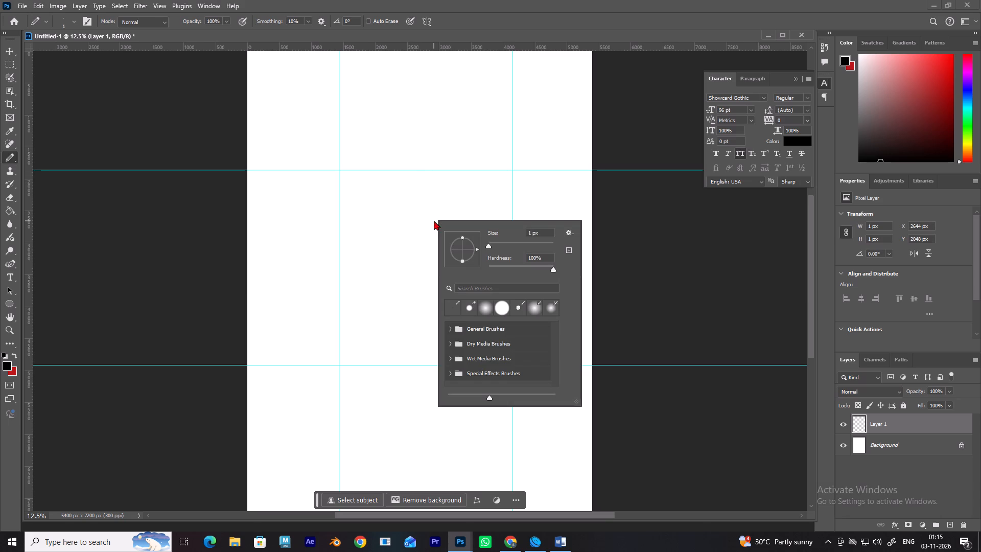
{"action": "left_click", "coordinate": [492, 241]}
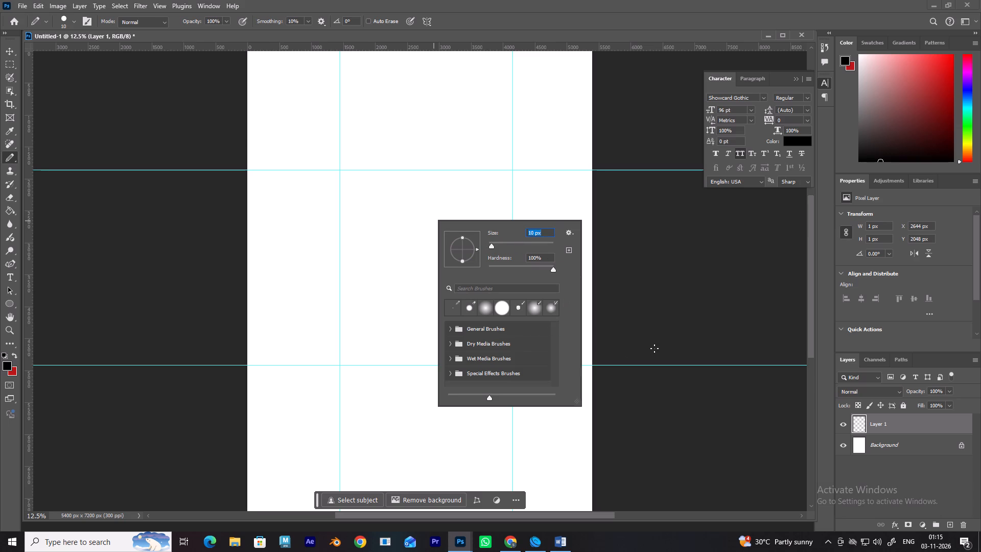
{"action": "left_click", "coordinate": [655, 349]}
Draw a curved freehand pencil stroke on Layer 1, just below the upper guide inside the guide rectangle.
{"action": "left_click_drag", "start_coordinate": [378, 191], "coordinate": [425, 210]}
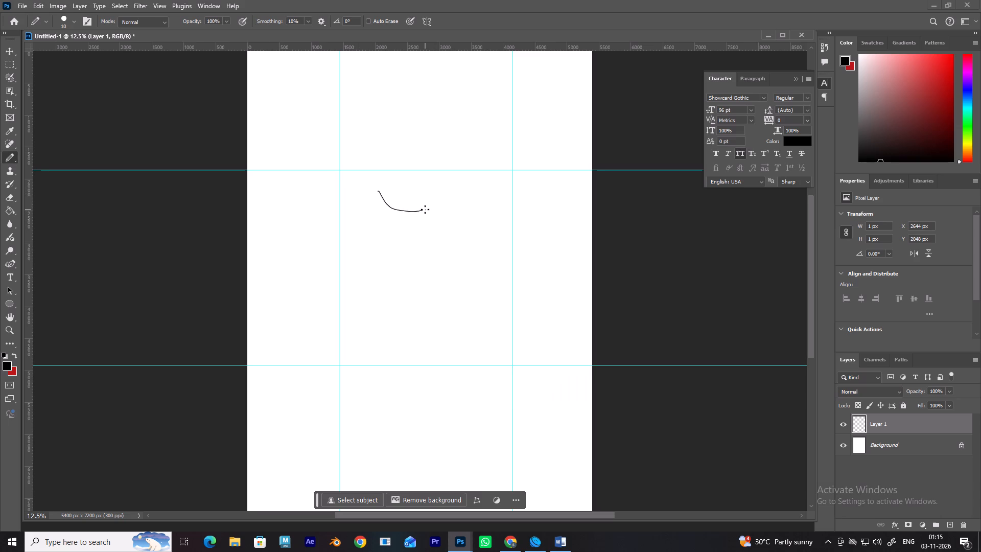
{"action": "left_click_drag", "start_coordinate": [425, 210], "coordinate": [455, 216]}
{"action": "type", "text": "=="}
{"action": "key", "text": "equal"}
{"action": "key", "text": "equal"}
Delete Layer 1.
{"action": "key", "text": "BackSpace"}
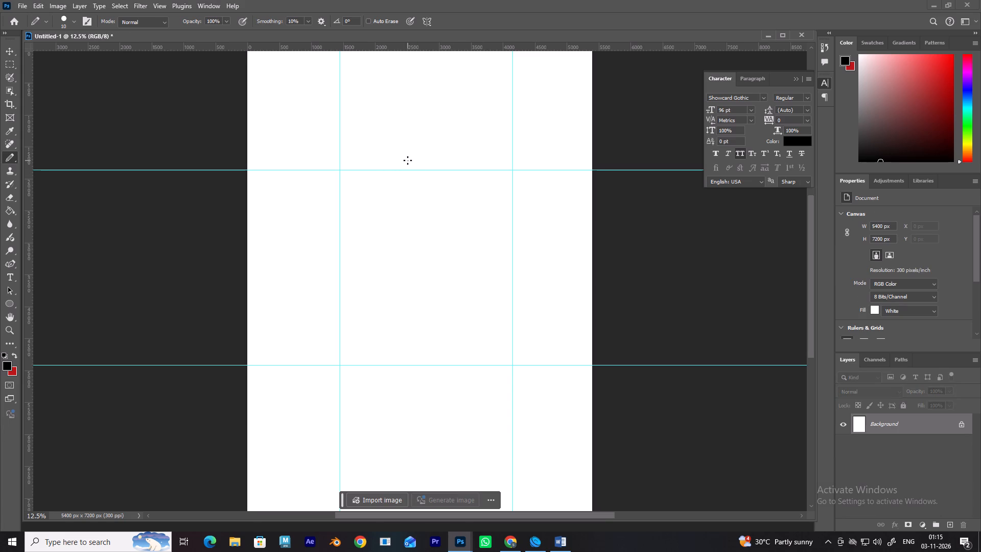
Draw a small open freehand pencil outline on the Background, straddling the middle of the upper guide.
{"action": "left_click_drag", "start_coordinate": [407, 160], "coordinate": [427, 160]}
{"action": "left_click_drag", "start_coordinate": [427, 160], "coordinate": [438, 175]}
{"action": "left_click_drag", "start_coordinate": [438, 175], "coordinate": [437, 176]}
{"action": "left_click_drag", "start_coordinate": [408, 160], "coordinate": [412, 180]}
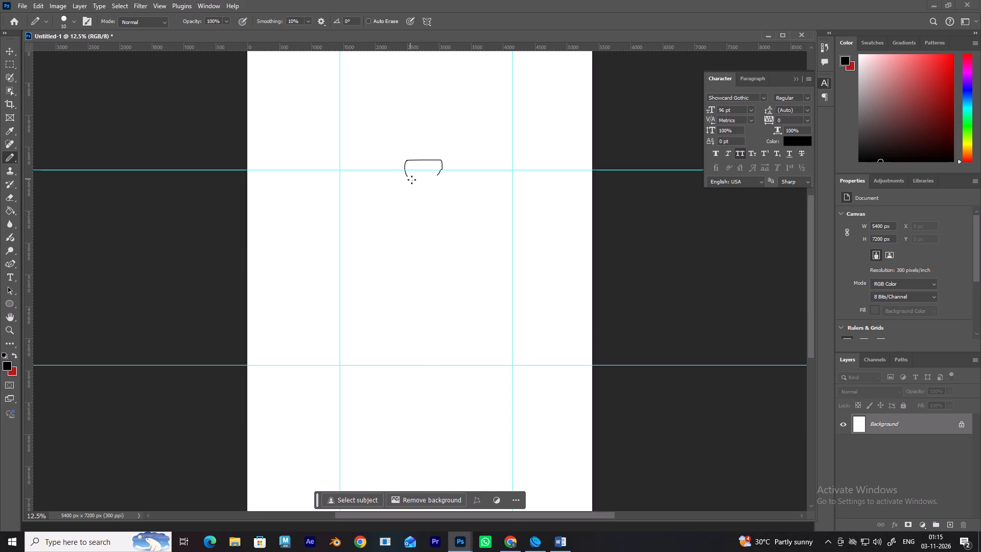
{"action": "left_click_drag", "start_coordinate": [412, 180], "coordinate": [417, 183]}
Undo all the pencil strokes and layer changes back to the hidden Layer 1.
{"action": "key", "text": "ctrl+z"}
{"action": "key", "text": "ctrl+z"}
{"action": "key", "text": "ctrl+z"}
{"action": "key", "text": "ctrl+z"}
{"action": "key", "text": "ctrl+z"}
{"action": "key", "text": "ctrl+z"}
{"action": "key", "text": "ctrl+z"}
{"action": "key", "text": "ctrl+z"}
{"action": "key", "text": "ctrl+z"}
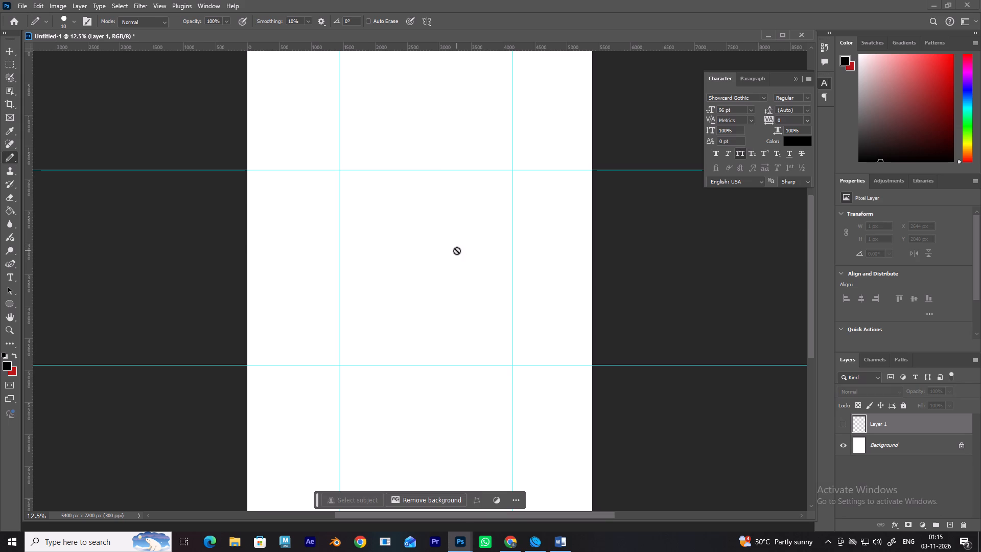
Undo the earlier edits until Layer 1 and all the guides are removed, leaving only the blank Background.
{"action": "key", "text": "ctrl+z"}
{"action": "key", "text": "ctrl+z"}
{"action": "key", "text": "ctrl+z"}
{"action": "key", "text": "ctrl+z"}
{"action": "key", "text": "ctrl+z"}
{"action": "key", "text": "ctrl+z"}
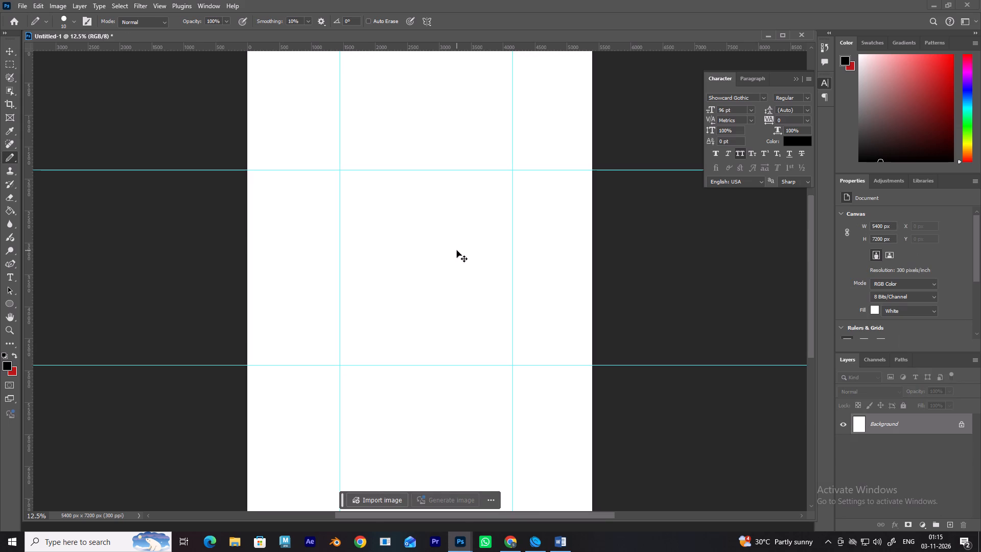
{"action": "key", "text": "ctrl+z"}
{"action": "type", "text": "zz"}
{"action": "key", "text": "ctrl+z"}
{"action": "key", "text": "ctrl+z"}
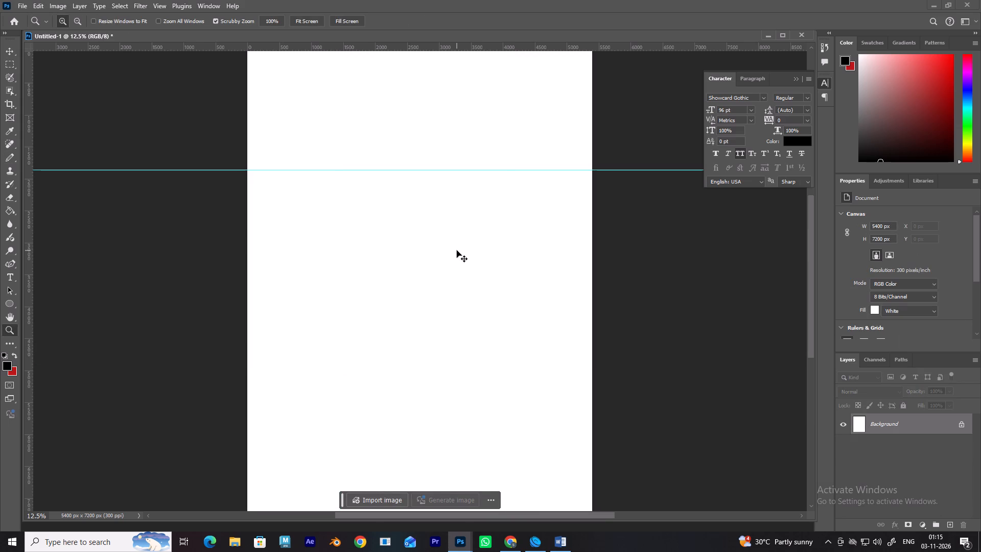
{"action": "key", "text": "ctrl+z"}
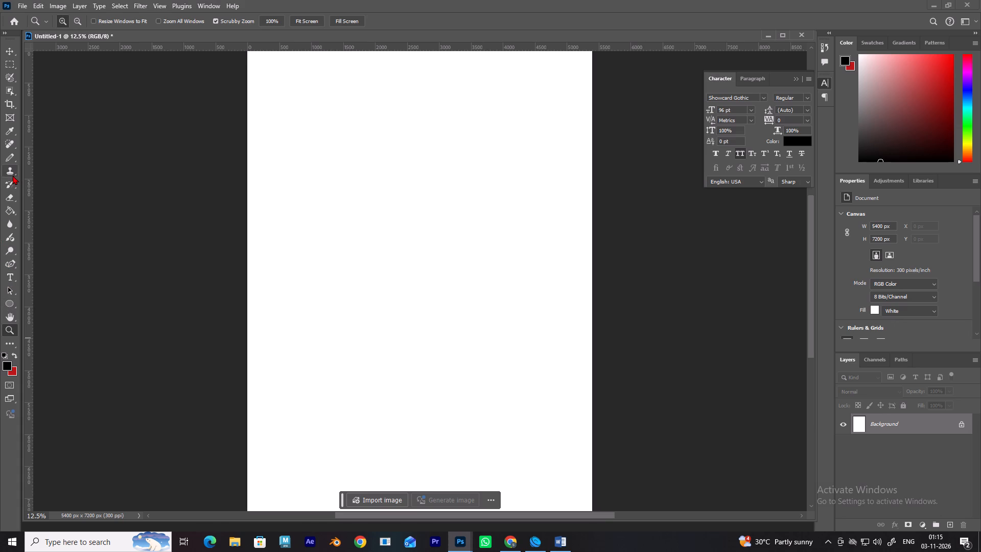
Select the Pencil tool.
{"action": "right_click", "coordinate": [13, 158]}
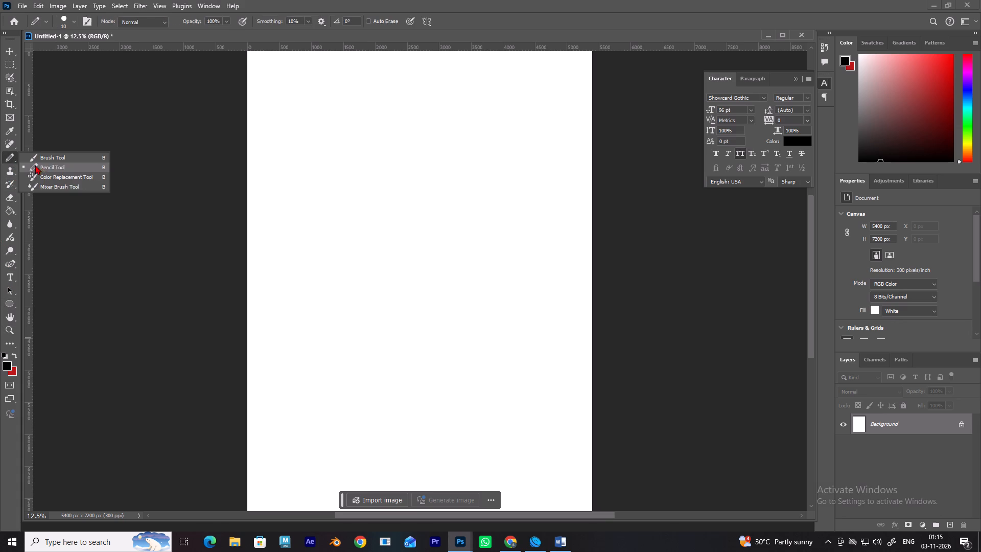
{"action": "right_click_drag", "start_coordinate": [50, 165], "coordinate": [55, 165]}
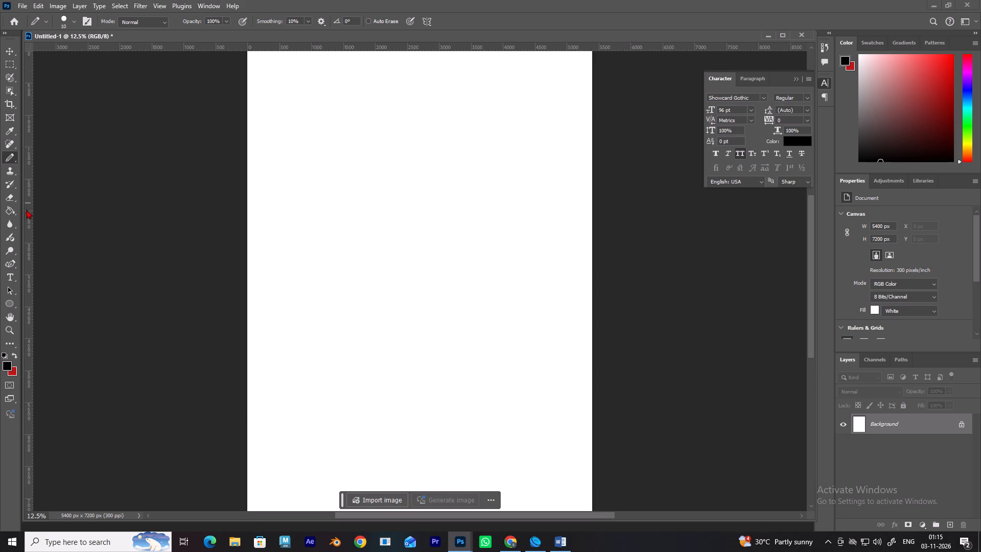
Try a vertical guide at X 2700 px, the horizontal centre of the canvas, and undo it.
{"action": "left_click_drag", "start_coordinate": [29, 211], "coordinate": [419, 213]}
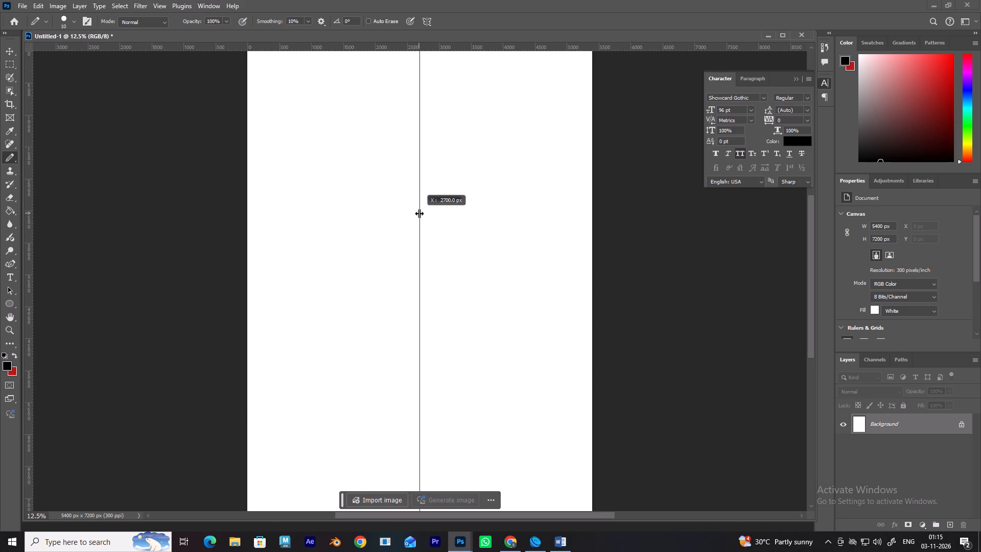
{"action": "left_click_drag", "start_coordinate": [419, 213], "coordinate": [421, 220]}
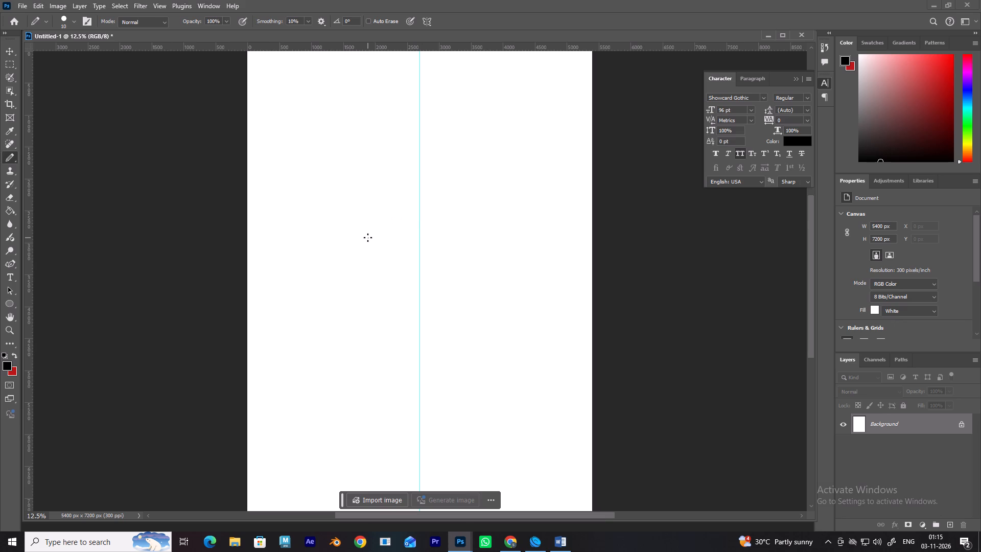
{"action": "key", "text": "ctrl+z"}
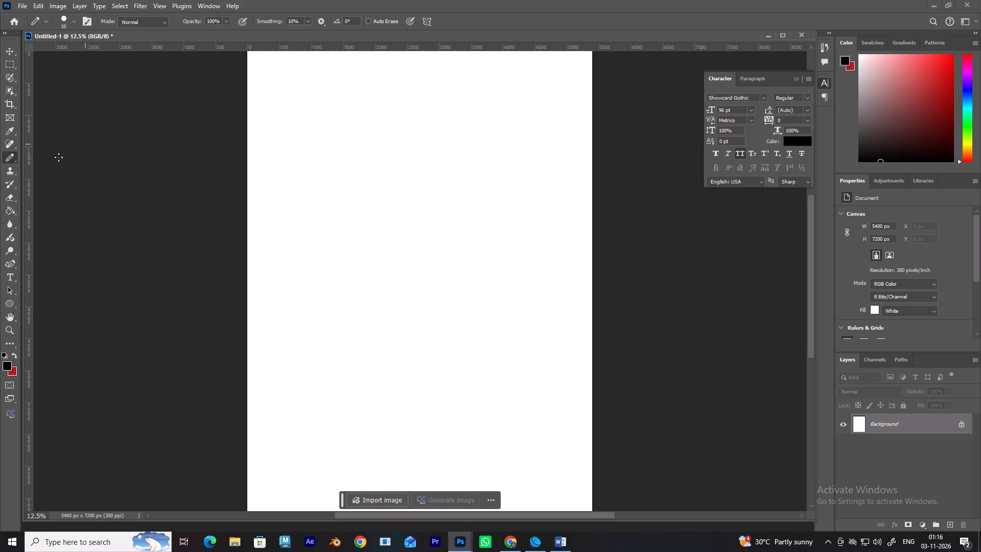
Place a vertical guide at about X 1550 px and a horizontal guide at about Y 5100 px.
{"action": "left_click_drag", "start_coordinate": [26, 164], "coordinate": [344, 161]}
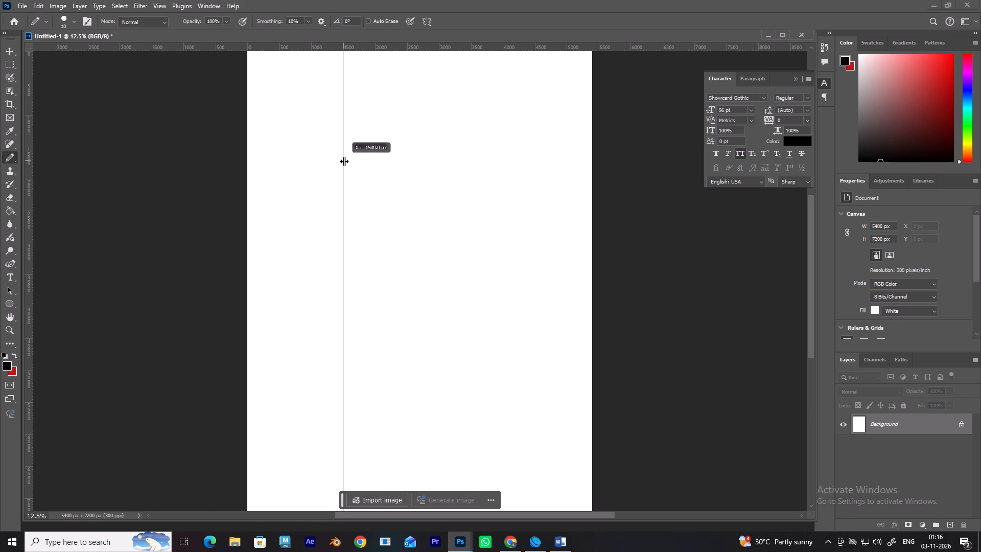
{"action": "left_click_drag", "start_coordinate": [344, 161], "coordinate": [352, 174]}
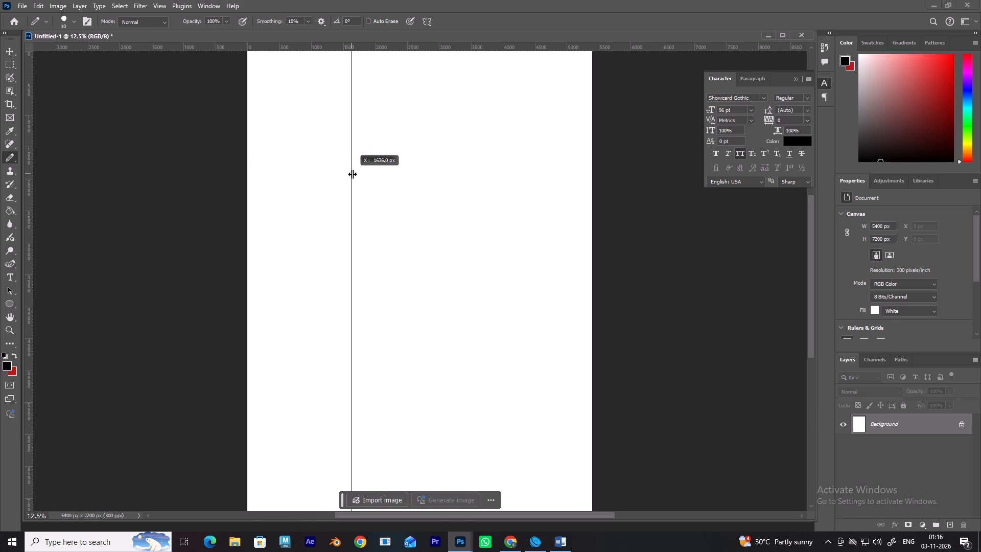
{"action": "left_click_drag", "start_coordinate": [352, 174], "coordinate": [347, 191]}
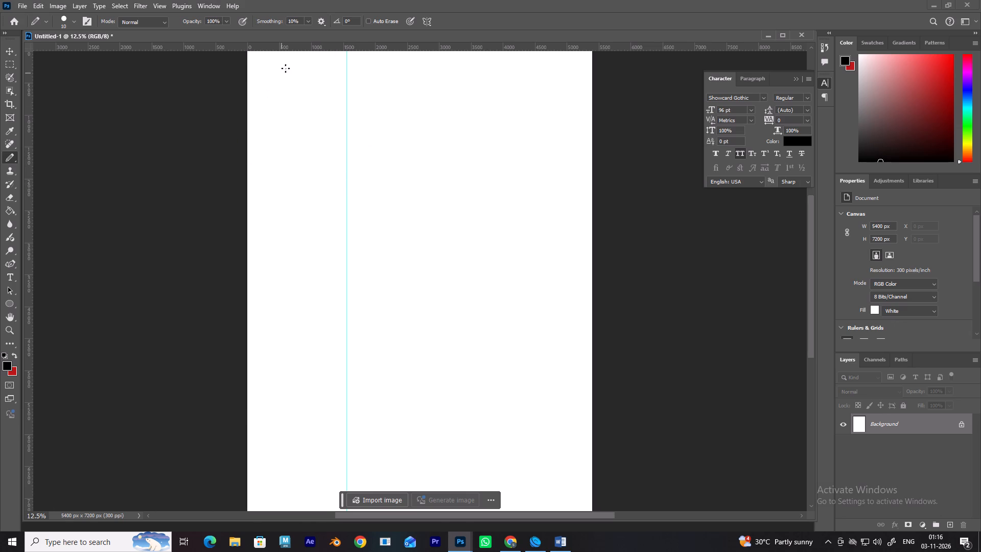
{"action": "left_click_drag", "start_coordinate": [302, 42], "coordinate": [299, 371]}
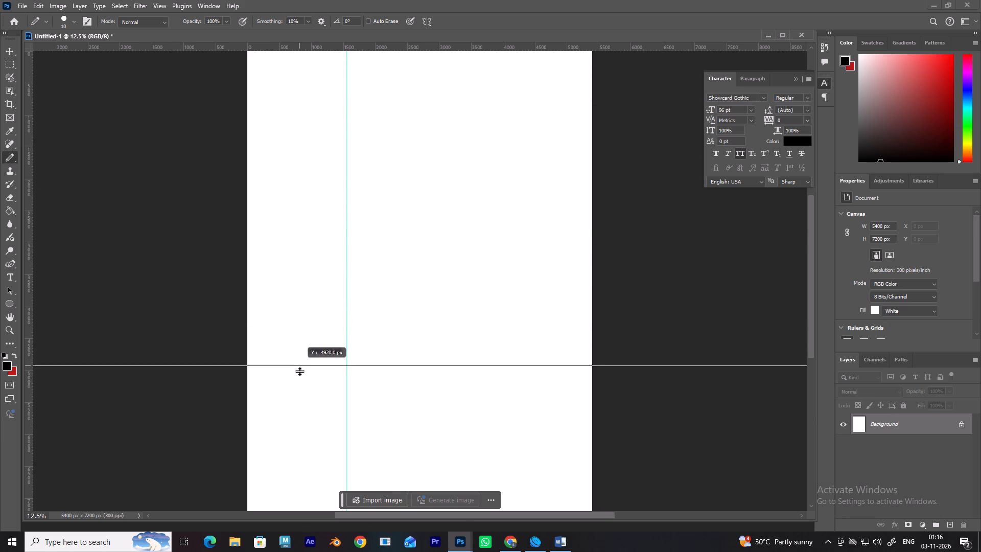
{"action": "left_click_drag", "start_coordinate": [299, 371], "coordinate": [297, 379]}
{"action": "left_click", "coordinate": [343, 41]}
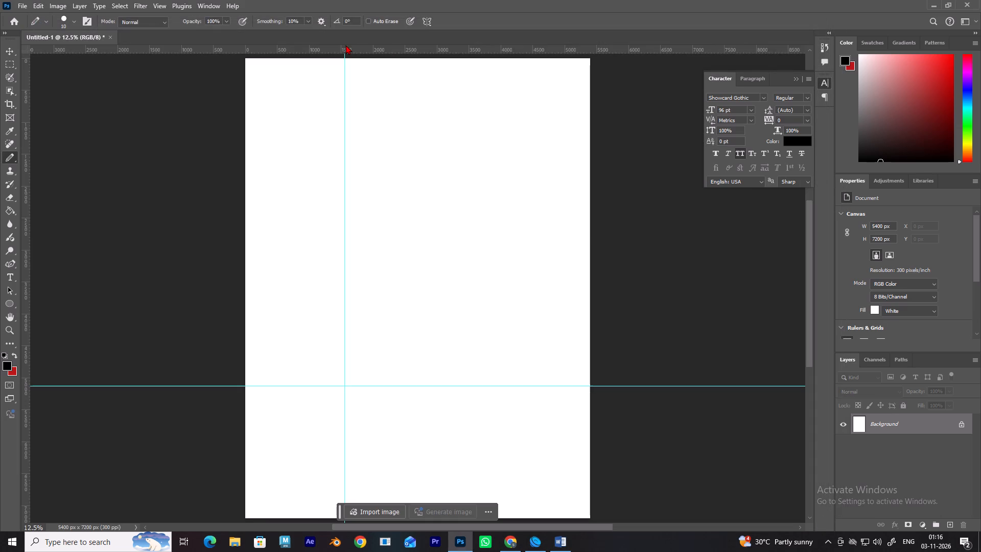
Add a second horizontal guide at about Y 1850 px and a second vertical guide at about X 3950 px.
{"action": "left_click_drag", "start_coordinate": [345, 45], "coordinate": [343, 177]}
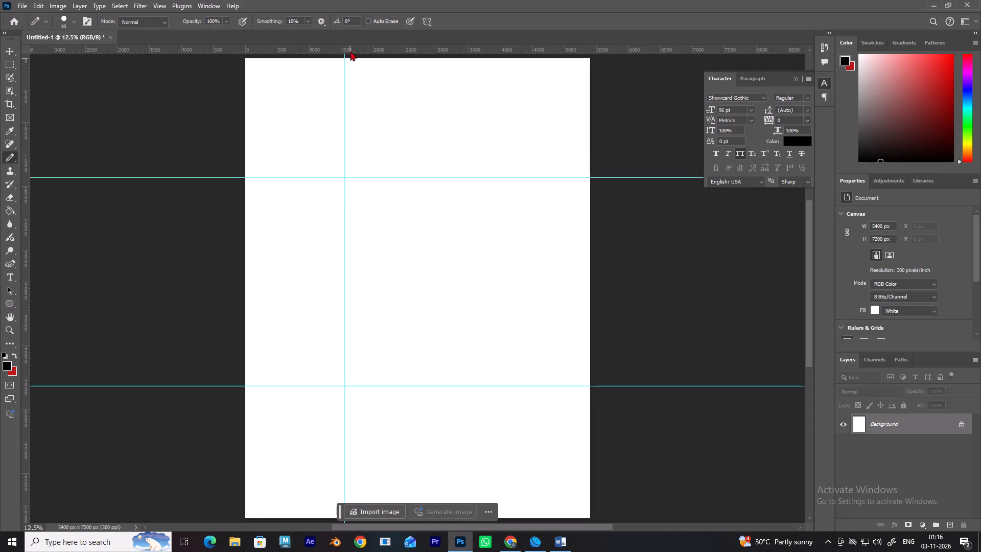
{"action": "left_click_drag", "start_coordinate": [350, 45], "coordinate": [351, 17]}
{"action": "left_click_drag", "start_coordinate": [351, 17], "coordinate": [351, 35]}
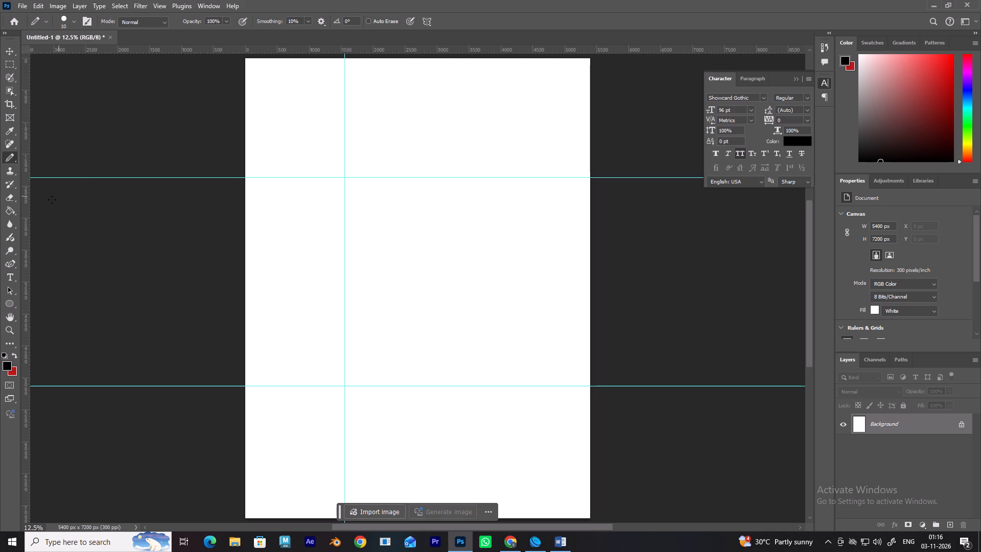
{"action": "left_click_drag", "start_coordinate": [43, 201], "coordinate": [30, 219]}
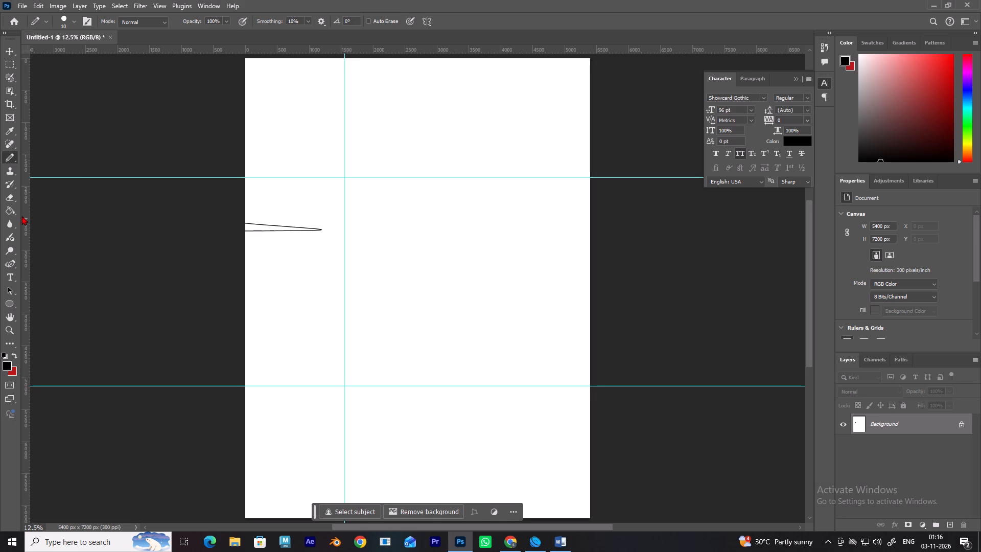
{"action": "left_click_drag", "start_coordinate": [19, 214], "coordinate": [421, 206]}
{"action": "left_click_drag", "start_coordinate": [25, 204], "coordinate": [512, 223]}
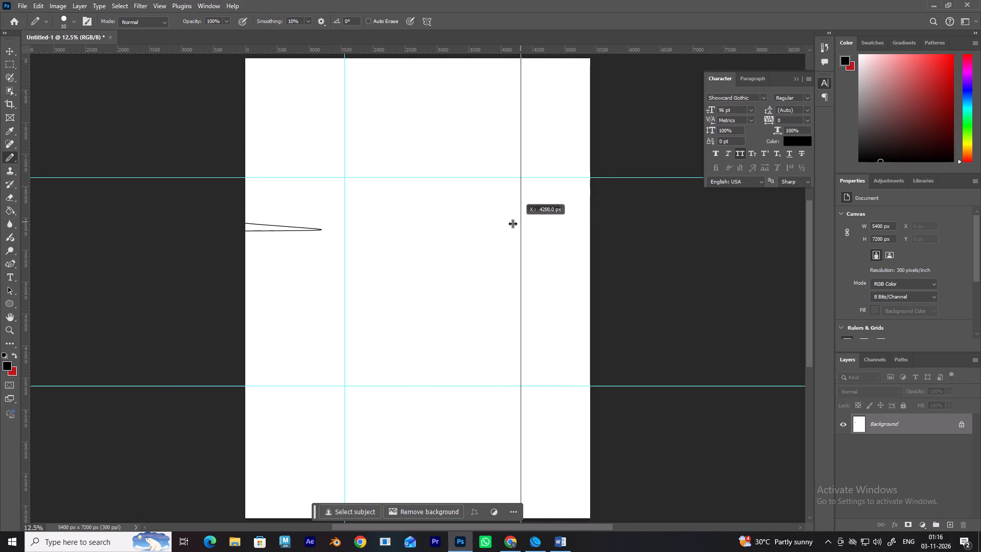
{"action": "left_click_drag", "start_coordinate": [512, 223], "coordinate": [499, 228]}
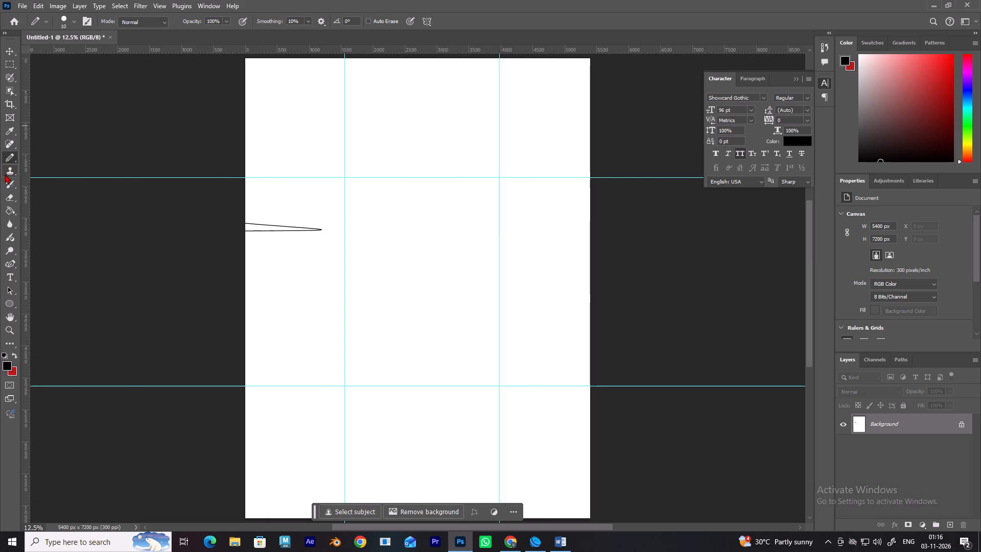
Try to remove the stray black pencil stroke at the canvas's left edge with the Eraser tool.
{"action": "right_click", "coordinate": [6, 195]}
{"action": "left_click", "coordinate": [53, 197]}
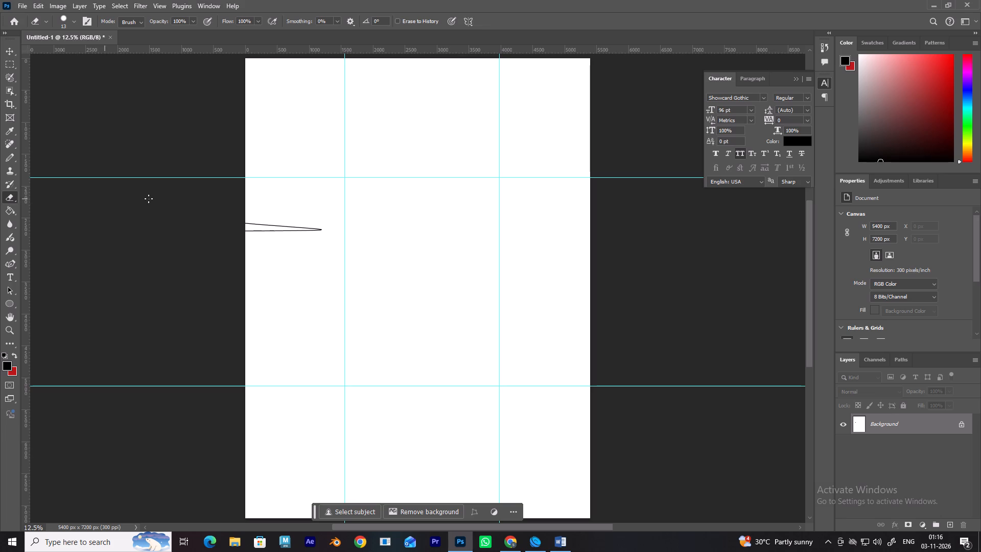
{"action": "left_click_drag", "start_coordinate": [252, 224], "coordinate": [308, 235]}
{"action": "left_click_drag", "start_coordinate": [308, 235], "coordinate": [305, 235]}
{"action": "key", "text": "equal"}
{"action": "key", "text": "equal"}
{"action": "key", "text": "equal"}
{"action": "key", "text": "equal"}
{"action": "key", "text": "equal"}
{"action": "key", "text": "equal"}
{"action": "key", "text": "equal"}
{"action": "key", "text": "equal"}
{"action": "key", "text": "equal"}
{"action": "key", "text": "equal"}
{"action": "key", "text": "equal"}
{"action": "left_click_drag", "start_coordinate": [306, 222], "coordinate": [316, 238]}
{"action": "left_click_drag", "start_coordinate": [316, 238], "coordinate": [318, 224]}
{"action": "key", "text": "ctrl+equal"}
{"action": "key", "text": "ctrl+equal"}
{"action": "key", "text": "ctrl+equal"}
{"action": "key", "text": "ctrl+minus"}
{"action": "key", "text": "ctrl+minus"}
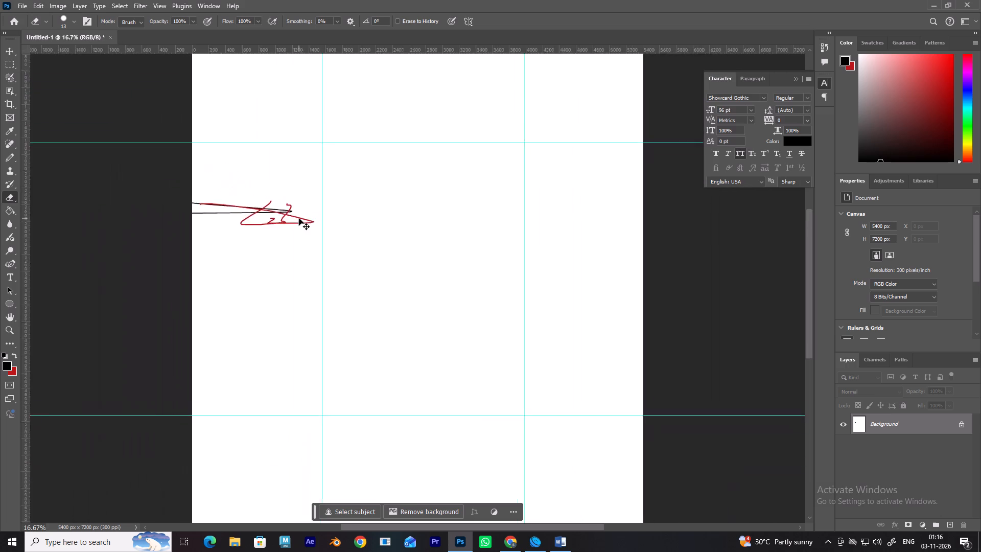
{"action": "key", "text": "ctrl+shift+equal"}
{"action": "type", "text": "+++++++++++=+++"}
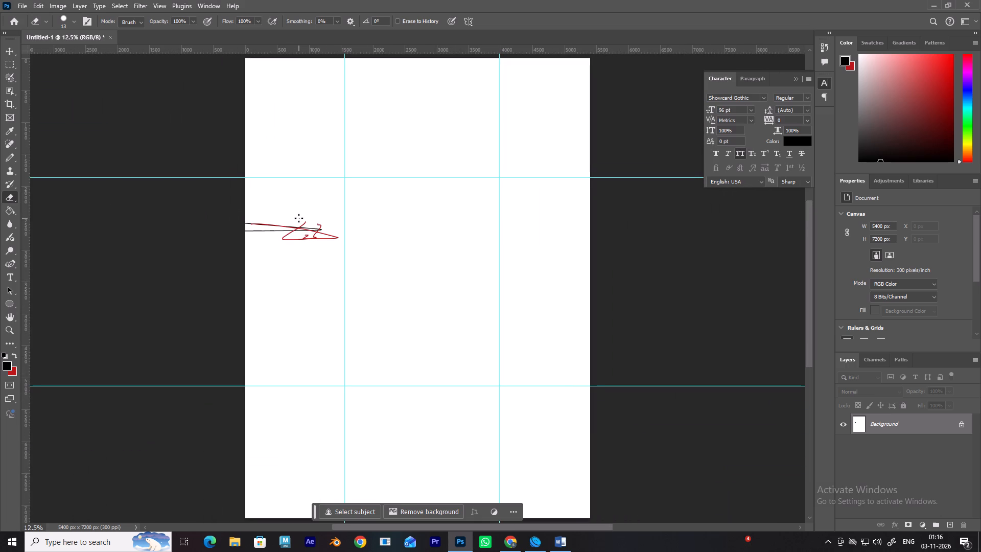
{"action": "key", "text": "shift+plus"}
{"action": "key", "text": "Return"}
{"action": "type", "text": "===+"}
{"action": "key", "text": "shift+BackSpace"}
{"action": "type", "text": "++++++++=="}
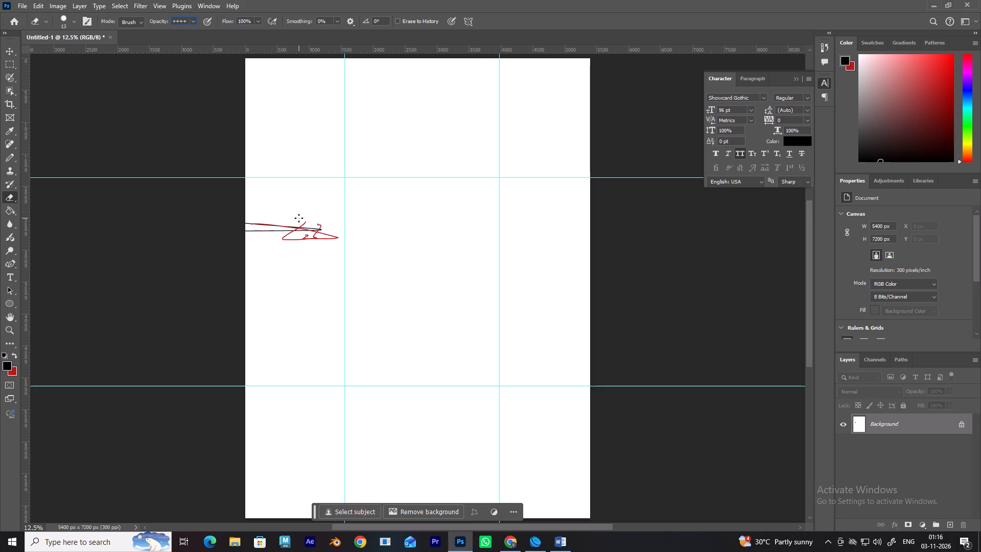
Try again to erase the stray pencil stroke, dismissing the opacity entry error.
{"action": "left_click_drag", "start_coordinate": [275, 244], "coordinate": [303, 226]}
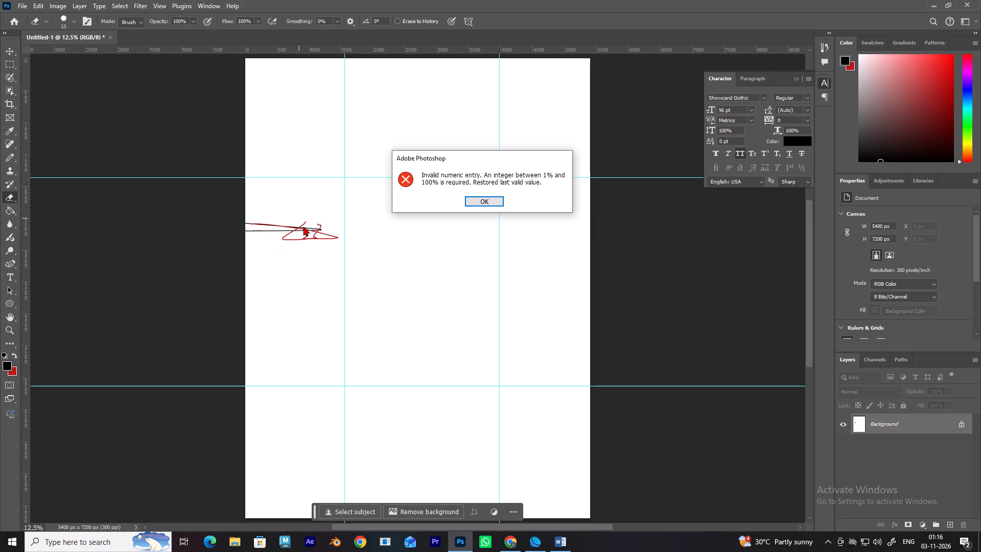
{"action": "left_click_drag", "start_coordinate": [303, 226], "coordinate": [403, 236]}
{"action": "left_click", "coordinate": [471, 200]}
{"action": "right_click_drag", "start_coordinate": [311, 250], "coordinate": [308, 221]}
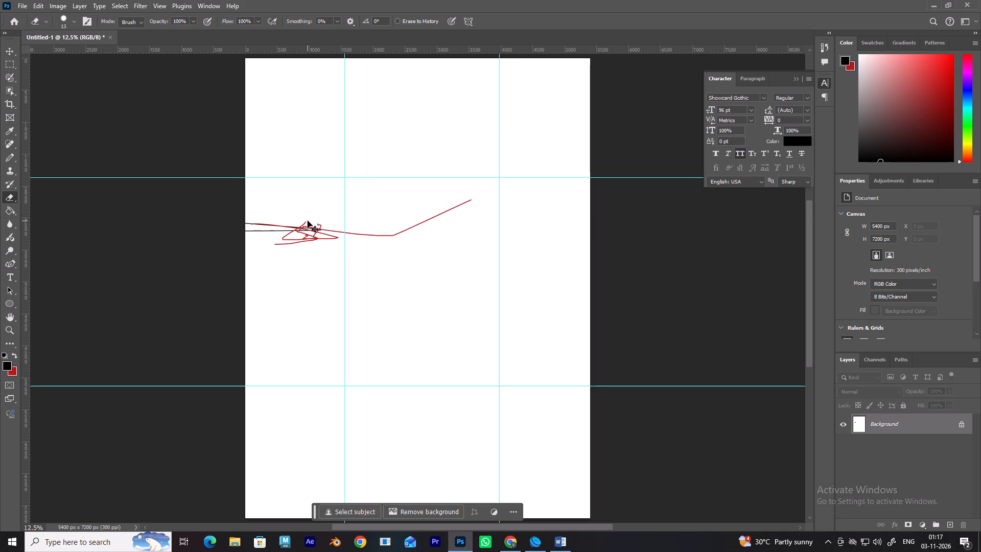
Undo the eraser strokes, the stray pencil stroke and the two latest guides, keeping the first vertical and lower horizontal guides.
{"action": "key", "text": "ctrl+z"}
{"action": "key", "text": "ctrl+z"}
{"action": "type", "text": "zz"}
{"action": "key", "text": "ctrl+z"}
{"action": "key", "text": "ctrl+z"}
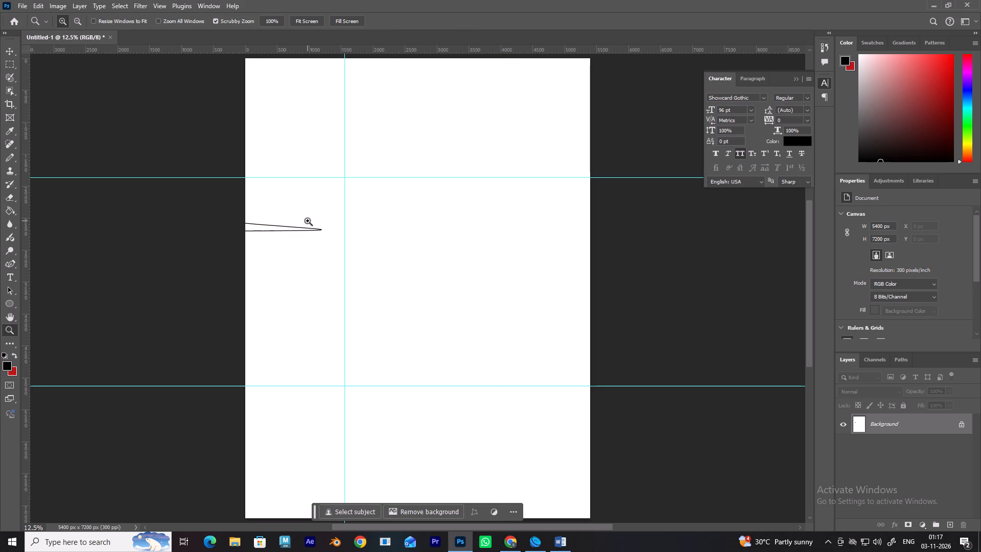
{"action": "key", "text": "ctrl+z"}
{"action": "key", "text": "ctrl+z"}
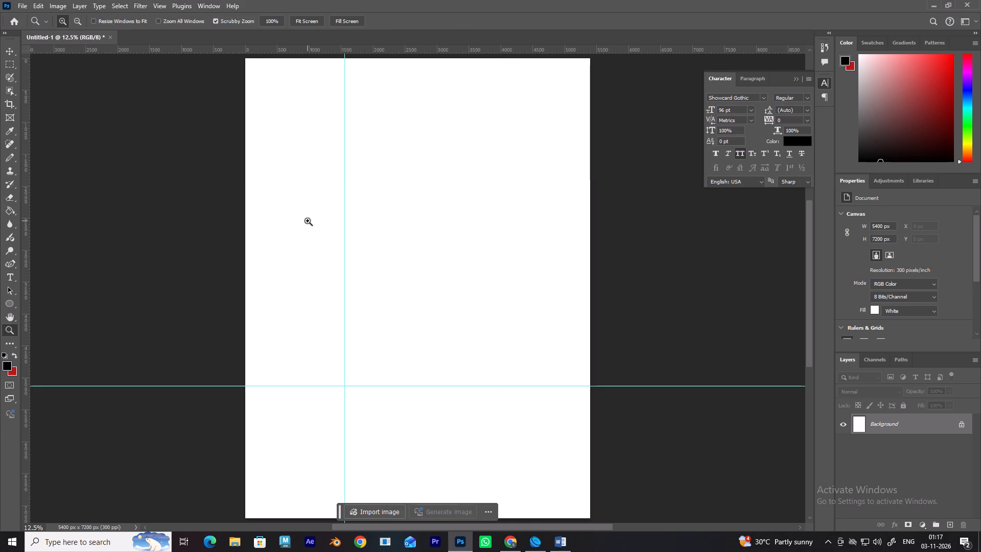
Place an upper horizontal guide at about Y 2650 px and a second vertical guide at about X 3950 px.
{"action": "left_click_drag", "start_coordinate": [358, 48], "coordinate": [359, 91]}
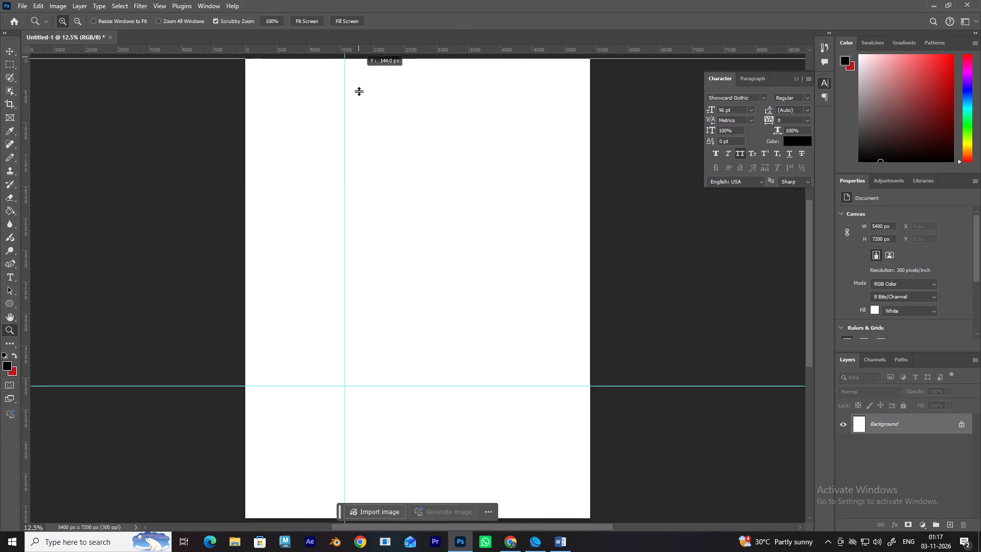
{"action": "left_click_drag", "start_coordinate": [359, 91], "coordinate": [357, 229]}
{"action": "left_click_drag", "start_coordinate": [24, 266], "coordinate": [170, 289]}
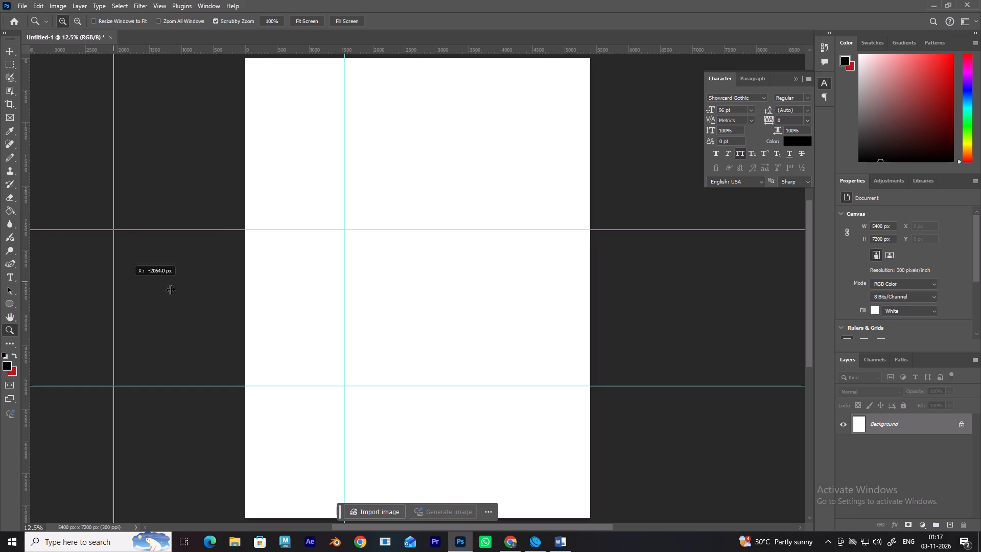
{"action": "left_click_drag", "start_coordinate": [170, 289], "coordinate": [499, 319]}
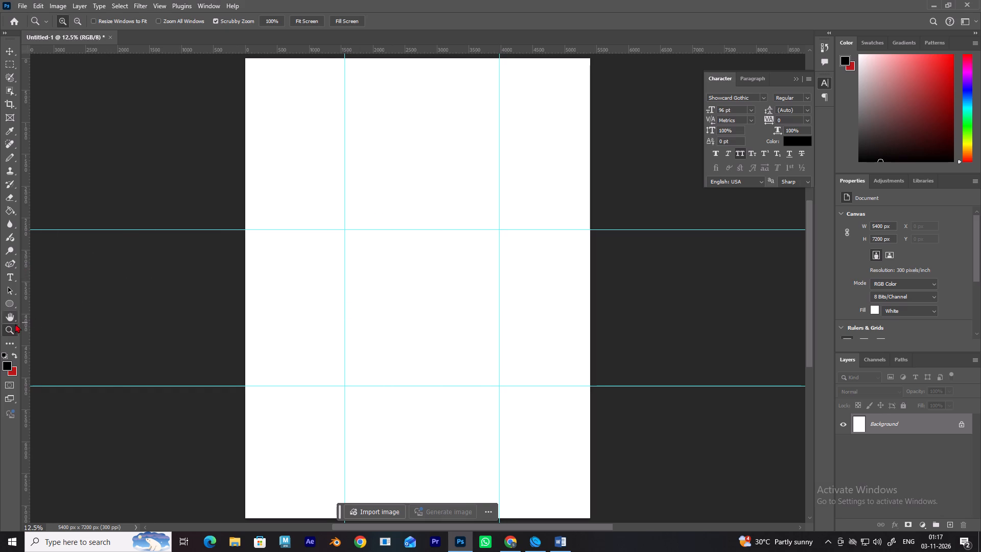
Select the Pencil tool.
{"action": "left_click", "coordinate": [6, 158]}
{"action": "right_click_drag", "start_coordinate": [11, 158], "coordinate": [18, 163]}
{"action": "right_click", "coordinate": [59, 163]}
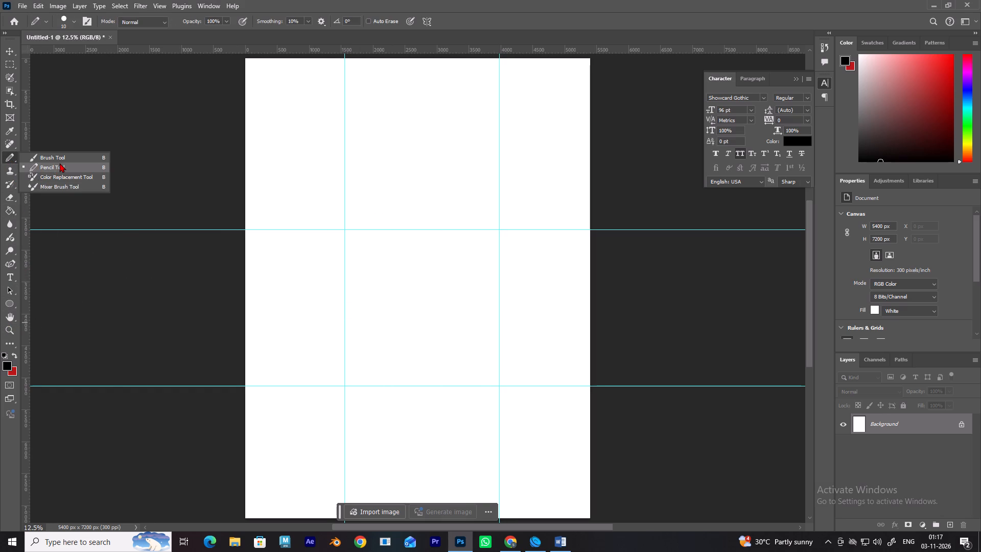
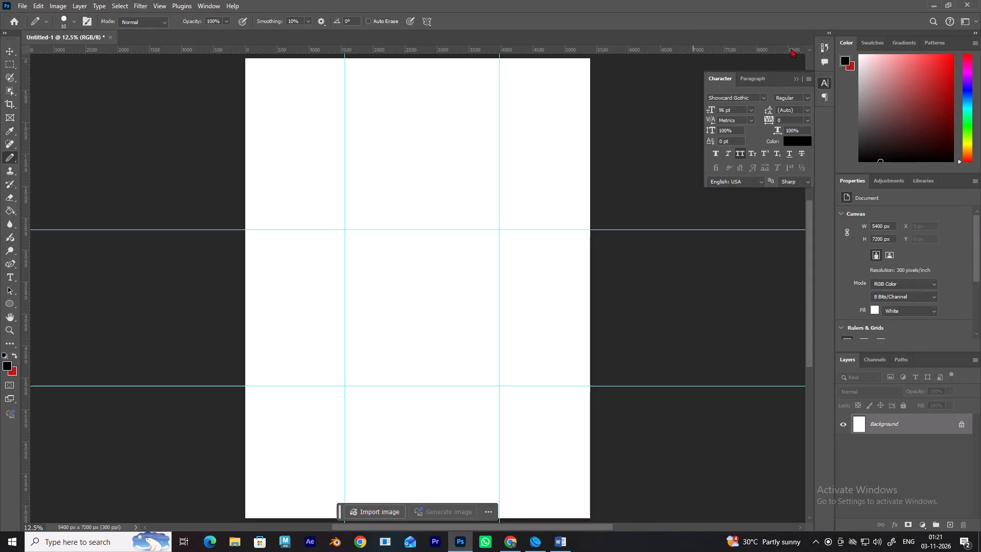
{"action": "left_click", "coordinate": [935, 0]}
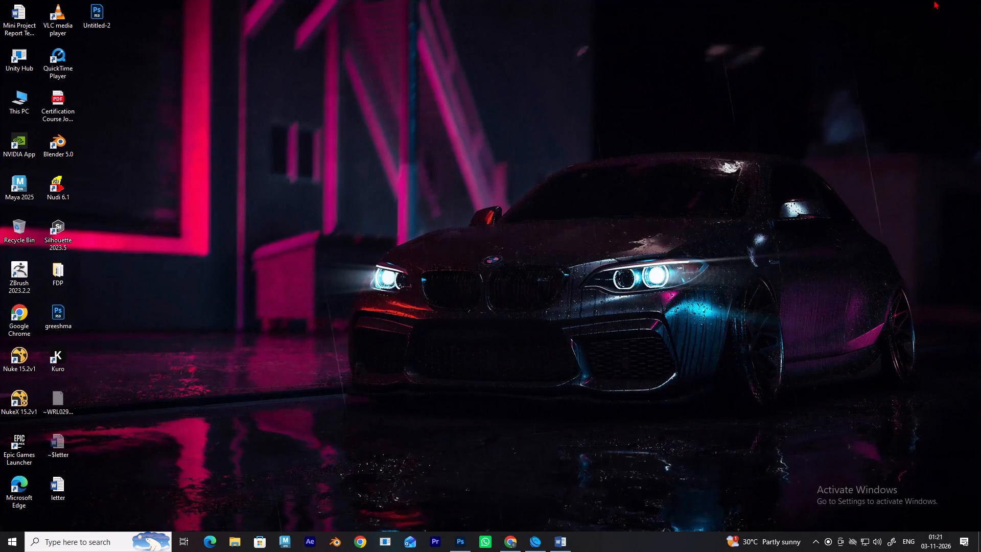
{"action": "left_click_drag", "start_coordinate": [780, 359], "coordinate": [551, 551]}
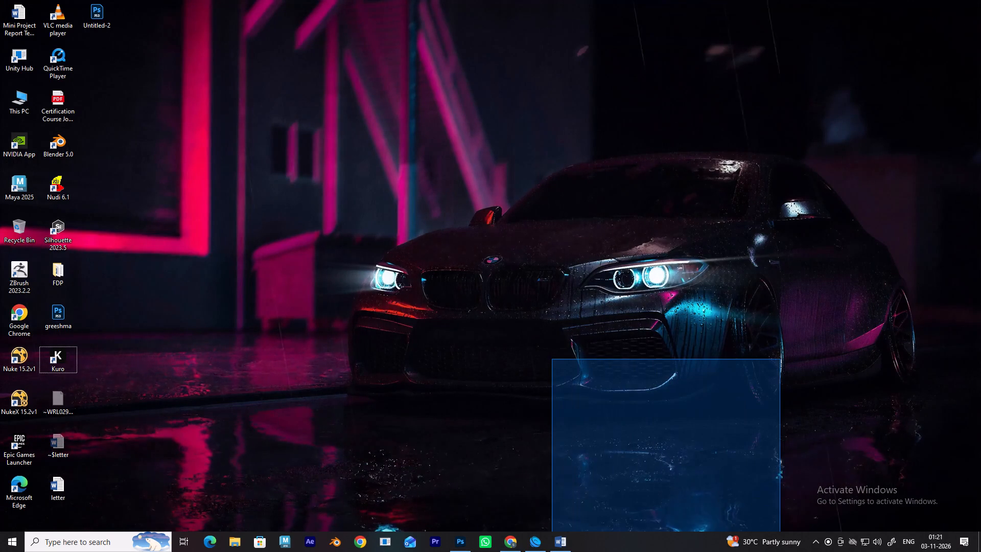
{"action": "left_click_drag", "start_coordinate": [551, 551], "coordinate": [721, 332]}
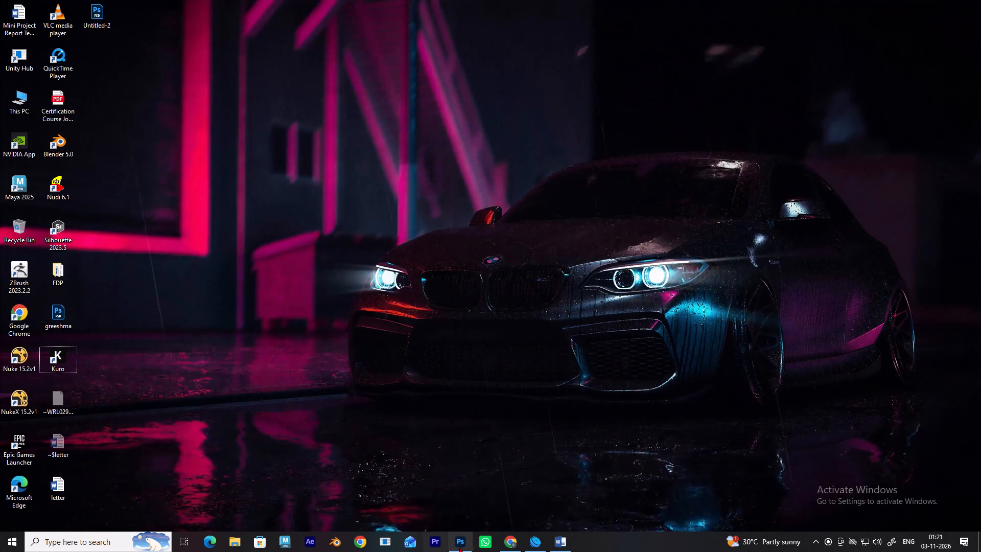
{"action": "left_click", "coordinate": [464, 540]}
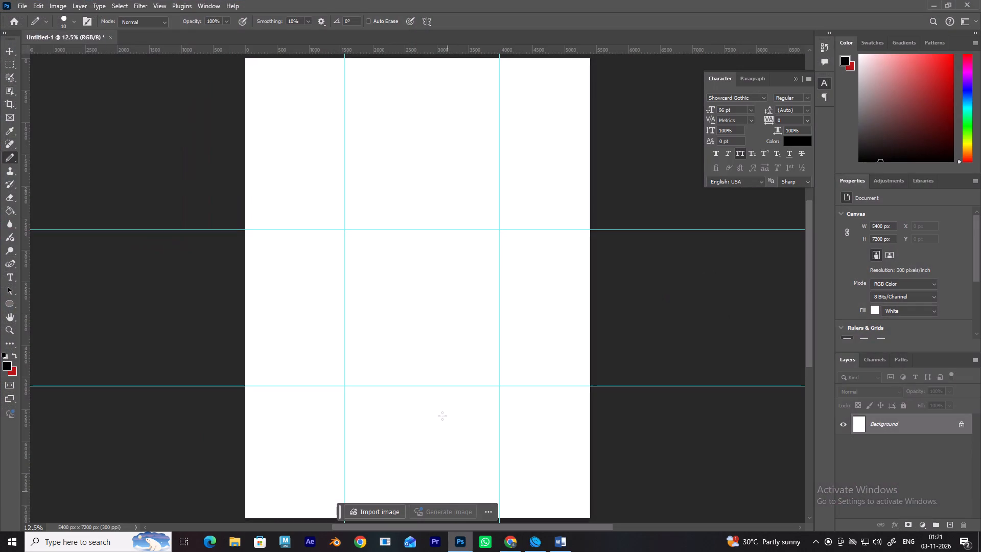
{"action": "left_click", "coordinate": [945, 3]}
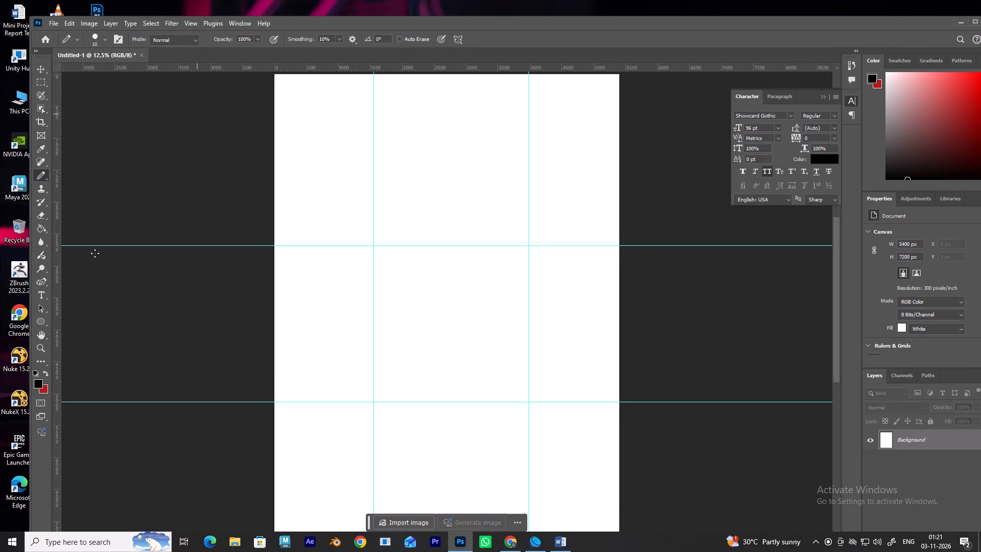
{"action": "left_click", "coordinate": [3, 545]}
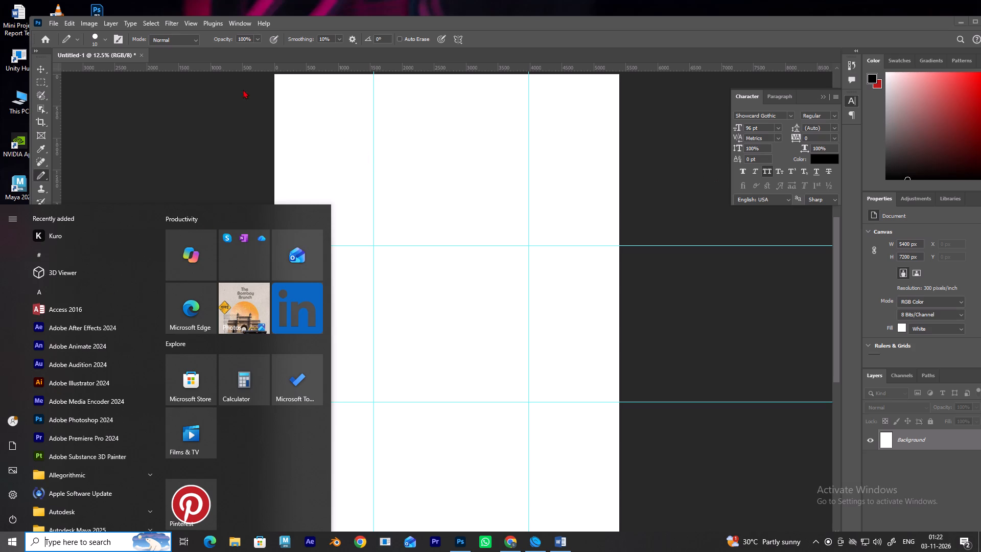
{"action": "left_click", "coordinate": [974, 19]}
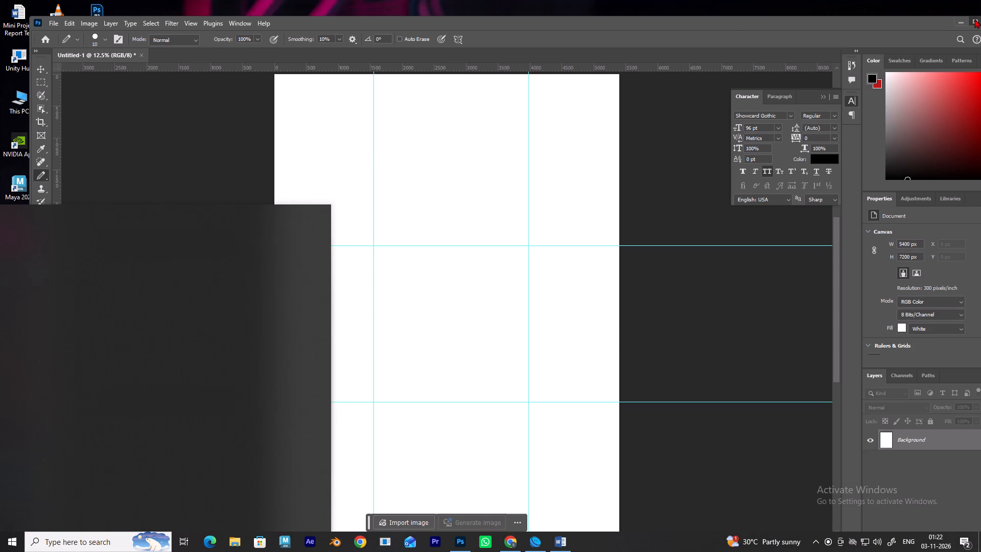
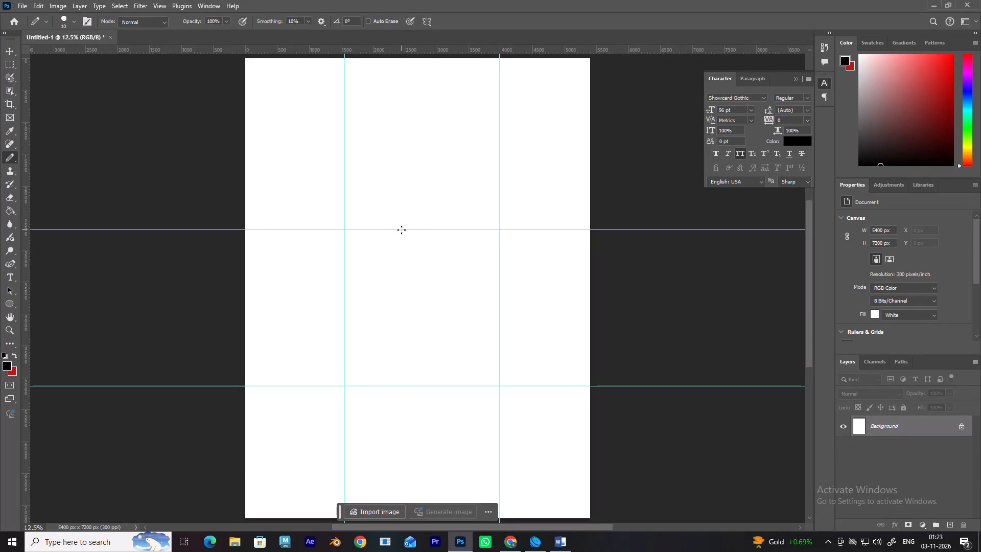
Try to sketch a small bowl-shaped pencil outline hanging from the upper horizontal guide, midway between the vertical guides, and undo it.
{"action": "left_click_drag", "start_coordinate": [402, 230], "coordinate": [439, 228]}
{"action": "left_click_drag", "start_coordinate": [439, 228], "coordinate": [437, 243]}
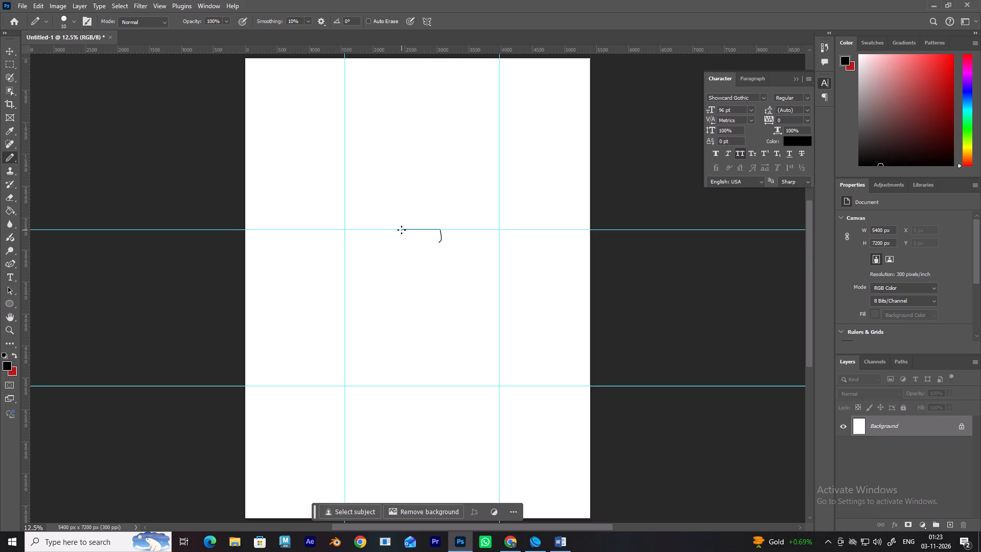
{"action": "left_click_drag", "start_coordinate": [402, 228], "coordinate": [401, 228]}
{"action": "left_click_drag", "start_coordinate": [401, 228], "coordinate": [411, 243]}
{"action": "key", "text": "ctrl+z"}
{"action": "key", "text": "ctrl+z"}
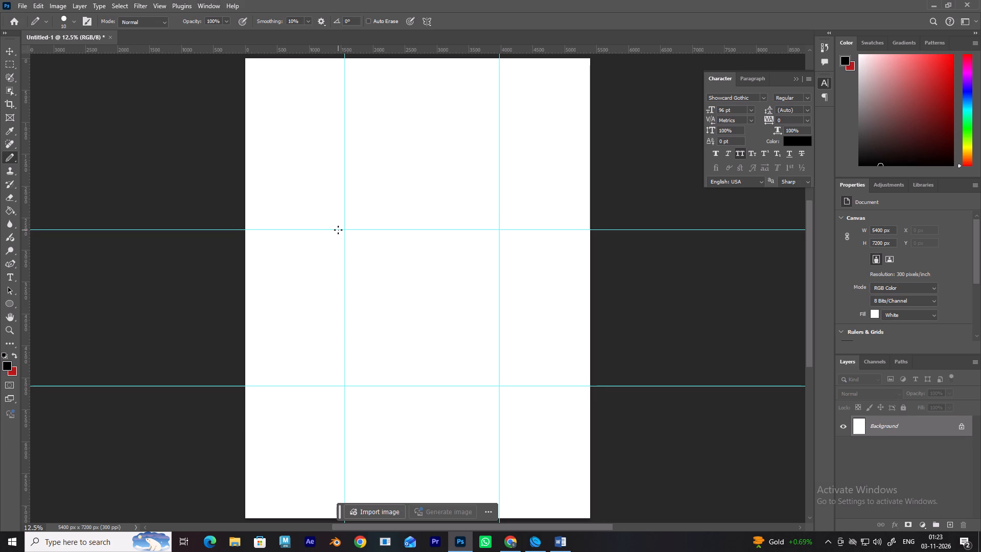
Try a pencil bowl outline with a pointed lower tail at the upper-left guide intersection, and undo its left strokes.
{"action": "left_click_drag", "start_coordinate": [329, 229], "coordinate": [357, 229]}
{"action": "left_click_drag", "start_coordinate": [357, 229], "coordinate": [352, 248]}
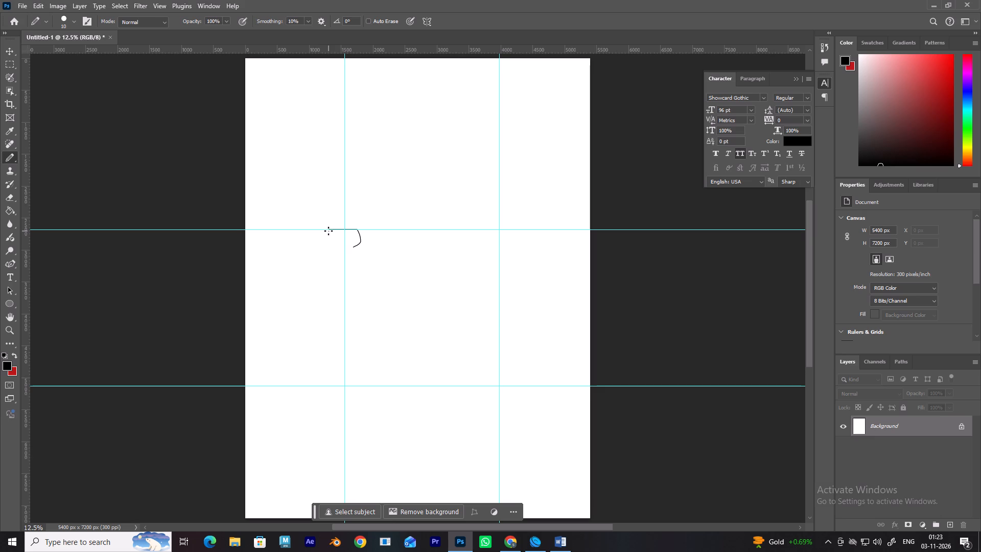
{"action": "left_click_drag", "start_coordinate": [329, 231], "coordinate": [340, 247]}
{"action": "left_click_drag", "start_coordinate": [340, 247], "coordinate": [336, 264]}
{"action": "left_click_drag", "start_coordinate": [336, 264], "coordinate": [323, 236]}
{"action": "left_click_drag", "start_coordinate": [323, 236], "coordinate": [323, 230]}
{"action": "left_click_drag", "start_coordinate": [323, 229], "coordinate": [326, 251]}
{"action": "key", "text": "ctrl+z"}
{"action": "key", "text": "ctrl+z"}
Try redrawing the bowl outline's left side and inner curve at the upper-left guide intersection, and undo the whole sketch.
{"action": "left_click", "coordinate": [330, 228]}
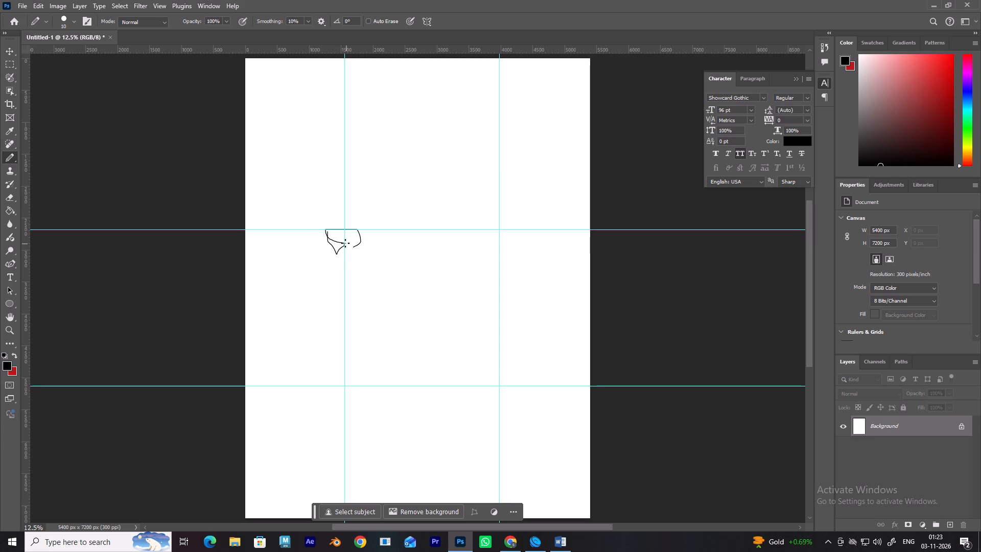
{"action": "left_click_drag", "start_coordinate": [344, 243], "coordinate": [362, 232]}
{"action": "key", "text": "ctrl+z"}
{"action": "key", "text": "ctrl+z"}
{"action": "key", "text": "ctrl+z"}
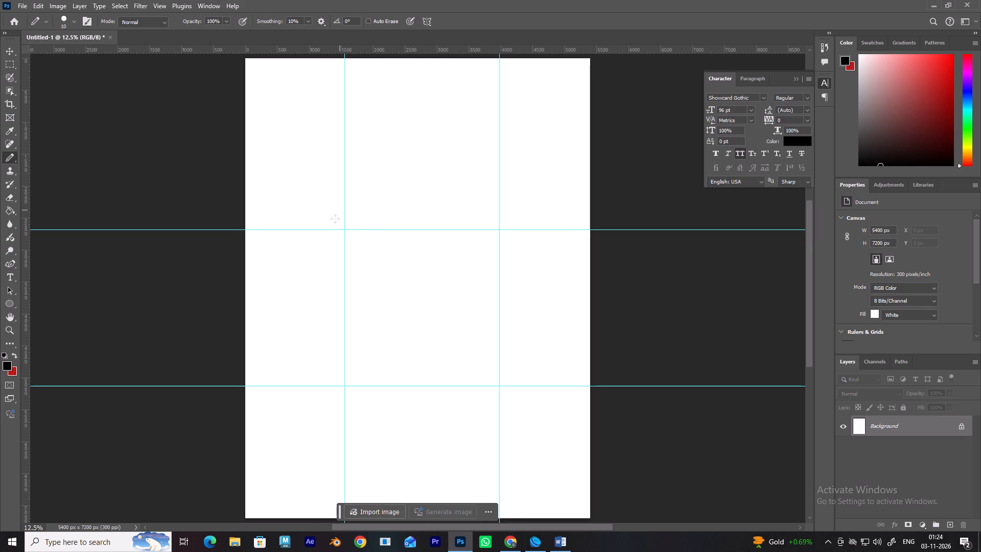
Draw a short horizontal pencil line along the upper horizontal guide, centred on its intersection with the left vertical guide.
{"action": "left_click_drag", "start_coordinate": [331, 228], "coordinate": [344, 229]}
{"action": "left_click_drag", "start_coordinate": [344, 229], "coordinate": [361, 231]}
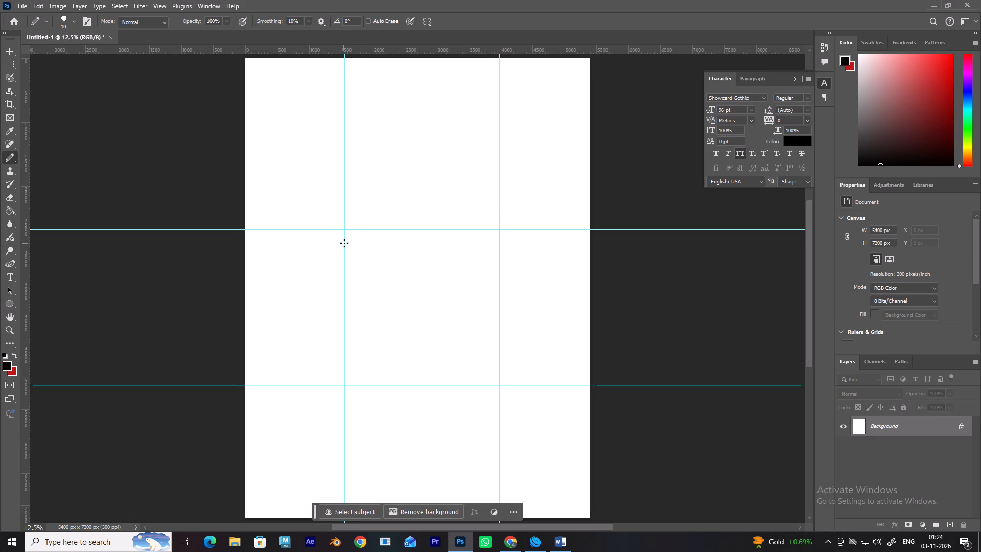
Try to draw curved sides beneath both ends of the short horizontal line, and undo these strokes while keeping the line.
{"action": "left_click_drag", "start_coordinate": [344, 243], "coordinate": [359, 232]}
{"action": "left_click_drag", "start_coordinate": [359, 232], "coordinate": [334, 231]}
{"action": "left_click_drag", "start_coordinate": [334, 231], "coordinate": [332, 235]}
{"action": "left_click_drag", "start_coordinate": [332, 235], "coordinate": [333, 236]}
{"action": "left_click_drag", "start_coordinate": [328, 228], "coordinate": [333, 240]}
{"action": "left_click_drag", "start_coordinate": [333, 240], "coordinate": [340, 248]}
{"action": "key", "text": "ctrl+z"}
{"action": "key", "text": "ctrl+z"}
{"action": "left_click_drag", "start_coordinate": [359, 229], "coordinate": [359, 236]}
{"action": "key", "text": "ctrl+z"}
Add a new blank layer above the Background and make it the active layer.
{"action": "left_click", "coordinate": [947, 523]}
{"action": "left_click", "coordinate": [890, 423]}
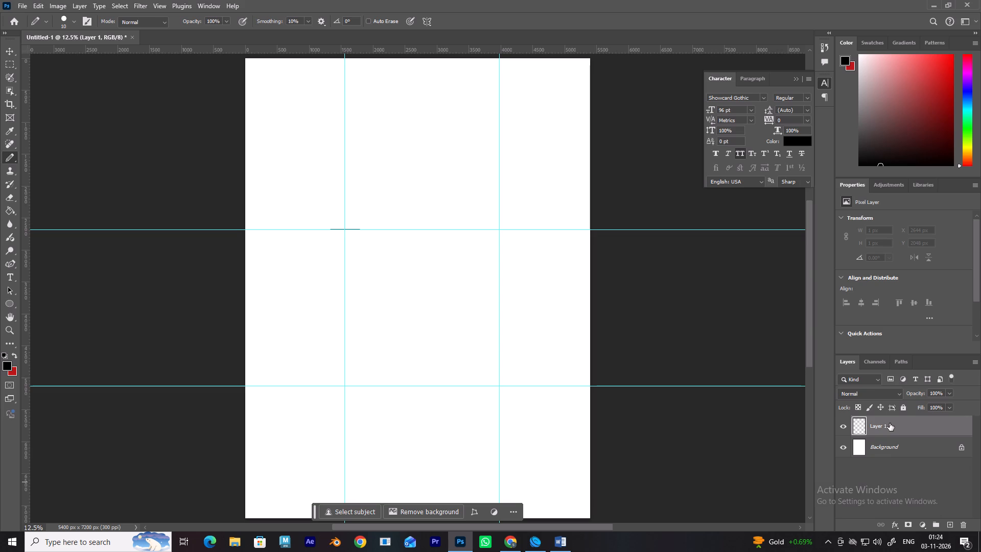
{"action": "left_click_drag", "start_coordinate": [860, 424], "coordinate": [873, 424]}
{"action": "left_click", "coordinate": [855, 422]}
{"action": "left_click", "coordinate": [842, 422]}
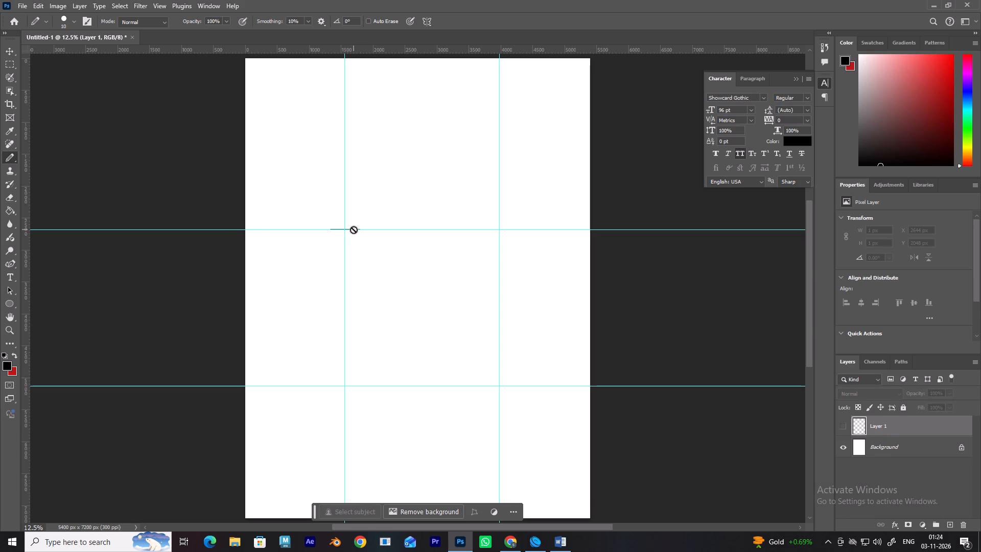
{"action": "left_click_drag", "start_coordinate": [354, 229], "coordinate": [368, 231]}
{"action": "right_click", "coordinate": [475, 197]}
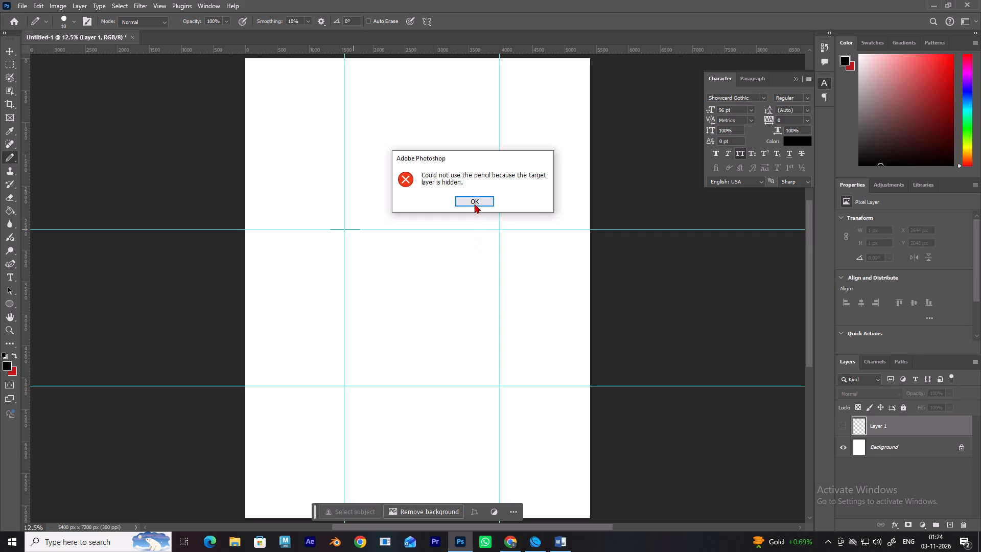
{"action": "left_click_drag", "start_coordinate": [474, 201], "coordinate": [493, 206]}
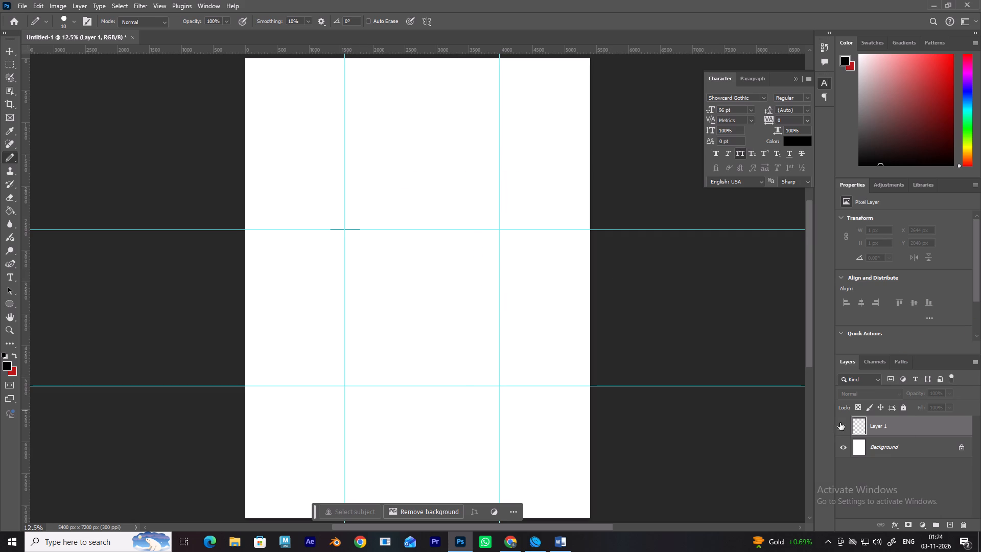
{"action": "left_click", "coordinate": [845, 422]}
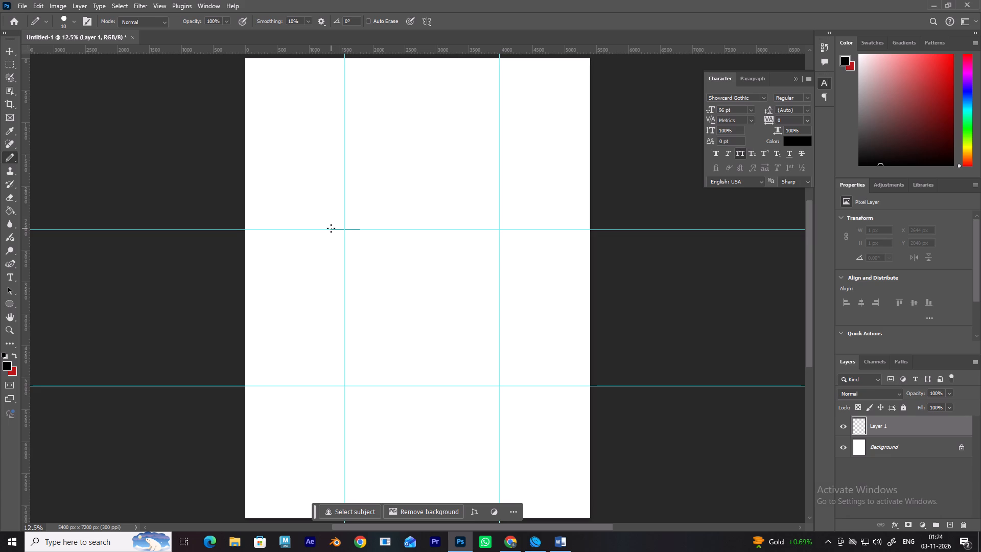
On the new layer, draw the bowl's left curve, about 294 x 249 px, from the line's left end to the vertical guide.
{"action": "left_click_drag", "start_coordinate": [331, 228], "coordinate": [342, 245]}
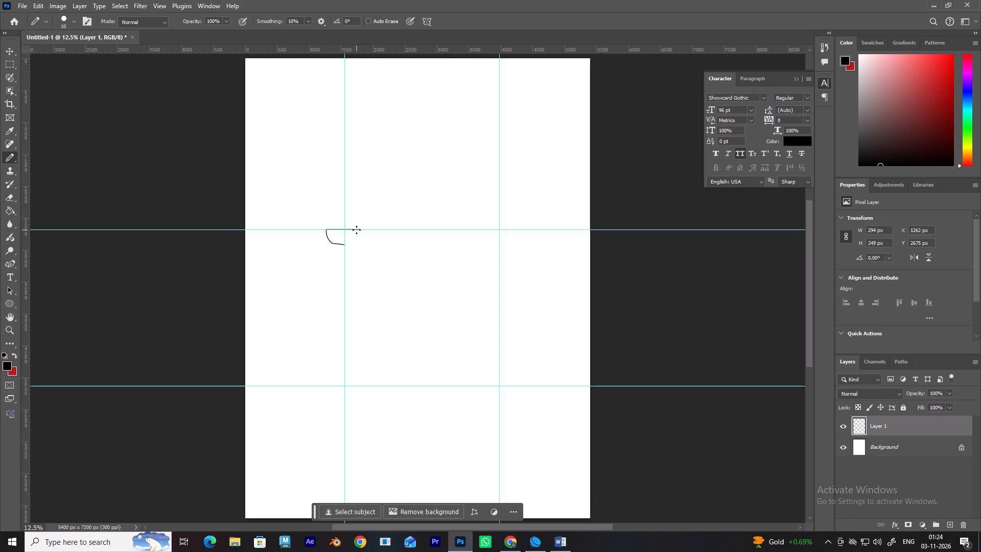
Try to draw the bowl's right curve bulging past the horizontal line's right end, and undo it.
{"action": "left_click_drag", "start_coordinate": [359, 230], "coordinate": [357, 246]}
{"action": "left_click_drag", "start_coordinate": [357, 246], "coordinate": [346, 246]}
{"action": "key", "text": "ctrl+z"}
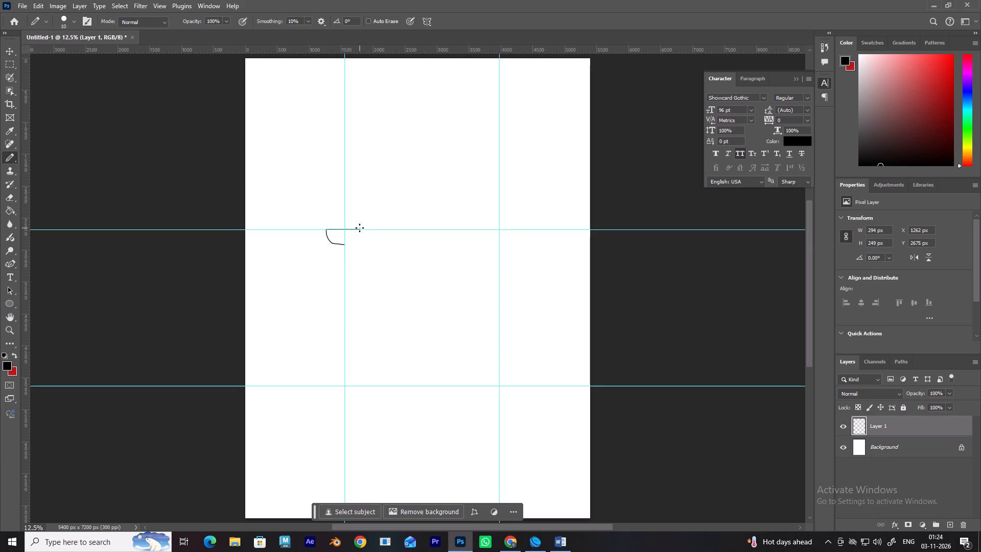
Draw the bowl's right curve from the line's right end down to meet the left curve at the vertical guide.
{"action": "left_click_drag", "start_coordinate": [360, 229], "coordinate": [356, 239]}
{"action": "left_click_drag", "start_coordinate": [356, 239], "coordinate": [347, 243]}
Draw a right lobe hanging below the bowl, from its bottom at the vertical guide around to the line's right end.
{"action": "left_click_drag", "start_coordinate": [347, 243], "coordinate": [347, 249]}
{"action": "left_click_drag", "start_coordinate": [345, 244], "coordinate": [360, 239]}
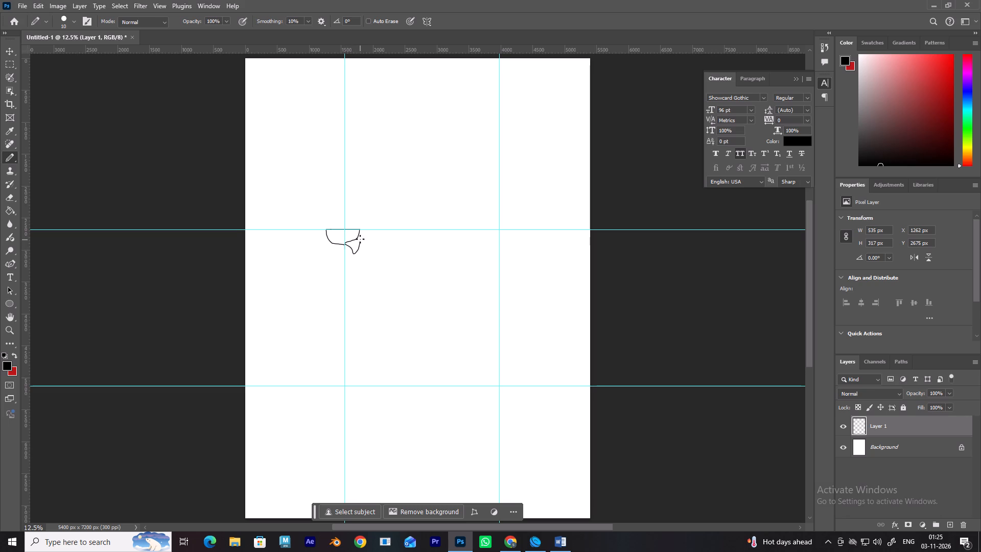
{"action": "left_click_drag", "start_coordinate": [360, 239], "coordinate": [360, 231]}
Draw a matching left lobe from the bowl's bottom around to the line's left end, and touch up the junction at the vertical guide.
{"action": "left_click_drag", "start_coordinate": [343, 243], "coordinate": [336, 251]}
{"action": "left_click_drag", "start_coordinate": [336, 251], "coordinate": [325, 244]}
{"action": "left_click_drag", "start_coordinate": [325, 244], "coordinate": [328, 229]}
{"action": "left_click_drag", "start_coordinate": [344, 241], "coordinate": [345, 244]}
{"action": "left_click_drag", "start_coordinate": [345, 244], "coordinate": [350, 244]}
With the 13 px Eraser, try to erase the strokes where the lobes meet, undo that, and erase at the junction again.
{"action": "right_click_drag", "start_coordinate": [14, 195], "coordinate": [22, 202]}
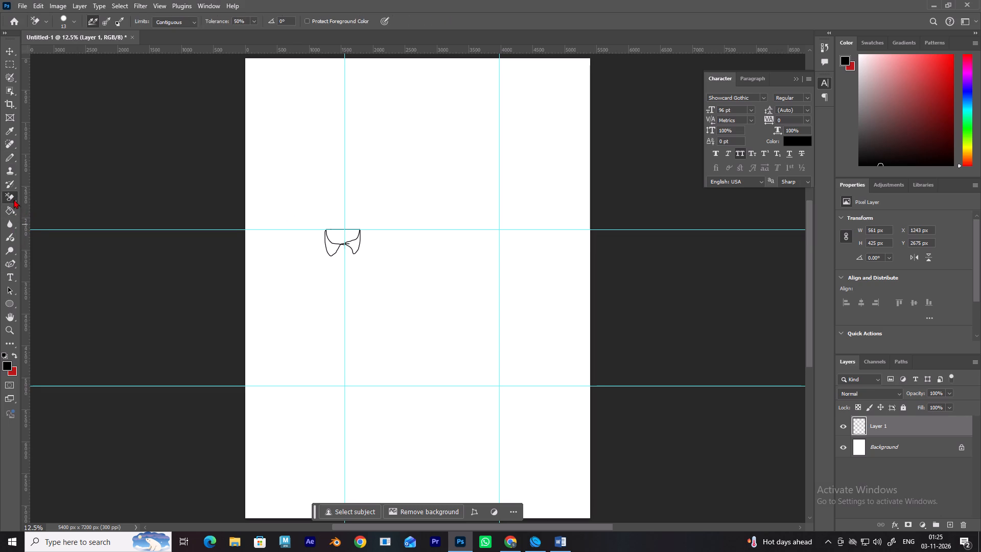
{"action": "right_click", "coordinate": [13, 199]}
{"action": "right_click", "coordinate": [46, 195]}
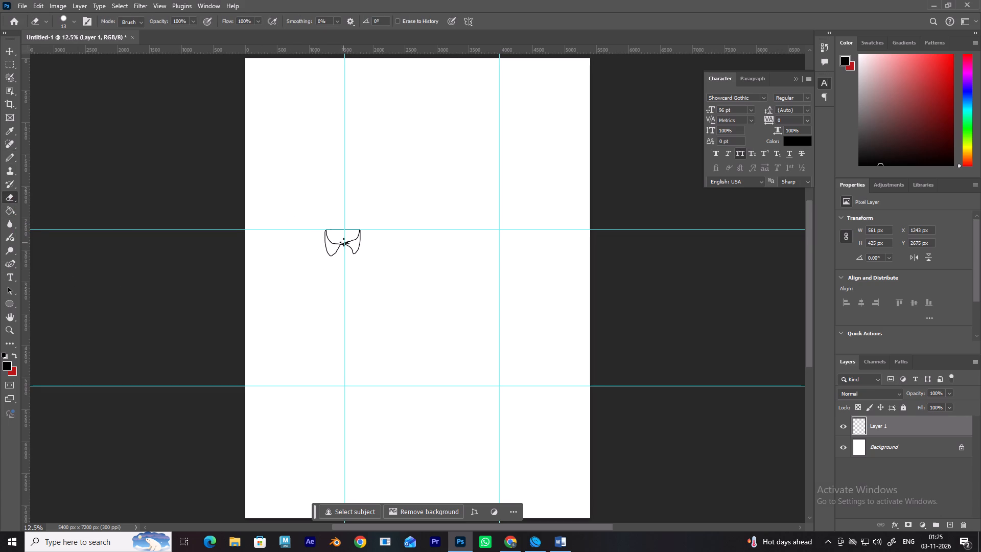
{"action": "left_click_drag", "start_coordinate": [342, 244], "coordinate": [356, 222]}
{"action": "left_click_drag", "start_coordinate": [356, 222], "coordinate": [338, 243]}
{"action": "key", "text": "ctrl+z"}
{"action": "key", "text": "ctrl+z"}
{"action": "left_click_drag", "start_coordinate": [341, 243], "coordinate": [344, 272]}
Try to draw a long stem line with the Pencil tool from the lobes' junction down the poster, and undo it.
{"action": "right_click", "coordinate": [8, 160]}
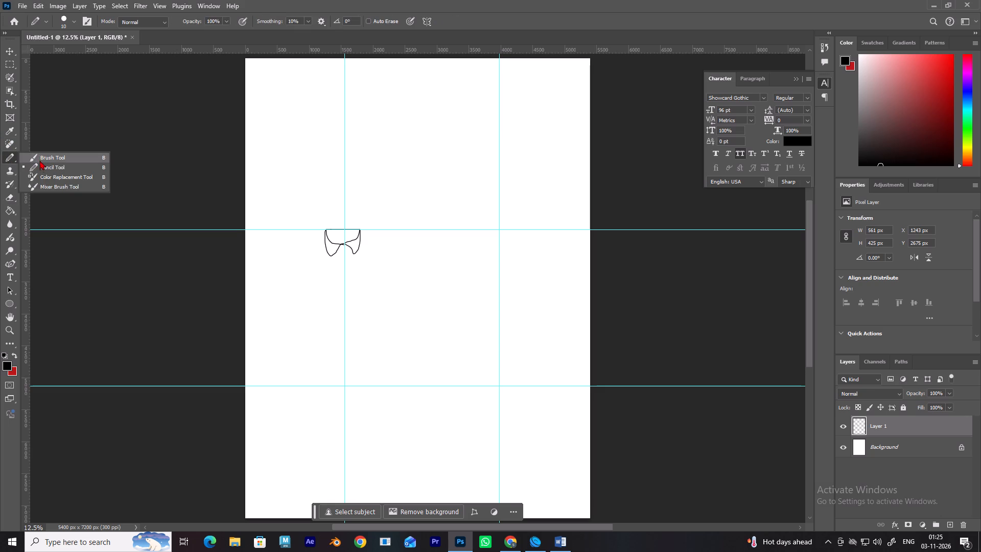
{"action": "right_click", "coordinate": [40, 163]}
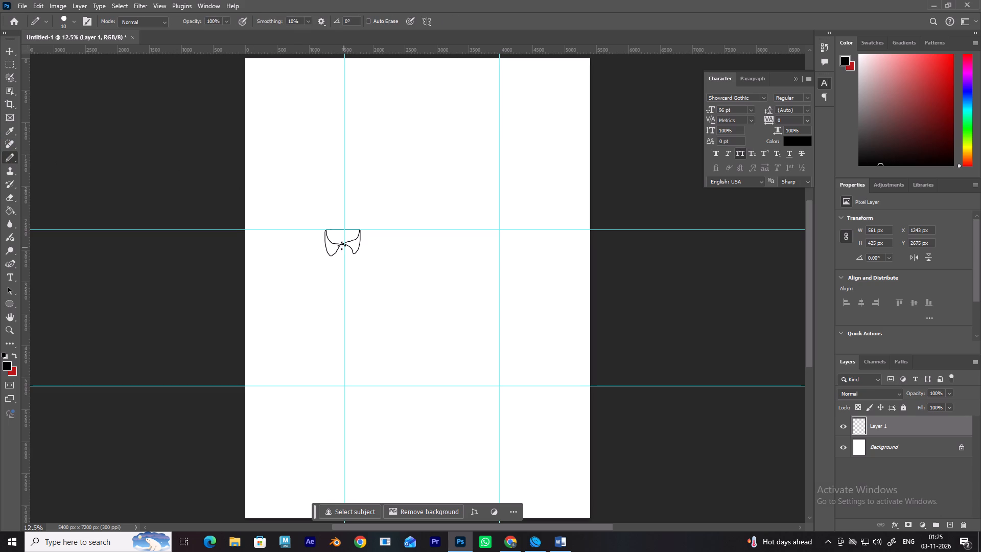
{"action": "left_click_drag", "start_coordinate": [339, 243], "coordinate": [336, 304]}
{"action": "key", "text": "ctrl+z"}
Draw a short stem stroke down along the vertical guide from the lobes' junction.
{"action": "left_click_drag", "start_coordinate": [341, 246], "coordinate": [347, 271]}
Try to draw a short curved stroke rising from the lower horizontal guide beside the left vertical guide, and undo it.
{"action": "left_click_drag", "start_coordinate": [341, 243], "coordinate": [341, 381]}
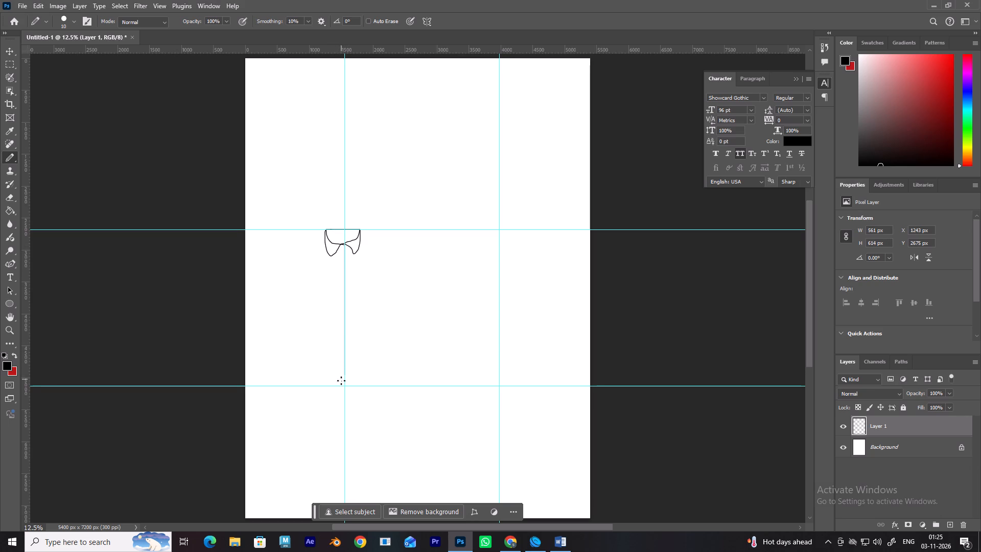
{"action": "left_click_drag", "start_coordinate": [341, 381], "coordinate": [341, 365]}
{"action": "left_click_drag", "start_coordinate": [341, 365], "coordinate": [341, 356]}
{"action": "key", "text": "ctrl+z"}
Undo all remaining pencil strokes, the added layer and every guide, back to the blank poster with only the Background layer.
{"action": "key", "text": "ctrl+z"}
{"action": "key", "text": "ctrl+z"}
{"action": "key", "text": "ctrl+z"}
{"action": "key", "text": "ctrl+z"}
{"action": "key", "text": "ctrl+z"}
{"action": "key", "text": "ctrl+z"}
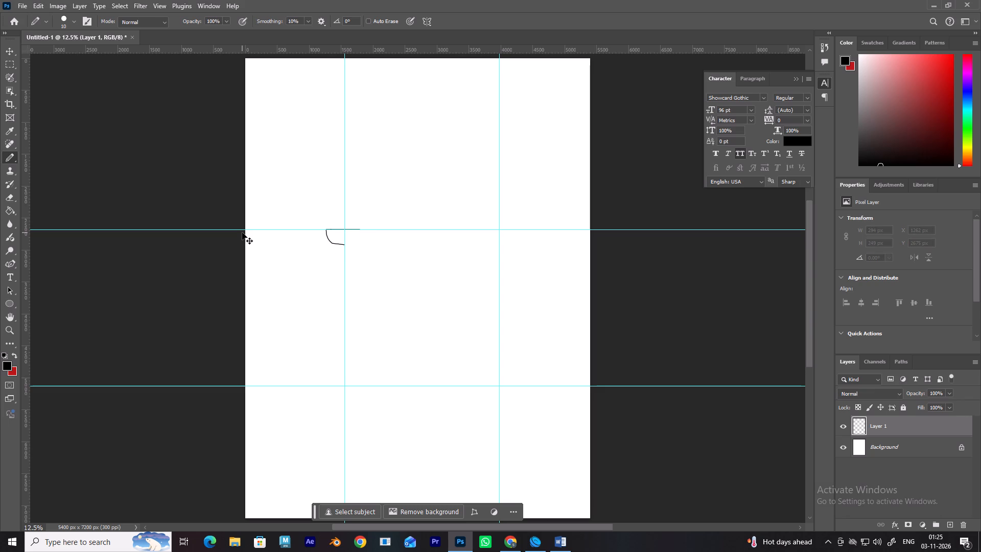
{"action": "key", "text": "ctrl+z"}
{"action": "key", "text": "z"}
{"action": "key", "text": "ctrl+z"}
{"action": "key", "text": "ctrl+z"}
{"action": "key", "text": "z"}
{"action": "key", "text": "ctrl+z"}
{"action": "key", "text": "ctrl+z"}
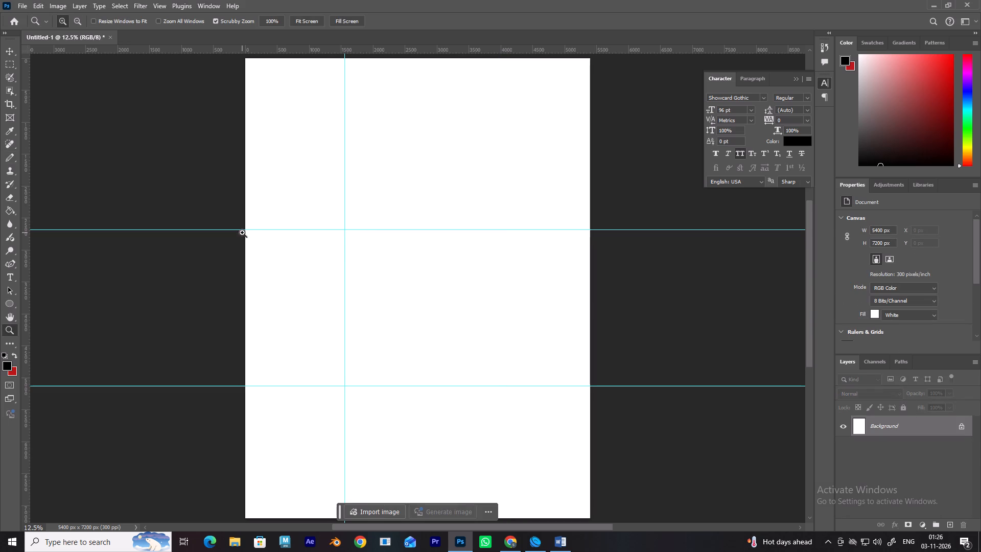
{"action": "key", "text": "ctrl+z"}
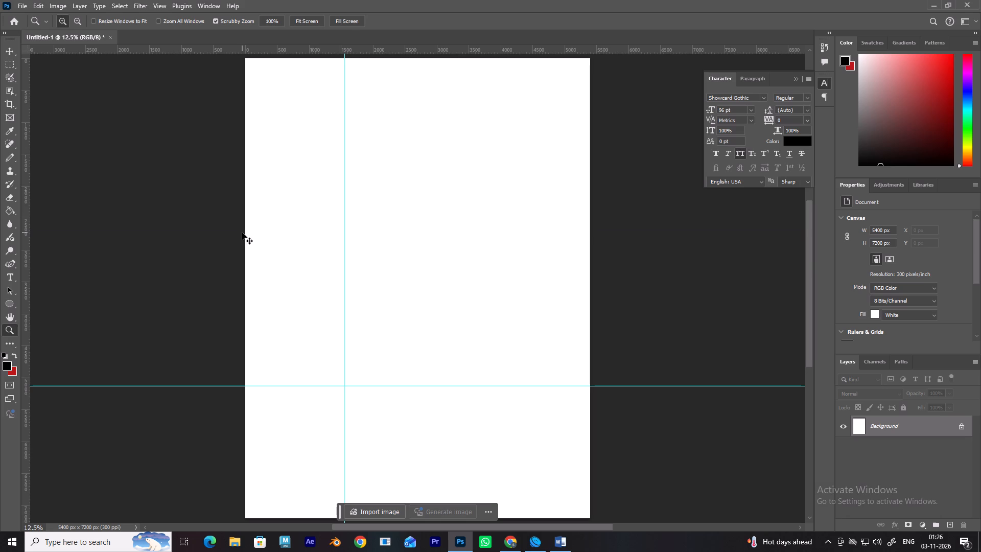
{"action": "key", "text": "ctrl+z"}
{"action": "key", "text": "ctrl+z"}
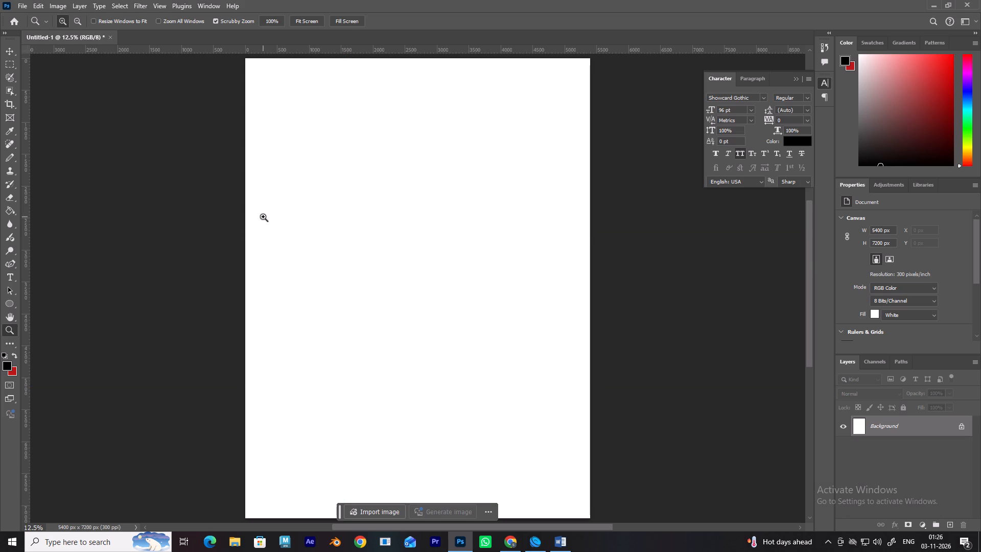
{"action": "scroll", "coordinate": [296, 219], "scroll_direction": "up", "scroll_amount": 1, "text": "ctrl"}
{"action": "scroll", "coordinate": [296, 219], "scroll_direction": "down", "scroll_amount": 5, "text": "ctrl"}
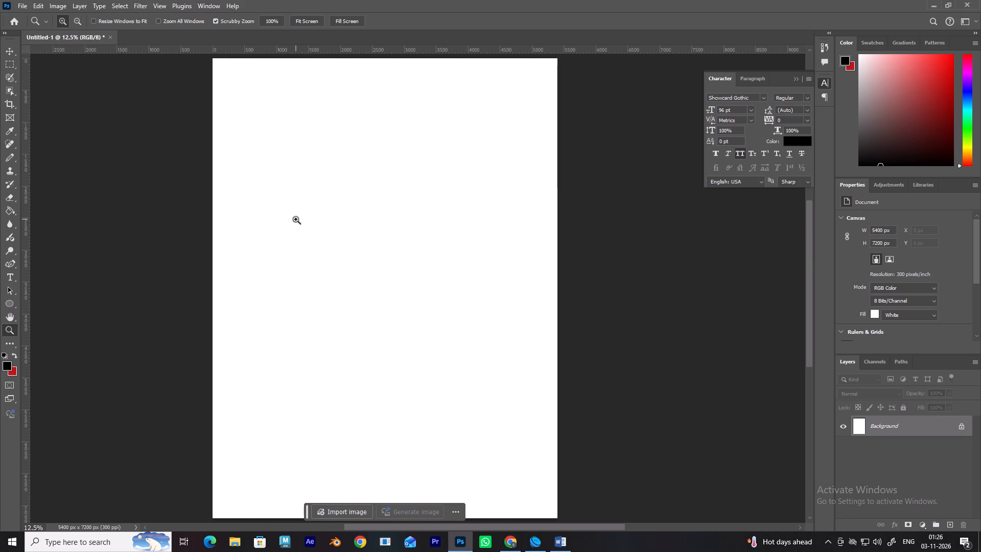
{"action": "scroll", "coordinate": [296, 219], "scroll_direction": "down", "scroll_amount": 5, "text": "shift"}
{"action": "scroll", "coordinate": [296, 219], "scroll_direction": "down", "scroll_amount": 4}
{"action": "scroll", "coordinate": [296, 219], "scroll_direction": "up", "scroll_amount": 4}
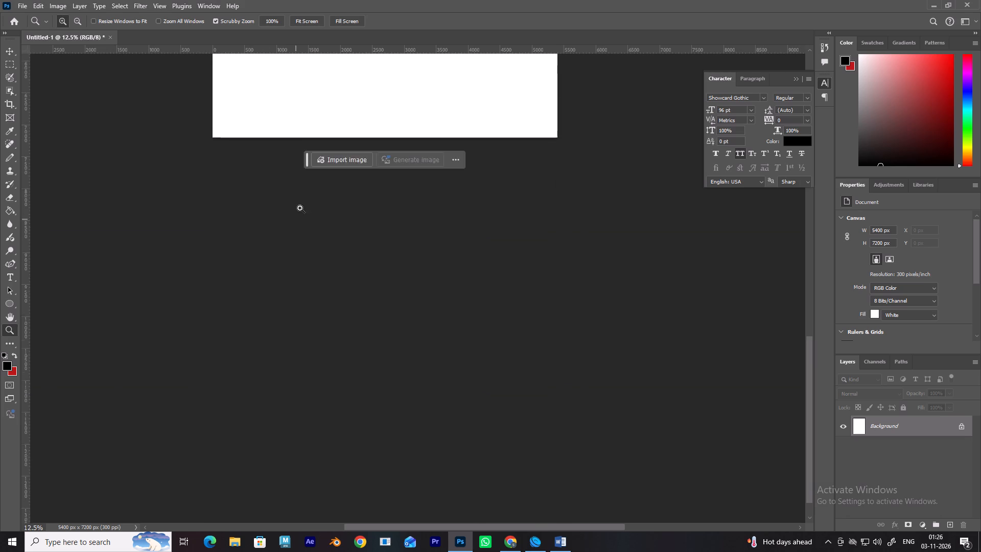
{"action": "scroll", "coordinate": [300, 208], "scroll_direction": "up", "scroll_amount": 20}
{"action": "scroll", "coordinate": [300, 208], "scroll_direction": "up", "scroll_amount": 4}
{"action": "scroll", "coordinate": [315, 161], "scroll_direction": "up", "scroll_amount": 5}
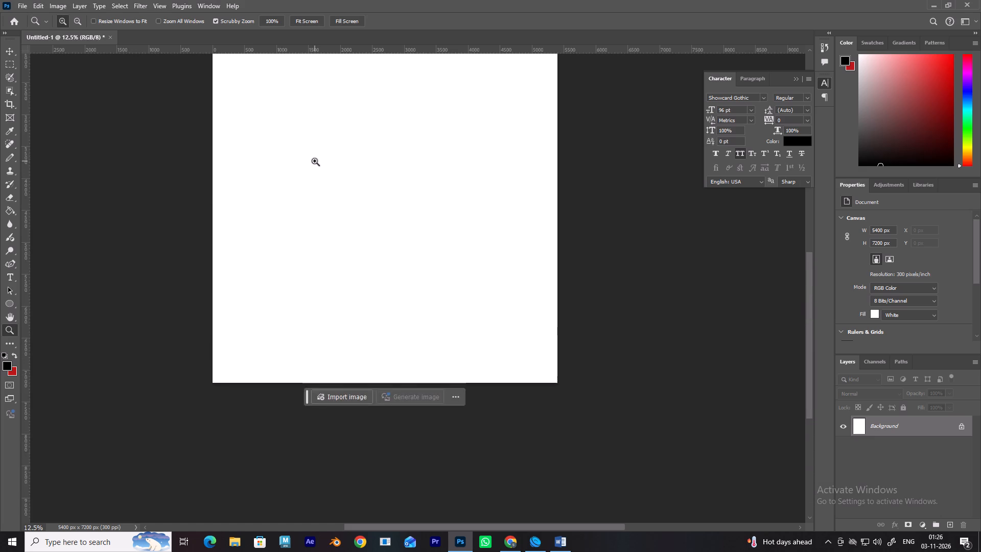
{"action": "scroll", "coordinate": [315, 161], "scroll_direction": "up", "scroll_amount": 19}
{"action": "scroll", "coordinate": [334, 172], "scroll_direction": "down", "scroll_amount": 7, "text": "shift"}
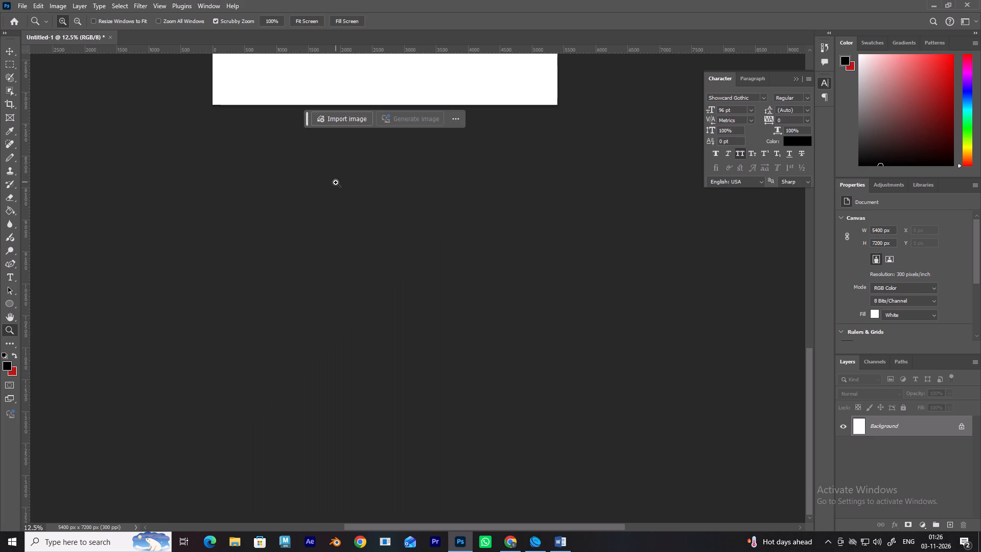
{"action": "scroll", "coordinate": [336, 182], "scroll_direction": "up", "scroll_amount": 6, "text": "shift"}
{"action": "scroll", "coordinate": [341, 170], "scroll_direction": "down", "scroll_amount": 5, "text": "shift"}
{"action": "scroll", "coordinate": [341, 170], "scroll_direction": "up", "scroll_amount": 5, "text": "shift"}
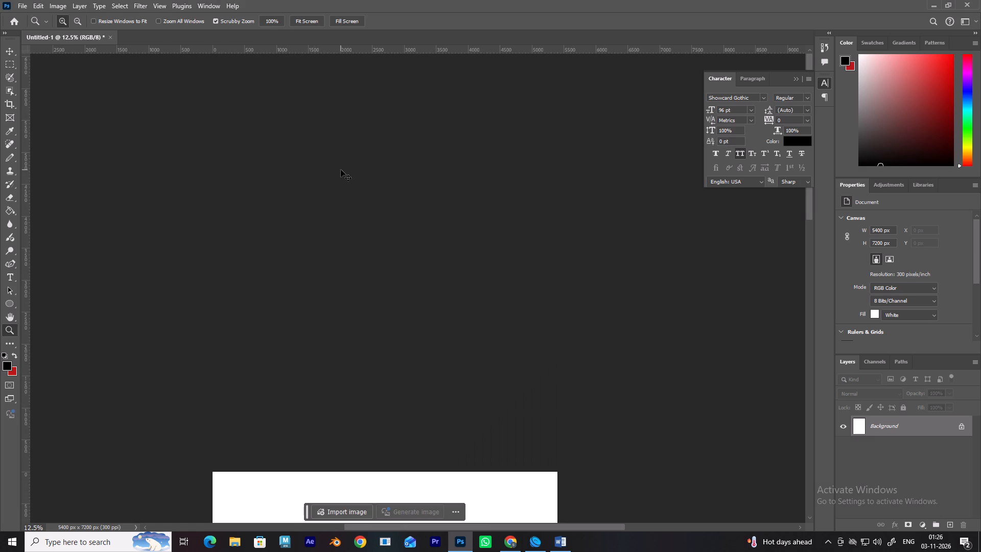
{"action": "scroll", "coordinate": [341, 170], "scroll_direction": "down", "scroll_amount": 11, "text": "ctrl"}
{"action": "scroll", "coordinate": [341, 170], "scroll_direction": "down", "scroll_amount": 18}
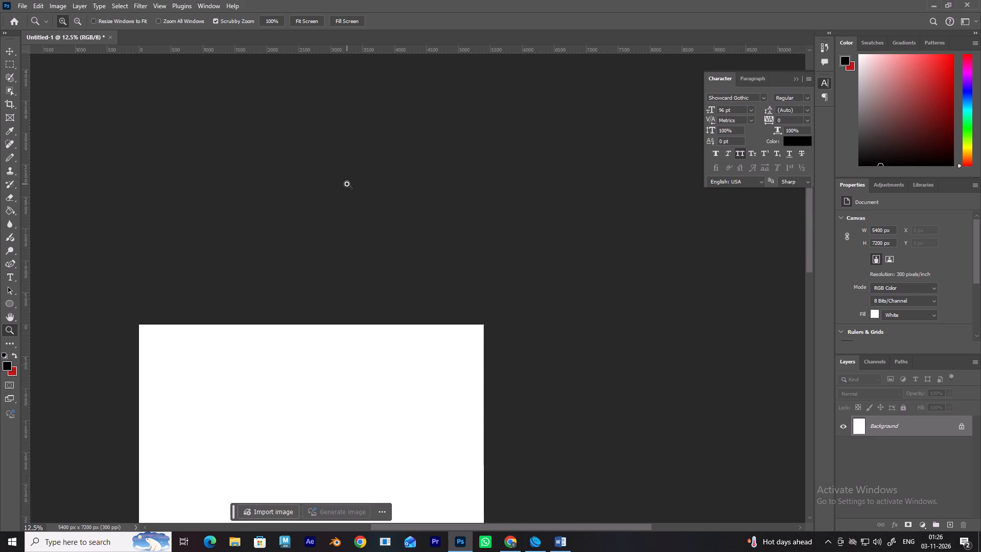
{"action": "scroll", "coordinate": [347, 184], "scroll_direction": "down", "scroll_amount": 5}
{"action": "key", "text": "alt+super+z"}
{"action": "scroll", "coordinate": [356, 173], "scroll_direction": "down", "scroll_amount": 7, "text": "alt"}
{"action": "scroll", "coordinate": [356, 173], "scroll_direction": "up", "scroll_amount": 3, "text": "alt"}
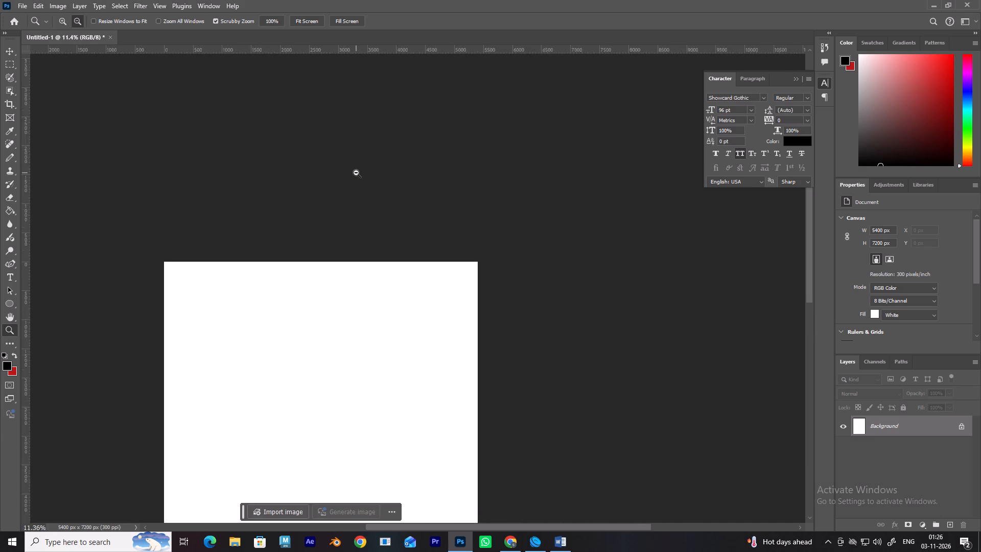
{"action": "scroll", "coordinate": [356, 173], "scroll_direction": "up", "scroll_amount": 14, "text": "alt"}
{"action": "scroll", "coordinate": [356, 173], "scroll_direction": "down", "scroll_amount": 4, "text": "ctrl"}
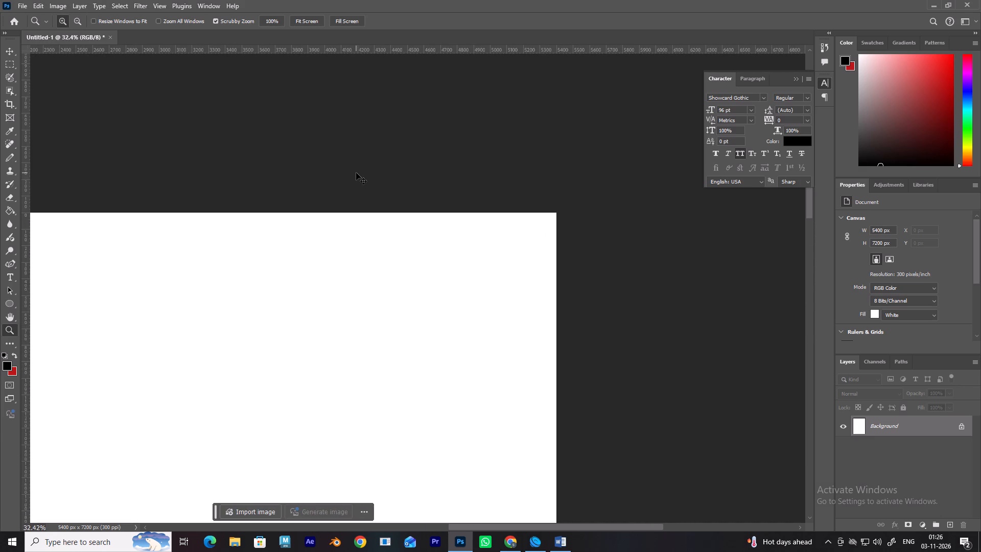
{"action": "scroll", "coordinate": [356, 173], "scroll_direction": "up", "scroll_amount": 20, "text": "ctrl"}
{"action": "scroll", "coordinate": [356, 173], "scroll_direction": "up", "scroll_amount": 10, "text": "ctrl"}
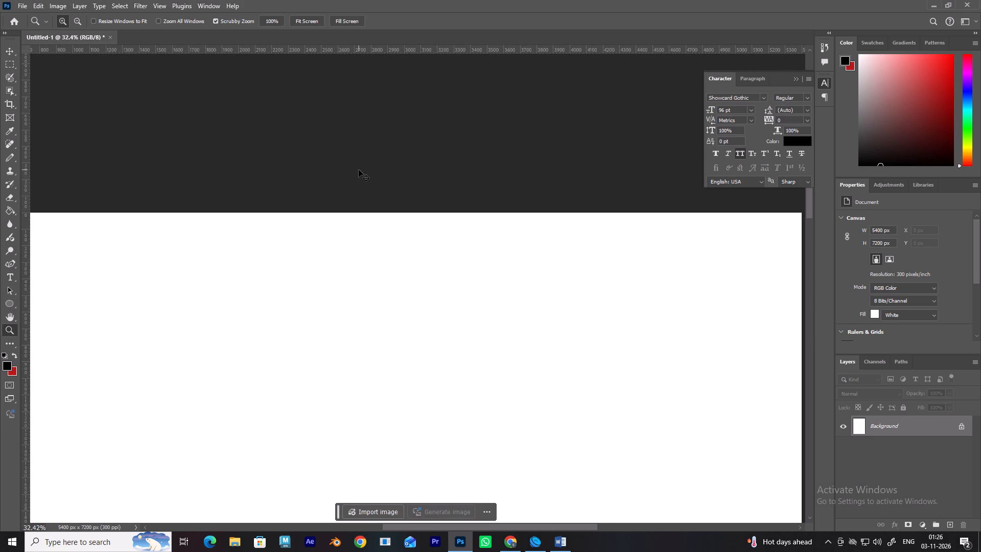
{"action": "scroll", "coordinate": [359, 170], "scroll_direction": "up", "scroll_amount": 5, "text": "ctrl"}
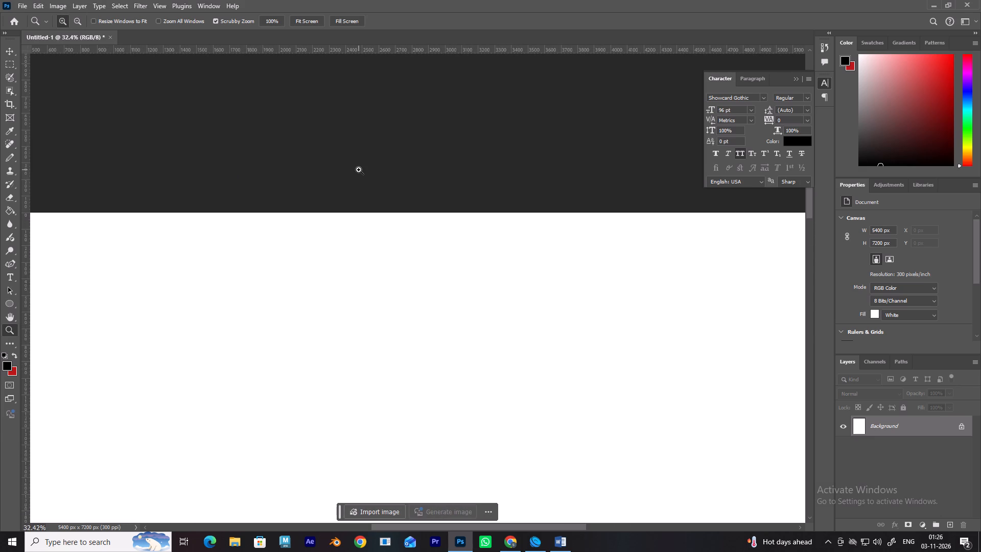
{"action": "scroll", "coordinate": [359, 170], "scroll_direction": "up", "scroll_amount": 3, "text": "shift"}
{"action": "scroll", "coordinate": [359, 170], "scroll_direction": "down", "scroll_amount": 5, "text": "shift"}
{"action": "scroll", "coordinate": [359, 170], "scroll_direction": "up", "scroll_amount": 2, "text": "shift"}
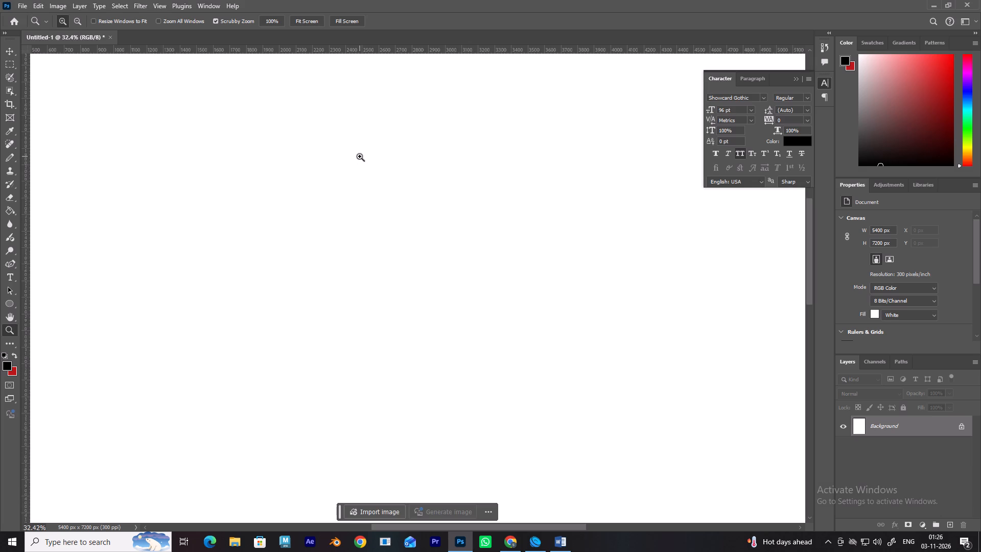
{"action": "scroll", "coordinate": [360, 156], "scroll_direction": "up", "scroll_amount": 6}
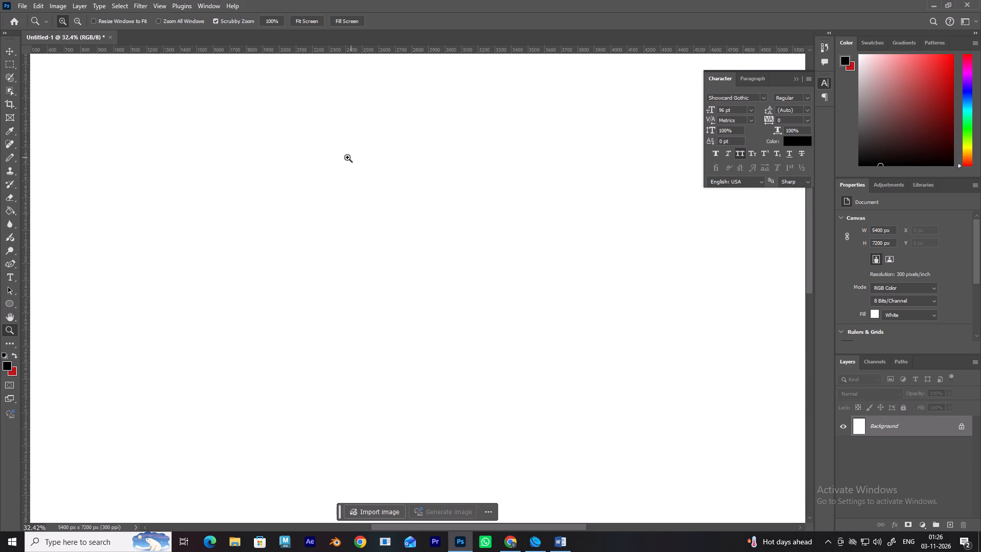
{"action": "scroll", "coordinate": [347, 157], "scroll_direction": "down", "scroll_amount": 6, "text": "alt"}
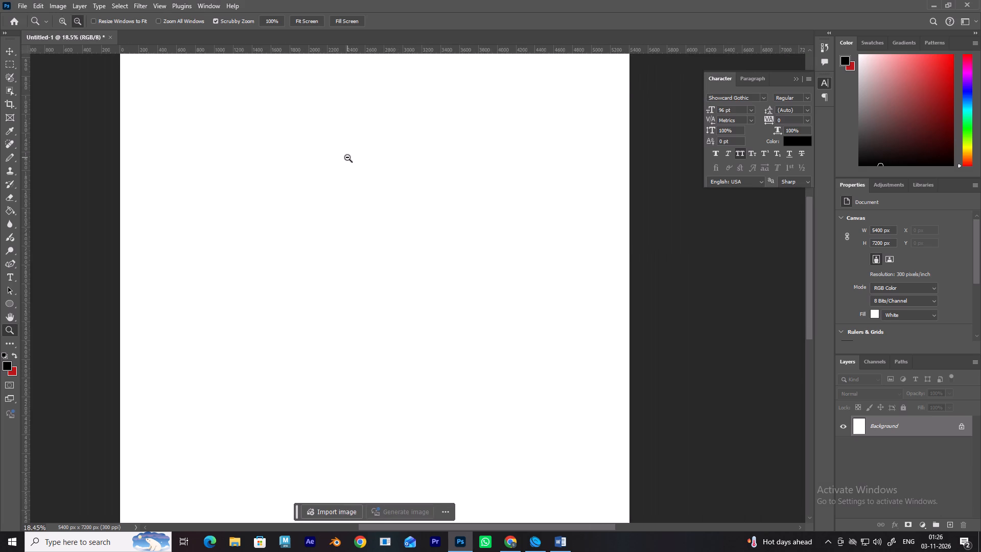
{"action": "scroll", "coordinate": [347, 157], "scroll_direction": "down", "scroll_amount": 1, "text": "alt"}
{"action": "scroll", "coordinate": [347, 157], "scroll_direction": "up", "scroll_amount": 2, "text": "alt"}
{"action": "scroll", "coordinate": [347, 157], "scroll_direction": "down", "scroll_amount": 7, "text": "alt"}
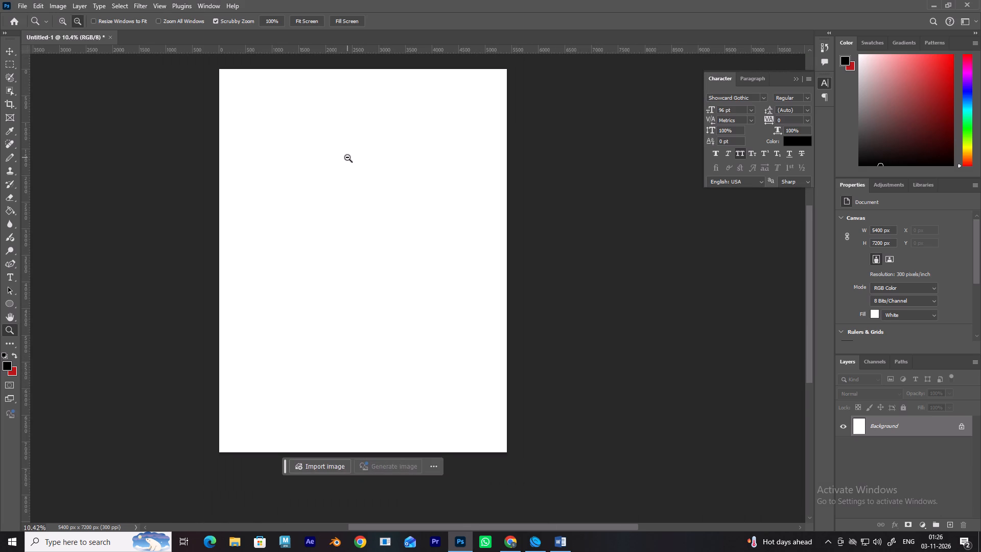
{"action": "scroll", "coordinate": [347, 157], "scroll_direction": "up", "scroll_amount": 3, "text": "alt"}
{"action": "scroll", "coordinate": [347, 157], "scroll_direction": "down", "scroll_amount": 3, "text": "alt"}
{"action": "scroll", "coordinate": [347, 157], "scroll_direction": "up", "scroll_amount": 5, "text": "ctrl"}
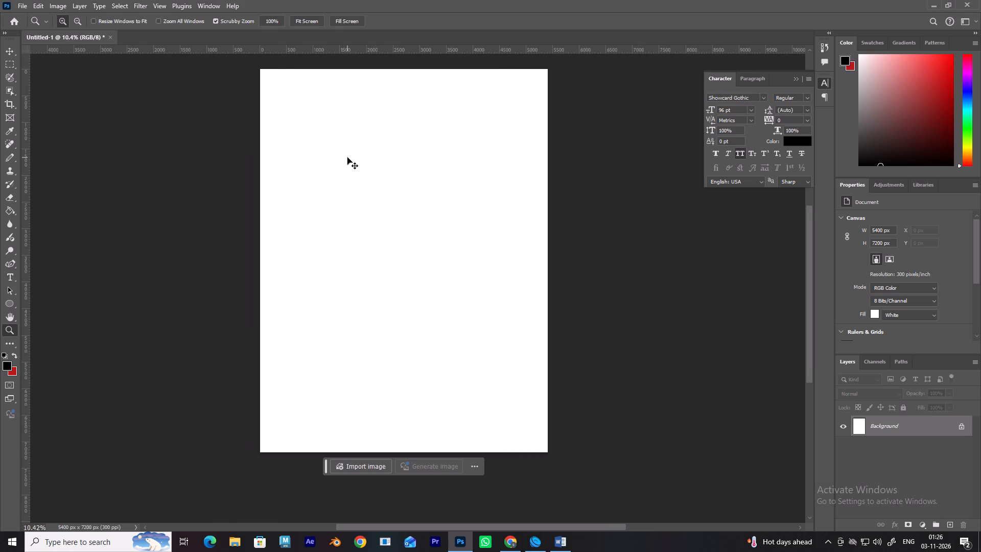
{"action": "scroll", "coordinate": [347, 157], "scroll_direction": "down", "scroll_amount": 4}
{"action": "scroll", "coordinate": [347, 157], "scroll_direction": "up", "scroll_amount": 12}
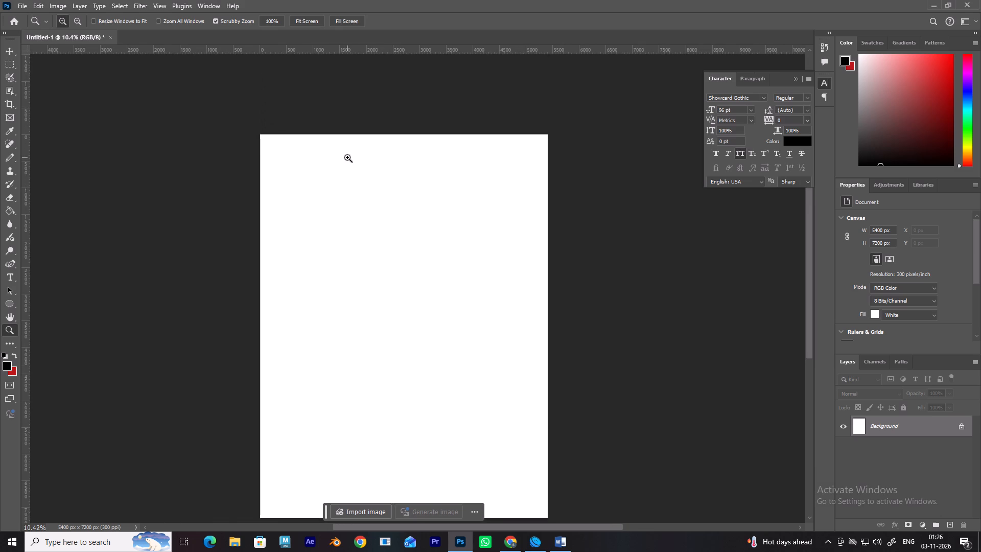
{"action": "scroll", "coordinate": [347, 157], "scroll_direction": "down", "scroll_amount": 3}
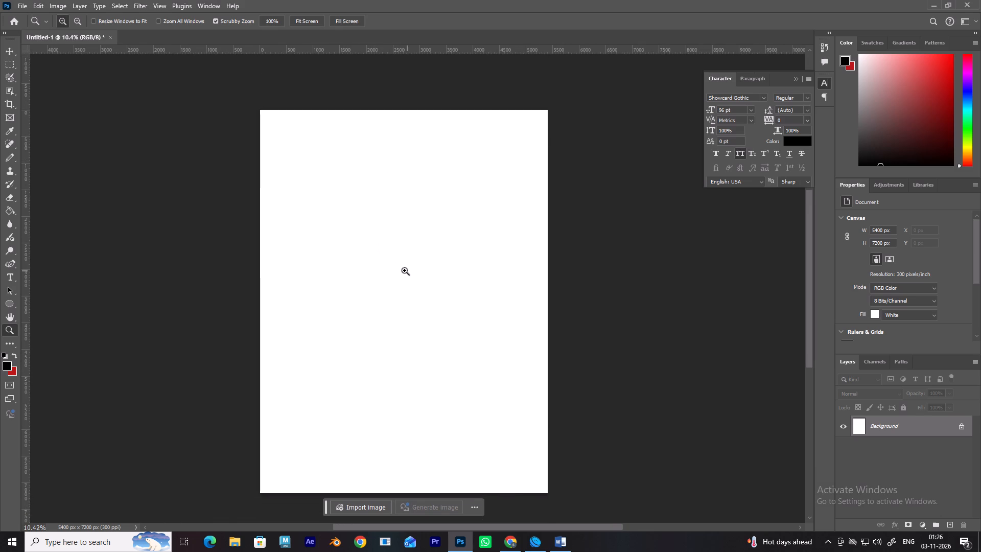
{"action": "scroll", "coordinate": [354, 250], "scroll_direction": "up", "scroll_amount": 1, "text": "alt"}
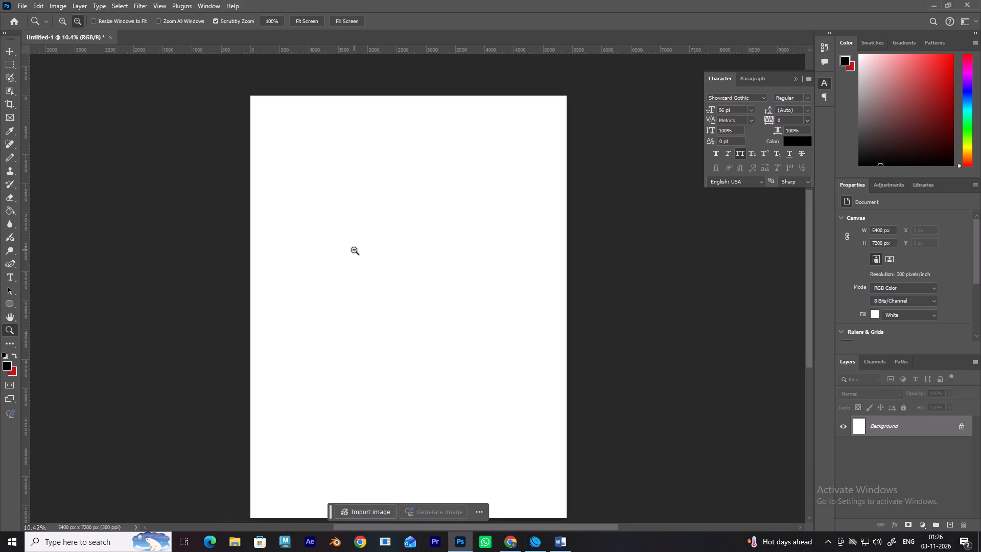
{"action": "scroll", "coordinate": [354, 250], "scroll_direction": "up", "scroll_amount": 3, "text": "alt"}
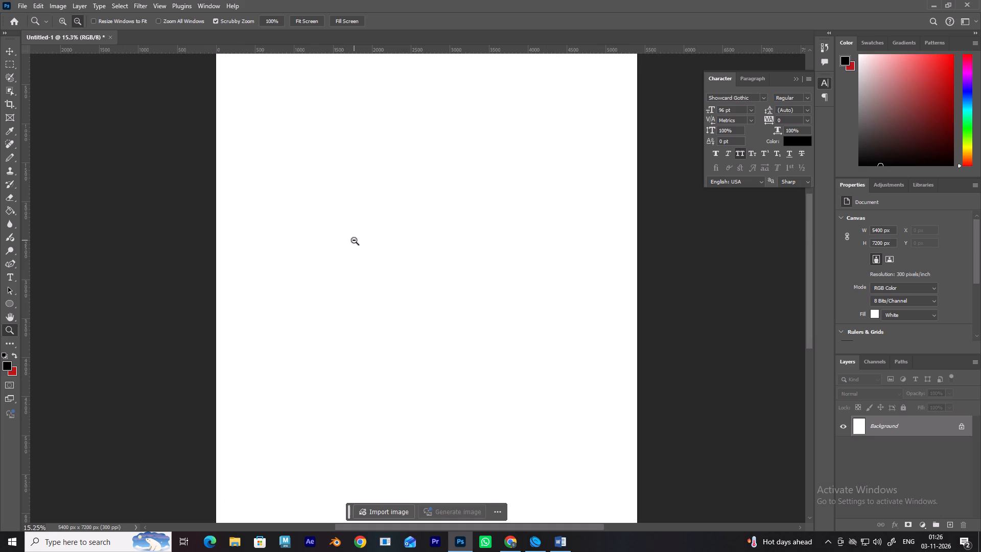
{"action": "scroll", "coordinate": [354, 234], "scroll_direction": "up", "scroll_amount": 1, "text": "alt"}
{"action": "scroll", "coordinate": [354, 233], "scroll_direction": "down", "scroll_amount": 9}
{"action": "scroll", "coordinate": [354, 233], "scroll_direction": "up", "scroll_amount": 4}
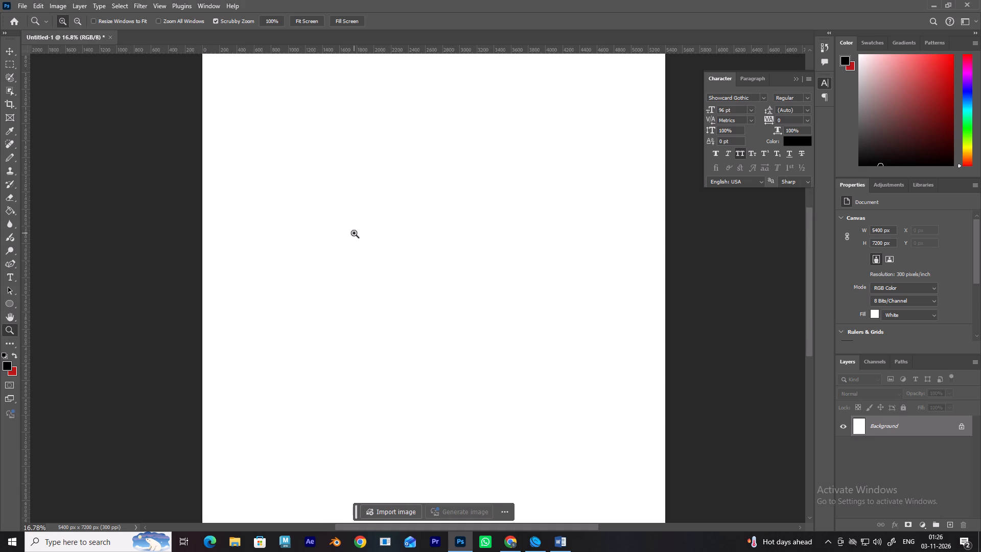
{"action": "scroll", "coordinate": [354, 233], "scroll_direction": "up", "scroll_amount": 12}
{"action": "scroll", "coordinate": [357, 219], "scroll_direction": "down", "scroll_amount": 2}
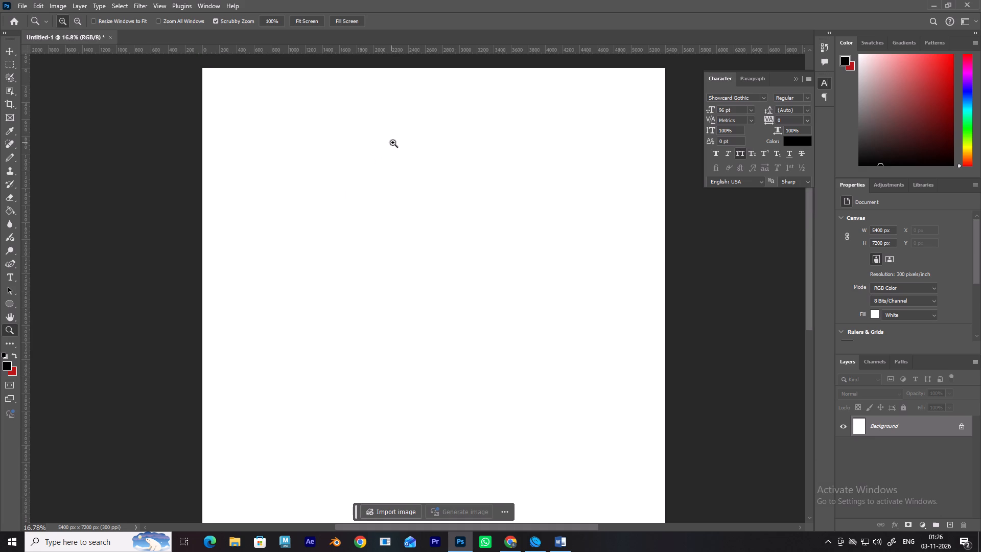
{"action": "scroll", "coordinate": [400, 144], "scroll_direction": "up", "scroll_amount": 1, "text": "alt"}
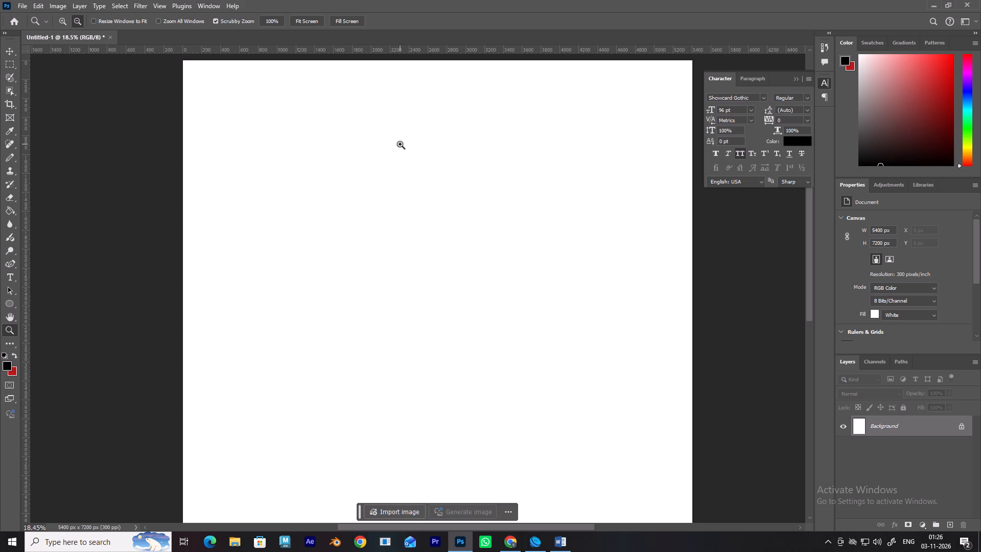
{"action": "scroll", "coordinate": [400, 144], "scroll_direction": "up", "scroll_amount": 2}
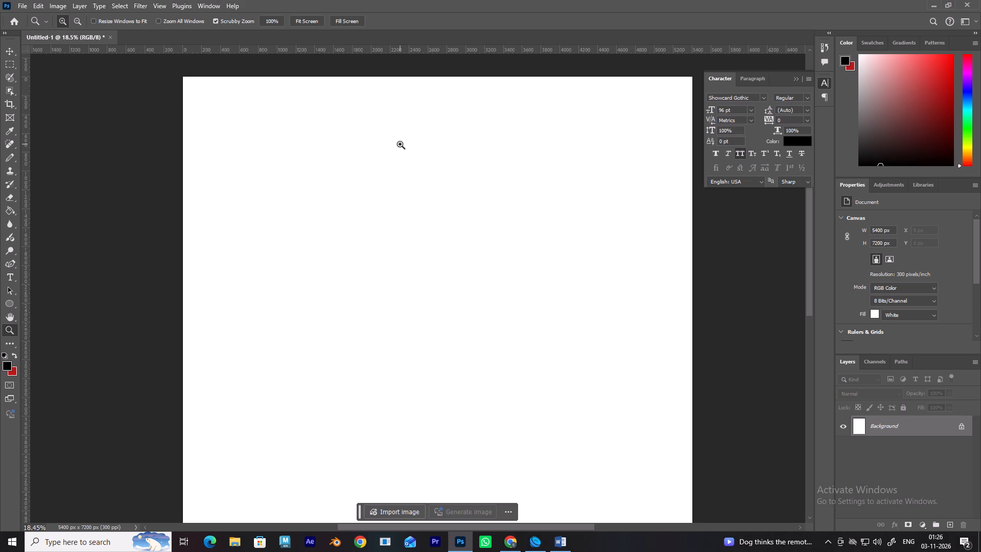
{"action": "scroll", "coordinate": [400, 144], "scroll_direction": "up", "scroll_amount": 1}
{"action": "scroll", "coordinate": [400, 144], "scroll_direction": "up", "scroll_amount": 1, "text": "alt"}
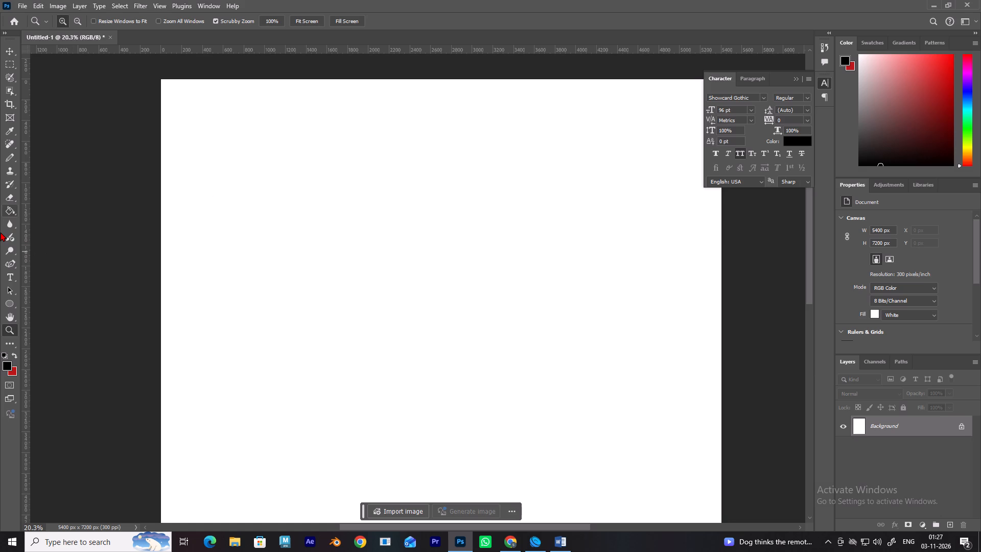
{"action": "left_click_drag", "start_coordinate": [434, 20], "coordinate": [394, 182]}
Activate the Pencil tool for drawing on the blank poster.
{"action": "left_click", "coordinate": [8, 159]}
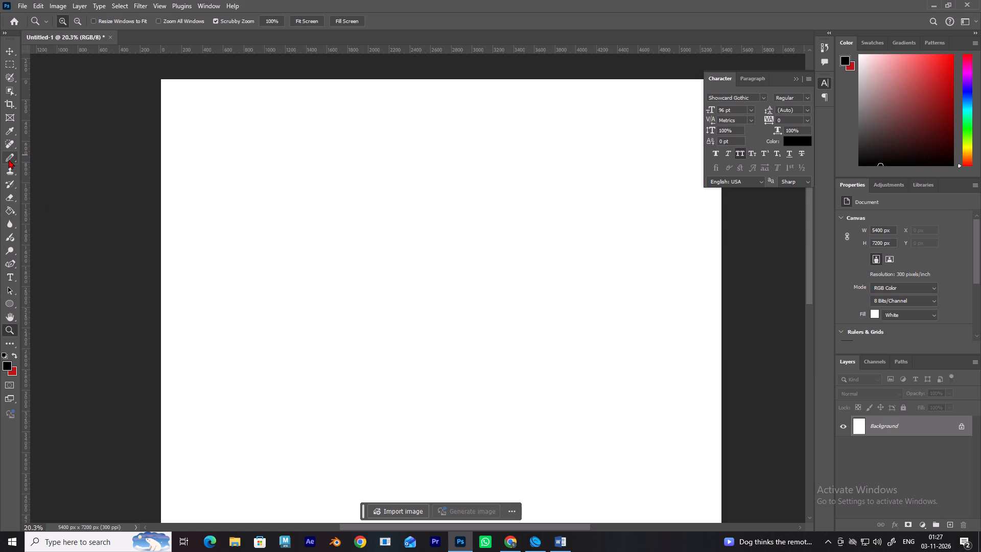
{"action": "right_click", "coordinate": [10, 156]}
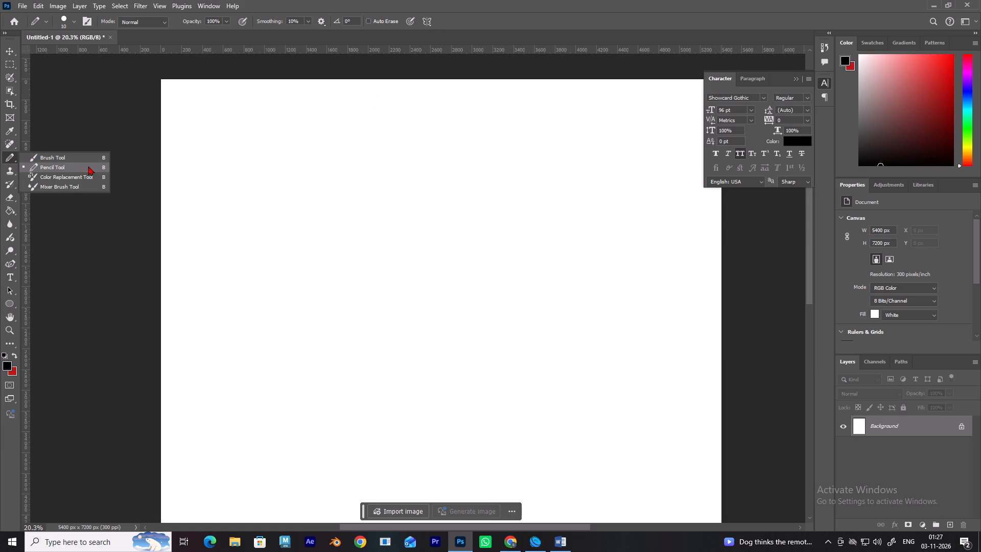
{"action": "right_click", "coordinate": [88, 165]}
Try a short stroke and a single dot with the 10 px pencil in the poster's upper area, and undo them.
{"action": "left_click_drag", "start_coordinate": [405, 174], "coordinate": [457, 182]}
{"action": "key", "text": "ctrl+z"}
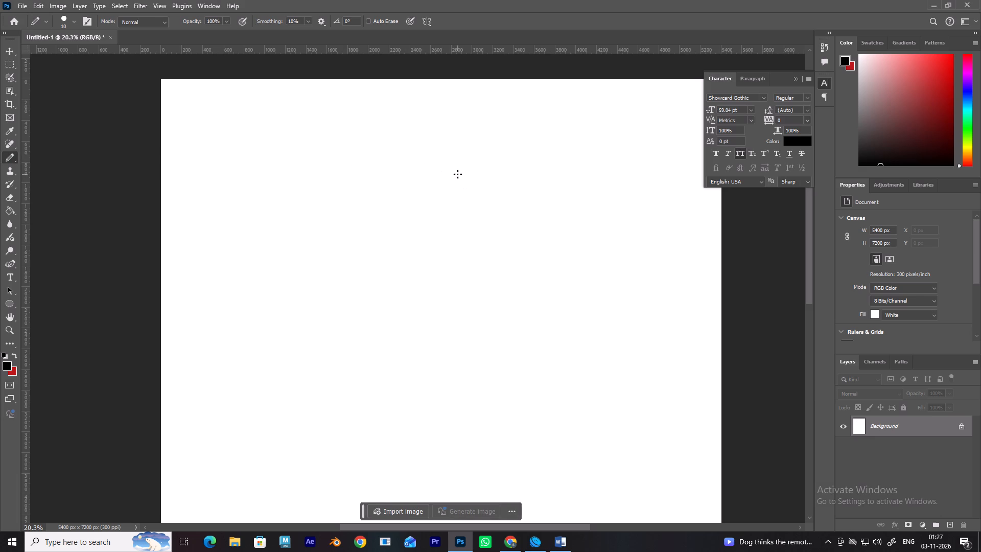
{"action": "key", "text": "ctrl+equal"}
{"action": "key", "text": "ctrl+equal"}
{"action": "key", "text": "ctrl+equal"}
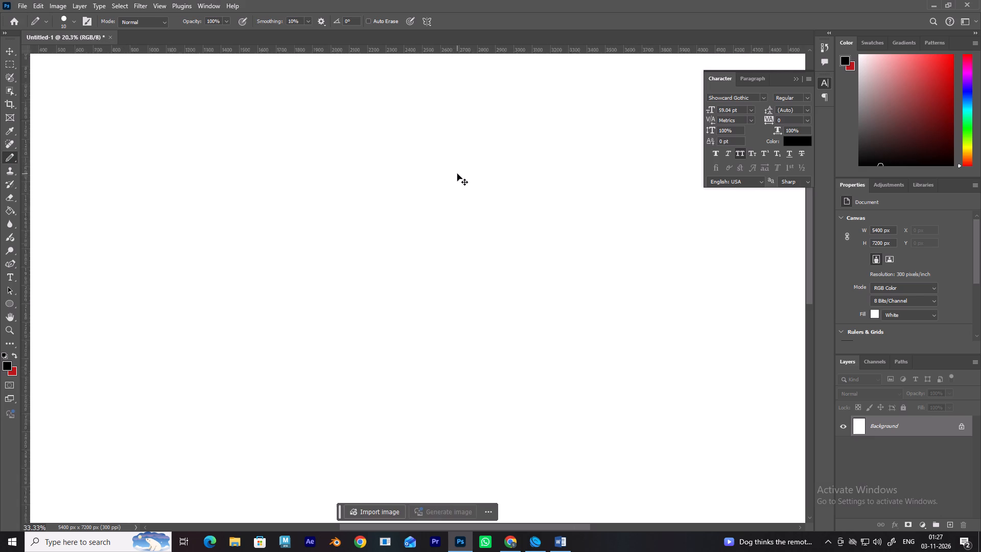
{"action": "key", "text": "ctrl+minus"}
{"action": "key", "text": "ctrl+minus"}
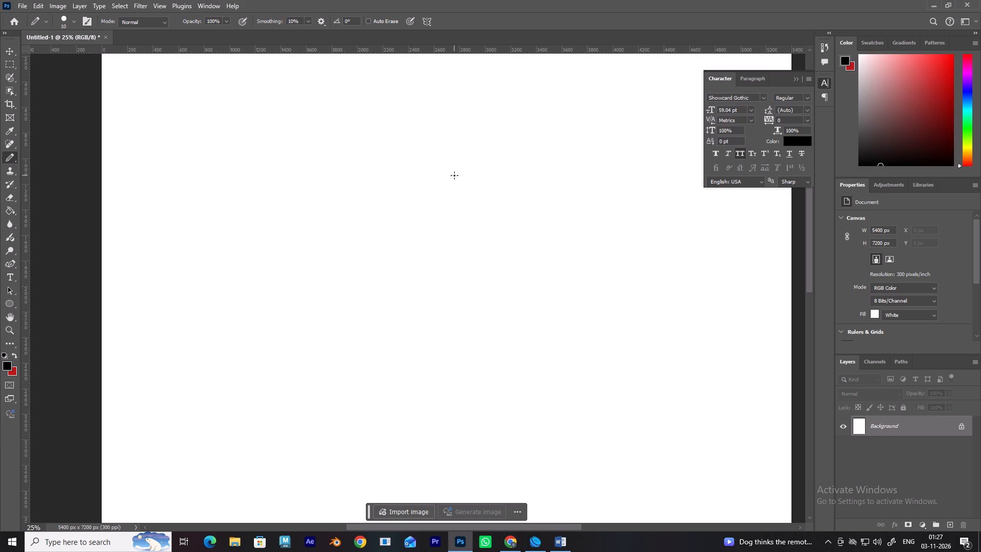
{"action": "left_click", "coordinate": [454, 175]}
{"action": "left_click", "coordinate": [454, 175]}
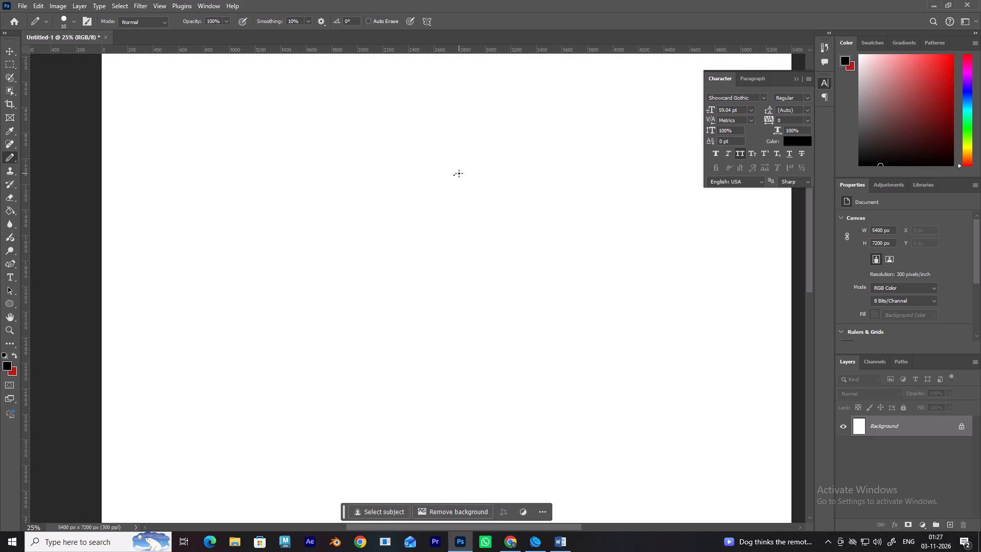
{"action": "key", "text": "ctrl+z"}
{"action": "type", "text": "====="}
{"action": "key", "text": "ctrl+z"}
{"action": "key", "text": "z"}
Increase the pencil size to 30 px.
{"action": "type", "text": "===]]]]"}
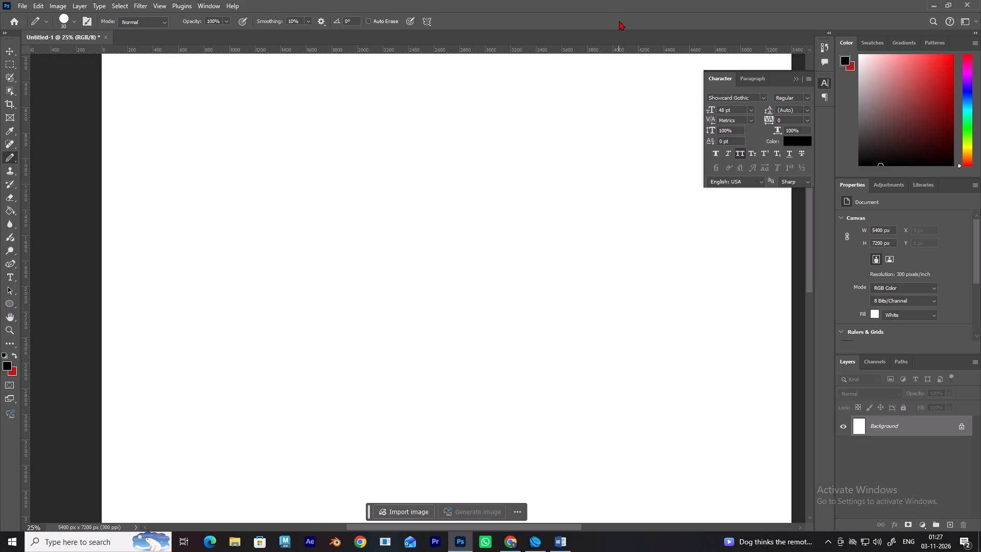
{"action": "key", "text": "ctrl+bracketright"}
{"action": "key", "text": "ctrl+bracketright"}
{"action": "key", "text": "ctrl+bracketright"}
{"action": "key", "text": "ctrl+bracketright"}
{"action": "key", "text": "ctrl+bracketright"}
{"action": "key", "text": "ctrl+bracketright"}
{"action": "key", "text": "ctrl+bracketright"}
{"action": "key", "text": "ctrl+bracketright"}
{"action": "key", "text": "ctrl+bracketright"}
{"action": "key", "text": "ctrl+bracketright"}
{"action": "key", "text": "ctrl+bracketright"}
{"action": "key", "text": "ctrl+bracketleft"}
{"action": "key", "text": "ctrl+bracketleft"}
{"action": "key", "text": "ctrl+bracketleft"}
{"action": "key", "text": "ctrl+bracketleft"}
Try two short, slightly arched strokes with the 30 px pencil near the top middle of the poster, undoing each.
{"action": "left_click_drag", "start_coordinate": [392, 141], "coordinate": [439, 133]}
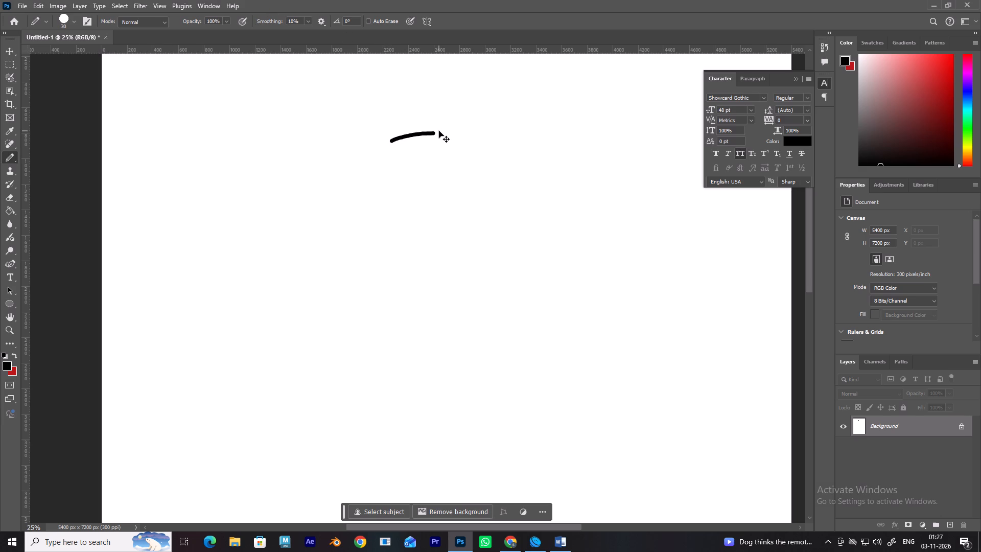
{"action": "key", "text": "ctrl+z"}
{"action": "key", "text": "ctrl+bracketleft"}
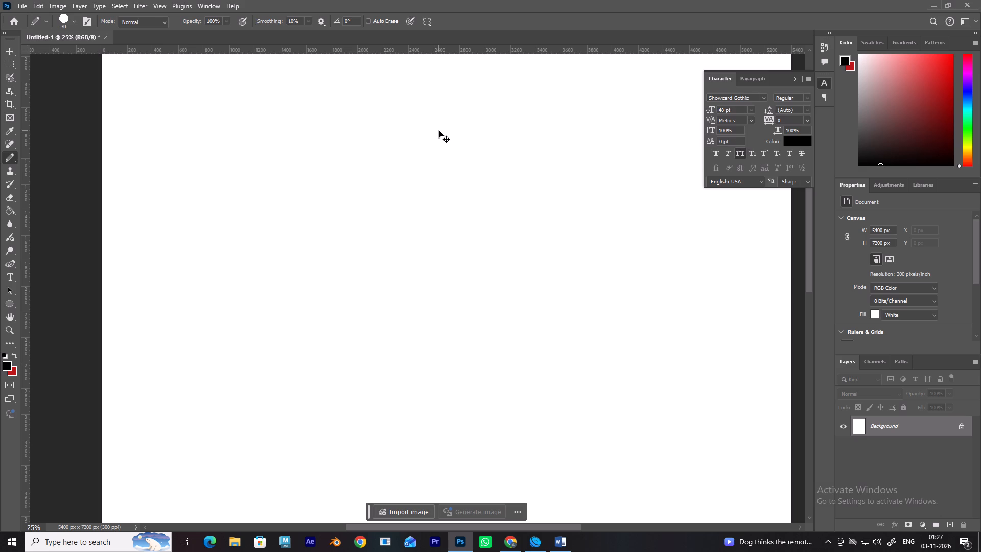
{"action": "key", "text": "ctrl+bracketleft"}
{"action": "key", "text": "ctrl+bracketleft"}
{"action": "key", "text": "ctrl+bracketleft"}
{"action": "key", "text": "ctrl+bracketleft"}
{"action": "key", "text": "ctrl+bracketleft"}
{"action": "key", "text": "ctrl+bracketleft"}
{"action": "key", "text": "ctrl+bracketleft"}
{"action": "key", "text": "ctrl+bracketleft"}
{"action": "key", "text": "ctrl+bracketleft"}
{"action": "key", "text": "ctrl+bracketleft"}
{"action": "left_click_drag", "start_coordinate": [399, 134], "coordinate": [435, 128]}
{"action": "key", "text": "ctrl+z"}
Place a horizontal guide across the upper part of the poster.
{"action": "left_click_drag", "start_coordinate": [380, 47], "coordinate": [380, 58]}
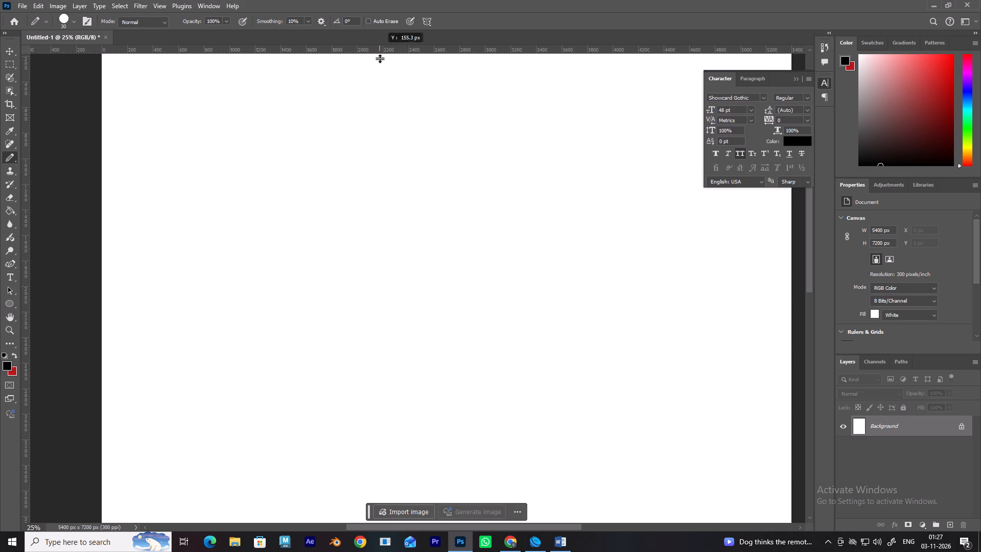
{"action": "left_click_drag", "start_coordinate": [380, 58], "coordinate": [393, 137]}
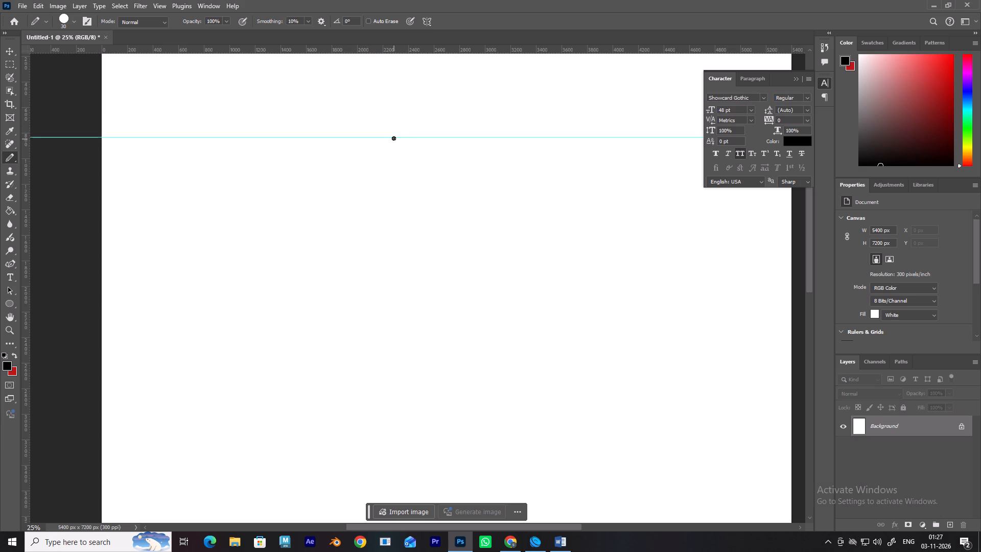
Draw a straight horizontal pencil stroke about 600 px long along the guide near the poster's middle, undoing the stray dot beyond its right end.
{"action": "left_click_drag", "start_coordinate": [394, 139], "coordinate": [473, 139]}
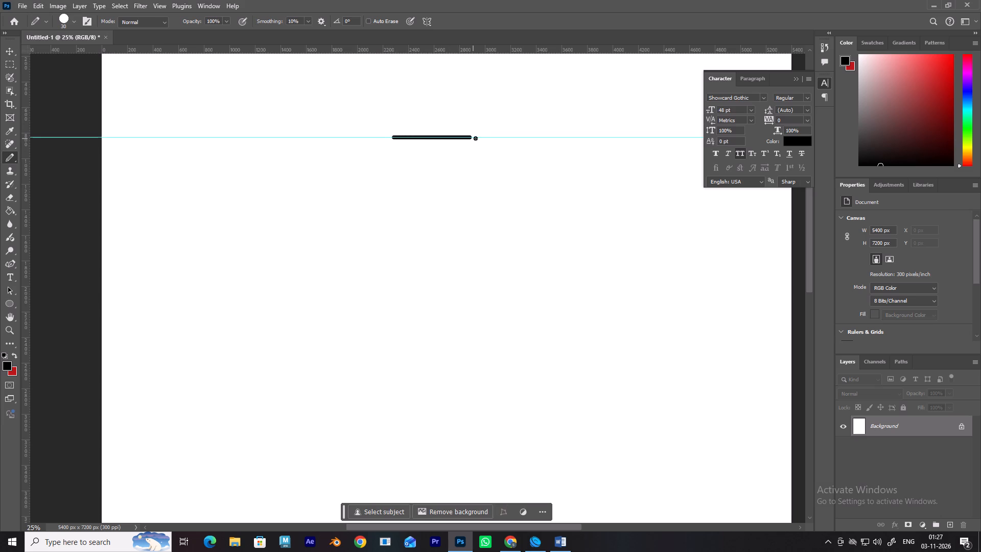
{"action": "left_click", "coordinate": [485, 139]}
{"action": "key", "text": "ctrl+z"}
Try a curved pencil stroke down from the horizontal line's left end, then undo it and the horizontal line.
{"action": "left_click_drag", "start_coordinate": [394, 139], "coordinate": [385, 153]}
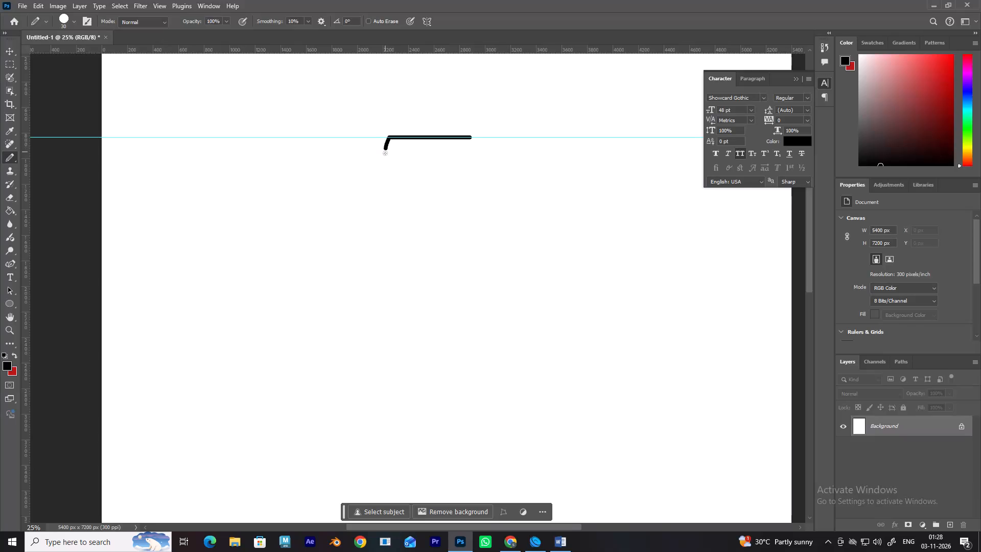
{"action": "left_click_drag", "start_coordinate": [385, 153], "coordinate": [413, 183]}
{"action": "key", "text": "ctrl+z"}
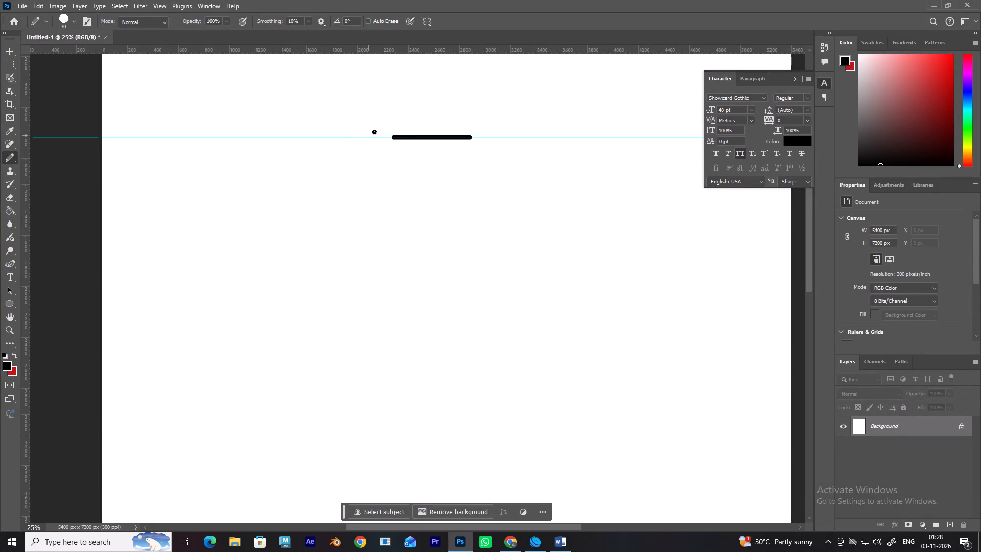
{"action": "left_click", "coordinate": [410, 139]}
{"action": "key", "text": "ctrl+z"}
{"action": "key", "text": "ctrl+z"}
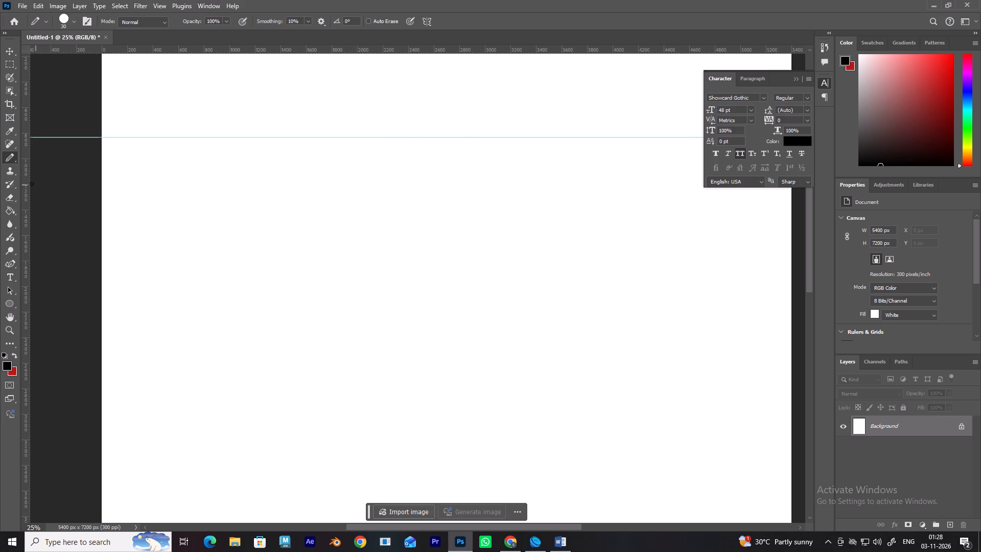
Place a vertical guide at the poster's horizontal centre, at about 2700 px.
{"action": "left_click_drag", "start_coordinate": [21, 184], "coordinate": [445, 231]}
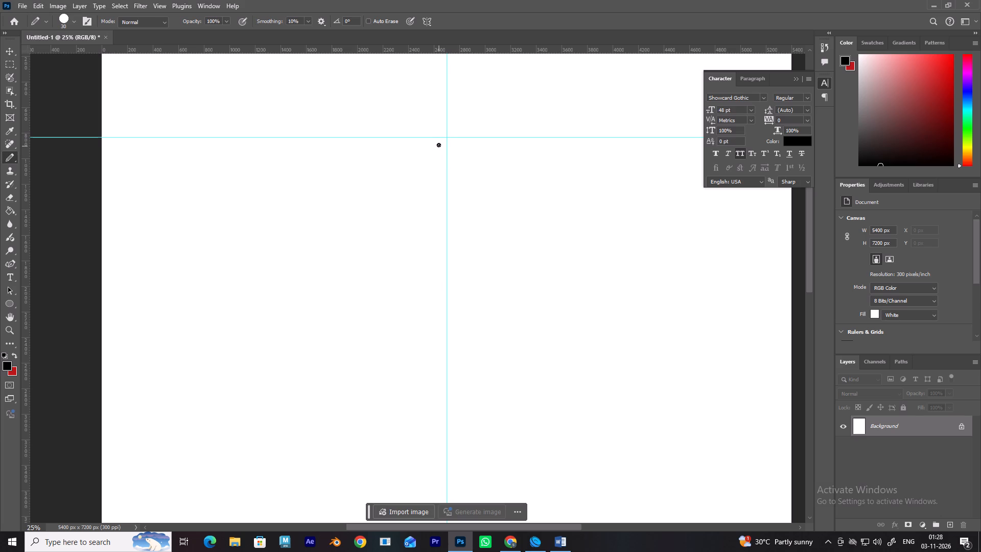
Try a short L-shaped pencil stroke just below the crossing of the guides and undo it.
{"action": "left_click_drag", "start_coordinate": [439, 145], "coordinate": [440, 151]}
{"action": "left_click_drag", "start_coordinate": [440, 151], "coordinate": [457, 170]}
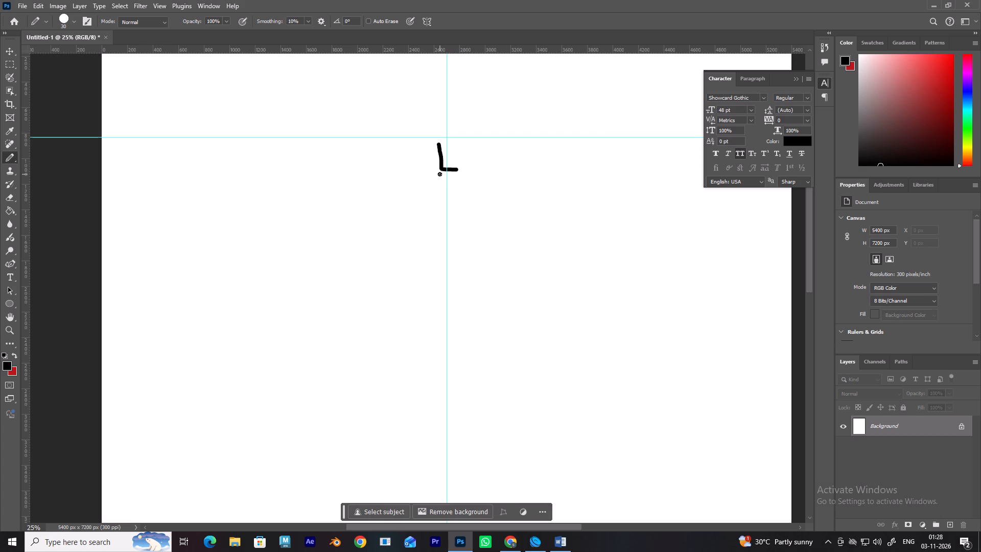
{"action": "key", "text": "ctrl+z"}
Draw a vertical pencil line about 1900 px long on the vertical guide below the horizontal guide, undoing the stray marks at its lower end.
{"action": "left_click_drag", "start_coordinate": [446, 170], "coordinate": [447, 175]}
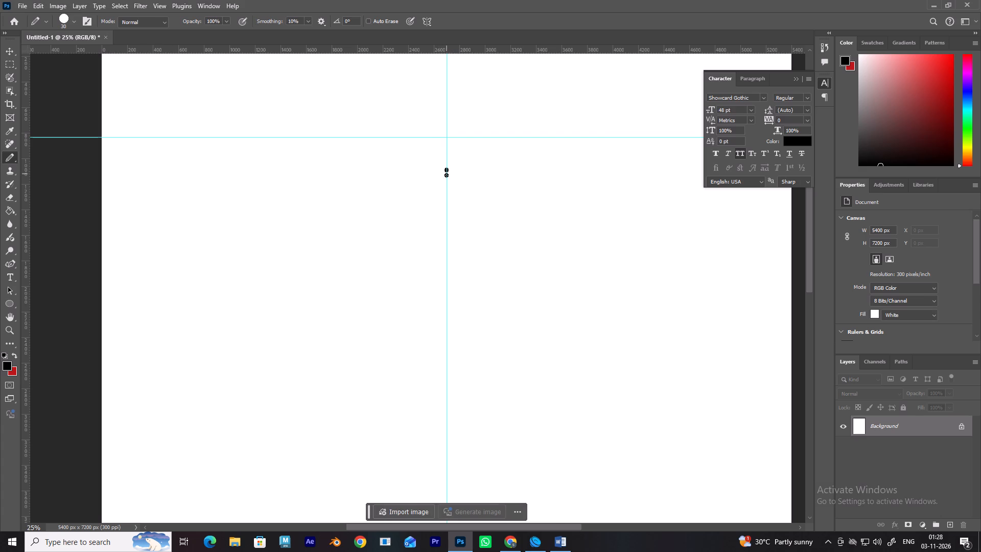
{"action": "left_click_drag", "start_coordinate": [447, 175], "coordinate": [450, 411]}
{"action": "left_click_drag", "start_coordinate": [445, 411], "coordinate": [440, 420]}
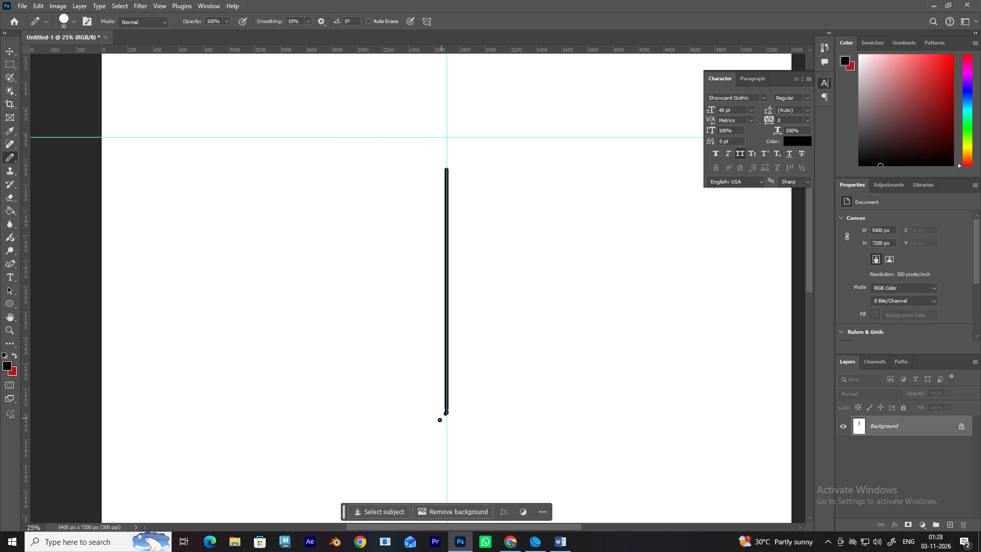
{"action": "left_click_drag", "start_coordinate": [440, 420], "coordinate": [418, 425]}
{"action": "key", "text": "ctrl+z"}
Draw a stepped neck up from the vertical line's top and a rounded head outline about 780 px wide above the horizontal guide.
{"action": "left_click_drag", "start_coordinate": [445, 168], "coordinate": [429, 169]}
{"action": "left_click_drag", "start_coordinate": [429, 169], "coordinate": [425, 137]}
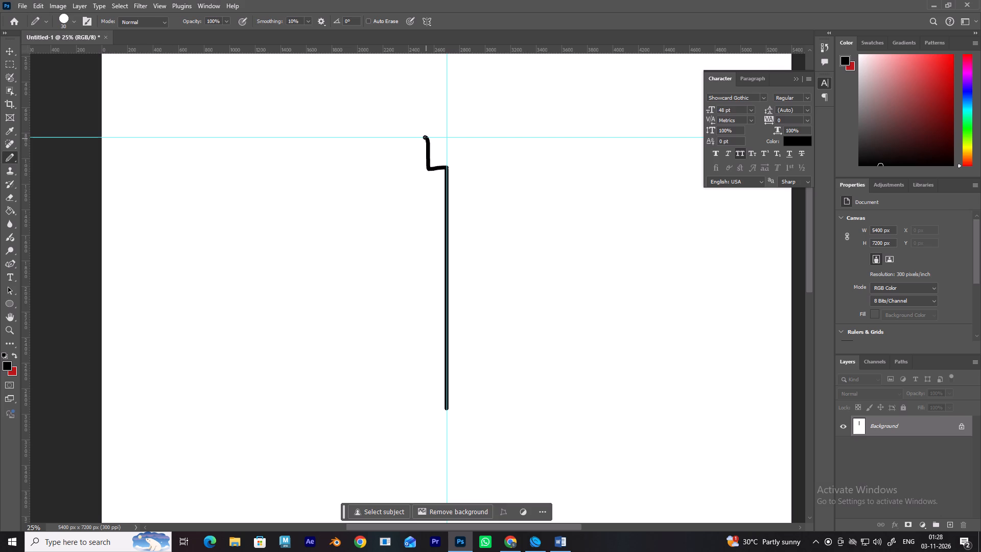
{"action": "left_click_drag", "start_coordinate": [425, 137], "coordinate": [411, 135]}
{"action": "left_click_drag", "start_coordinate": [411, 135], "coordinate": [395, 76]}
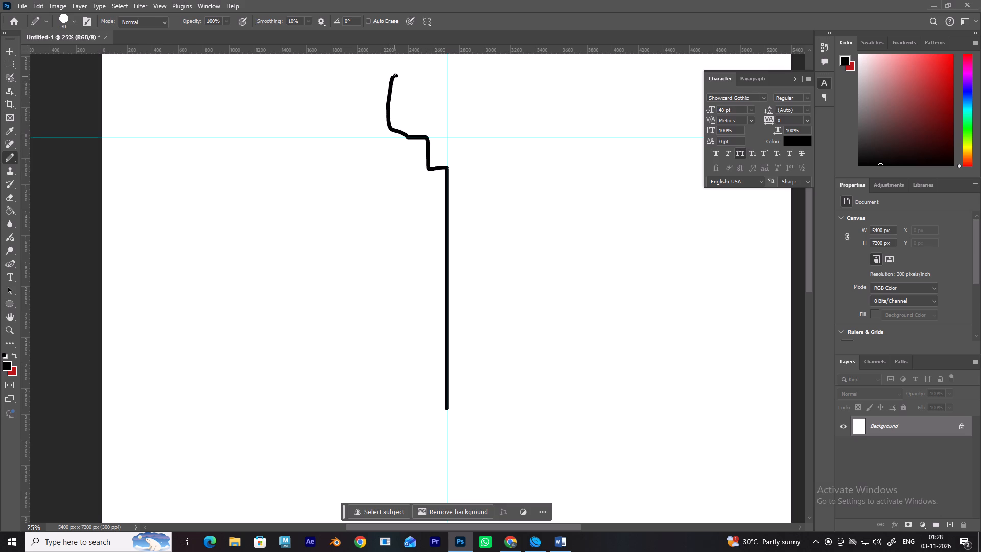
{"action": "left_click_drag", "start_coordinate": [395, 76], "coordinate": [487, 109]}
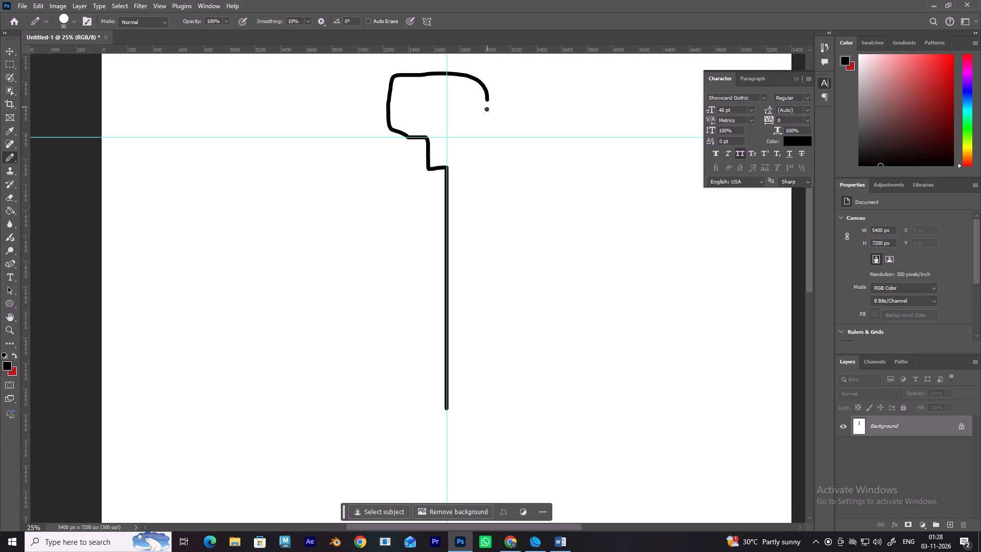
{"action": "left_click_drag", "start_coordinate": [487, 109], "coordinate": [445, 138]}
{"action": "left_click_drag", "start_coordinate": [445, 138], "coordinate": [459, 158]}
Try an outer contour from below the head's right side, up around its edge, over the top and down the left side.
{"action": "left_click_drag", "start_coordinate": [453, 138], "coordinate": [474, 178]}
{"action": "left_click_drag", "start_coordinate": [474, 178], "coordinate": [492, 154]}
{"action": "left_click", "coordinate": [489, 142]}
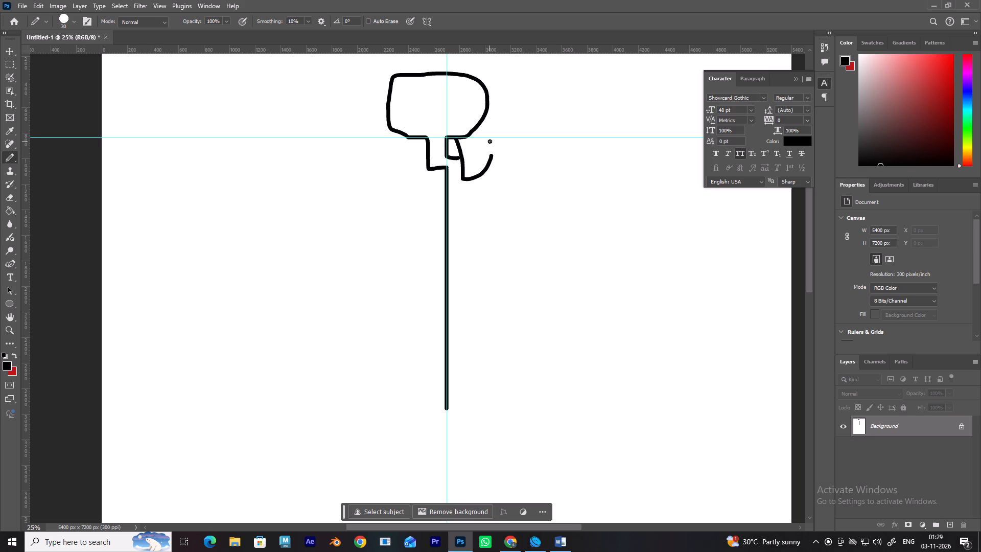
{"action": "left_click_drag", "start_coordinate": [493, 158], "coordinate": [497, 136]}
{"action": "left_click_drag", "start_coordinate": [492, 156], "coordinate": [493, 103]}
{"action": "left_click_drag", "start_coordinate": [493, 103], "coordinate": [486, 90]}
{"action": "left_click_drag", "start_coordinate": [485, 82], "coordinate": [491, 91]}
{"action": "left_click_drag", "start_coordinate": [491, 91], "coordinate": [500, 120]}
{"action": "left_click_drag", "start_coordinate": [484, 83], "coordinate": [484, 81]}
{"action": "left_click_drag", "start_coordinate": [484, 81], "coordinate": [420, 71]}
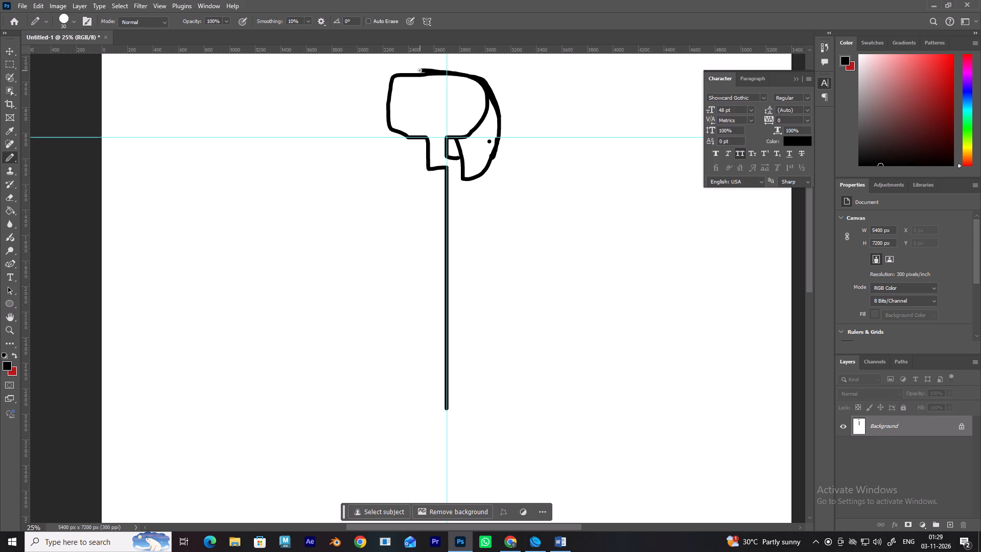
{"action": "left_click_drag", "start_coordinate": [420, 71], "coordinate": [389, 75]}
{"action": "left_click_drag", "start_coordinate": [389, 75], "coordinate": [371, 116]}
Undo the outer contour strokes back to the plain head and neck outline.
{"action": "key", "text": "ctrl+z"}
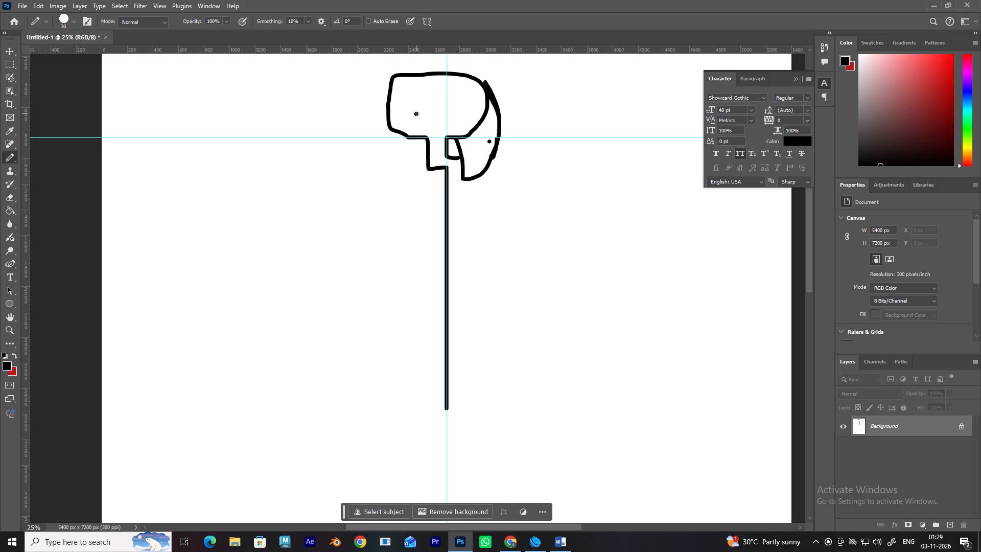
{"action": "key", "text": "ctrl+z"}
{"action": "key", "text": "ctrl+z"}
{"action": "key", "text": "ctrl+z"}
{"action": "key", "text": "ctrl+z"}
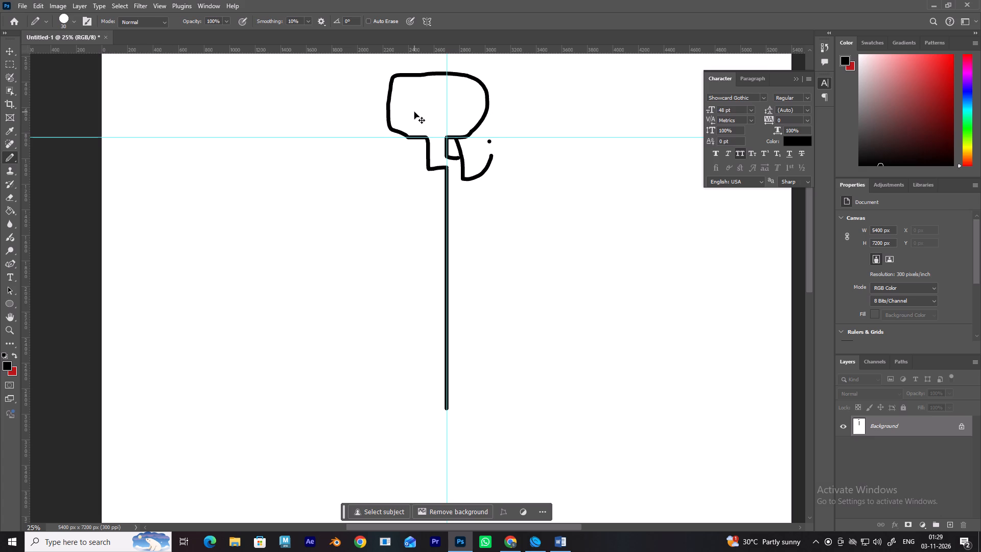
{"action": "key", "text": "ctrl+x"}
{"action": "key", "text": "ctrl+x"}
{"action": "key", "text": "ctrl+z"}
Draw a drooping outer lobe about 800 px tall from beneath the head's right side up to its upper-right curve.
{"action": "left_click_drag", "start_coordinate": [455, 141], "coordinate": [462, 158]}
{"action": "left_click_drag", "start_coordinate": [462, 158], "coordinate": [498, 144]}
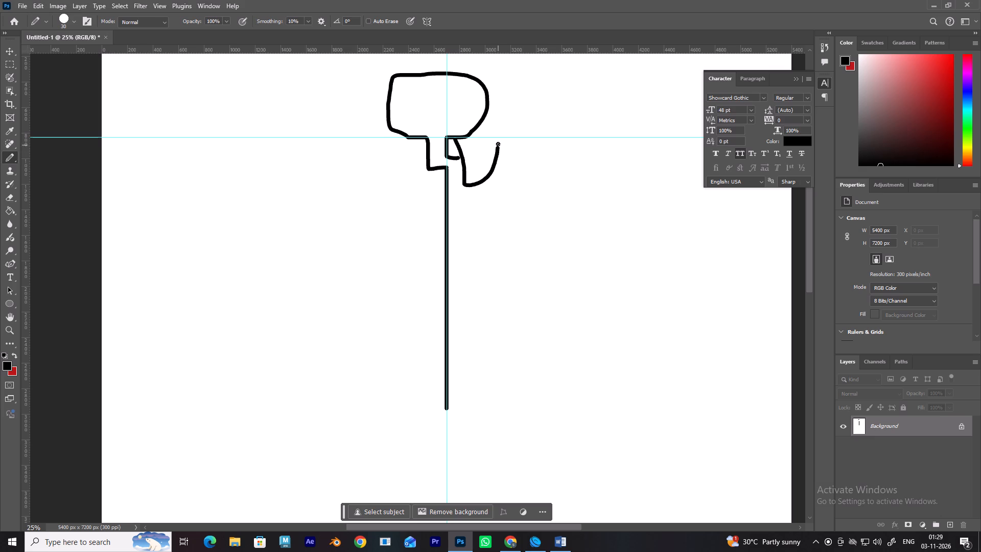
{"action": "left_click_drag", "start_coordinate": [498, 144], "coordinate": [483, 85]}
{"action": "left_click_drag", "start_coordinate": [483, 85], "coordinate": [481, 83]}
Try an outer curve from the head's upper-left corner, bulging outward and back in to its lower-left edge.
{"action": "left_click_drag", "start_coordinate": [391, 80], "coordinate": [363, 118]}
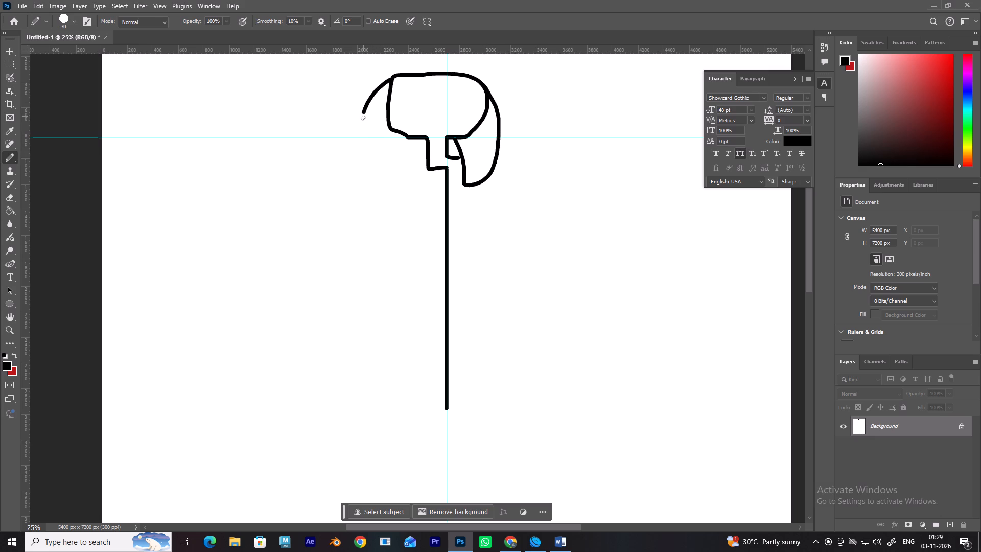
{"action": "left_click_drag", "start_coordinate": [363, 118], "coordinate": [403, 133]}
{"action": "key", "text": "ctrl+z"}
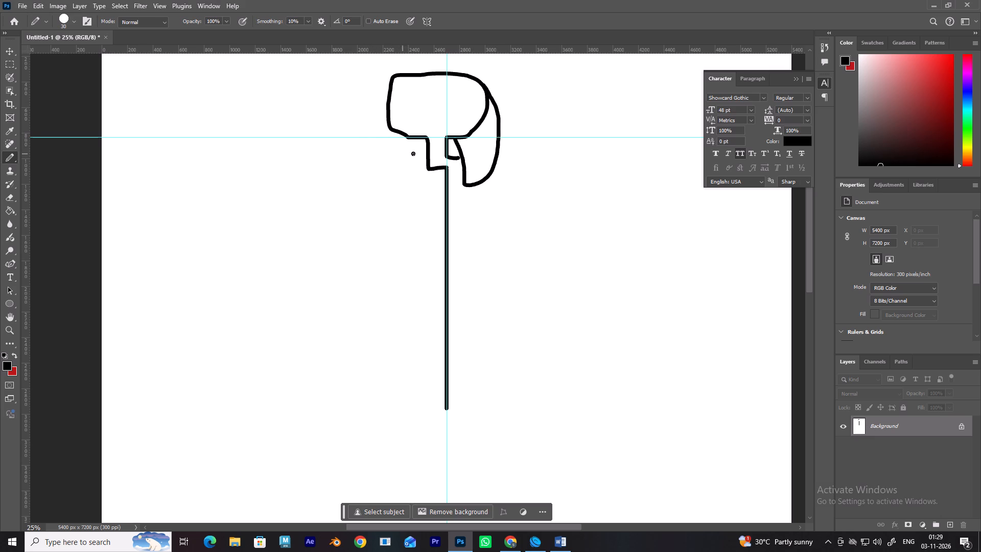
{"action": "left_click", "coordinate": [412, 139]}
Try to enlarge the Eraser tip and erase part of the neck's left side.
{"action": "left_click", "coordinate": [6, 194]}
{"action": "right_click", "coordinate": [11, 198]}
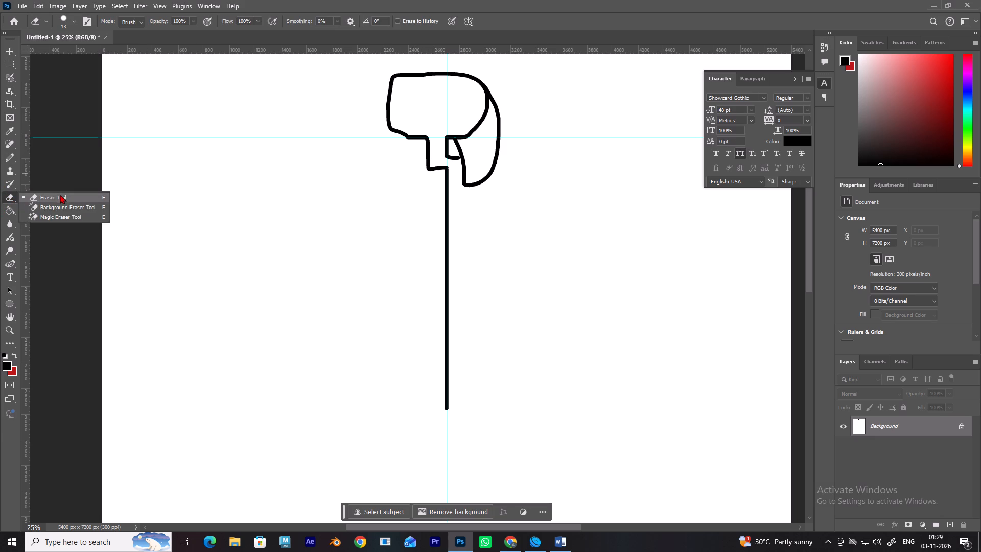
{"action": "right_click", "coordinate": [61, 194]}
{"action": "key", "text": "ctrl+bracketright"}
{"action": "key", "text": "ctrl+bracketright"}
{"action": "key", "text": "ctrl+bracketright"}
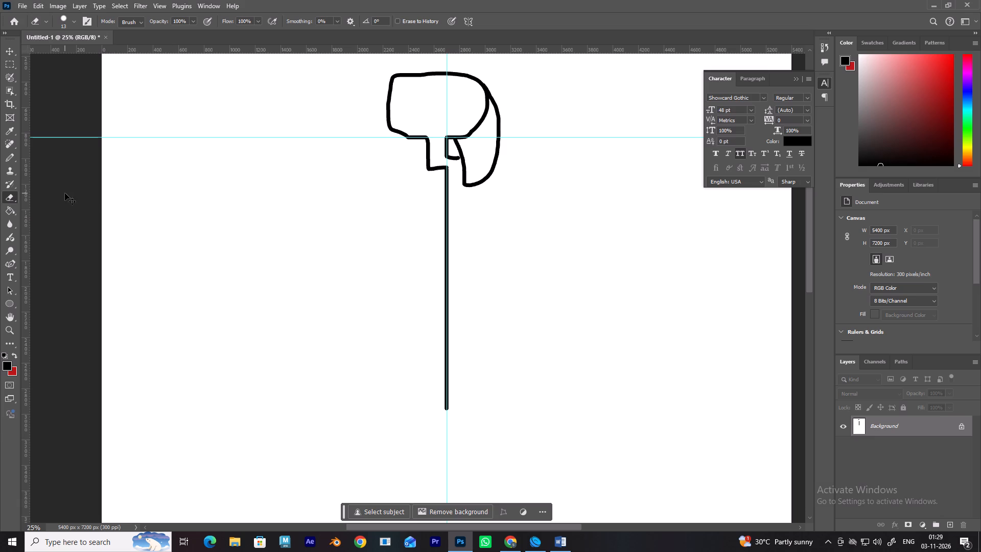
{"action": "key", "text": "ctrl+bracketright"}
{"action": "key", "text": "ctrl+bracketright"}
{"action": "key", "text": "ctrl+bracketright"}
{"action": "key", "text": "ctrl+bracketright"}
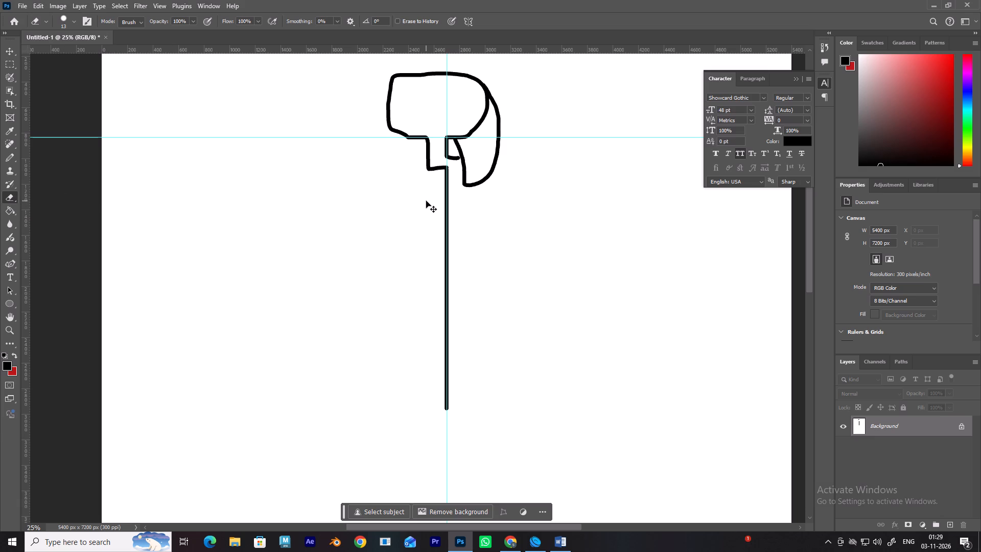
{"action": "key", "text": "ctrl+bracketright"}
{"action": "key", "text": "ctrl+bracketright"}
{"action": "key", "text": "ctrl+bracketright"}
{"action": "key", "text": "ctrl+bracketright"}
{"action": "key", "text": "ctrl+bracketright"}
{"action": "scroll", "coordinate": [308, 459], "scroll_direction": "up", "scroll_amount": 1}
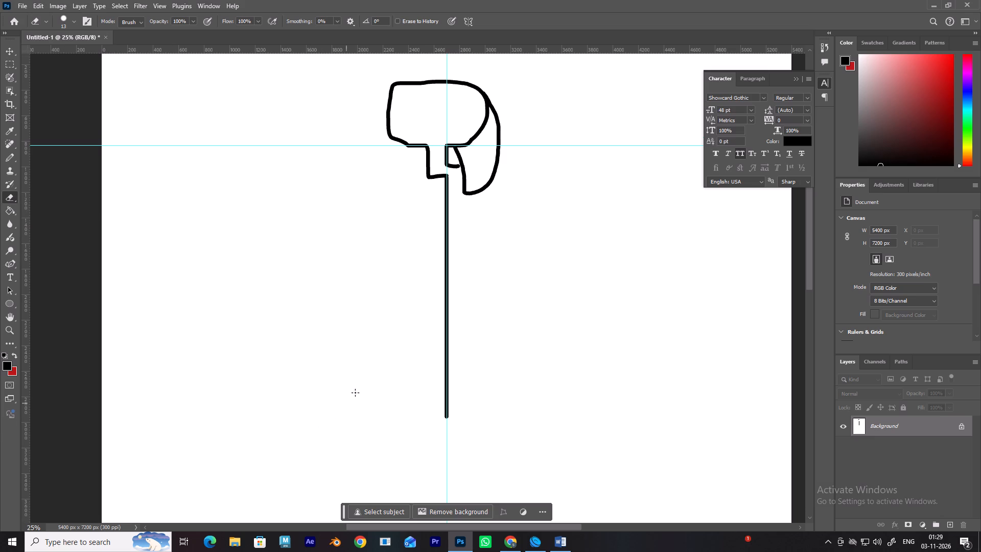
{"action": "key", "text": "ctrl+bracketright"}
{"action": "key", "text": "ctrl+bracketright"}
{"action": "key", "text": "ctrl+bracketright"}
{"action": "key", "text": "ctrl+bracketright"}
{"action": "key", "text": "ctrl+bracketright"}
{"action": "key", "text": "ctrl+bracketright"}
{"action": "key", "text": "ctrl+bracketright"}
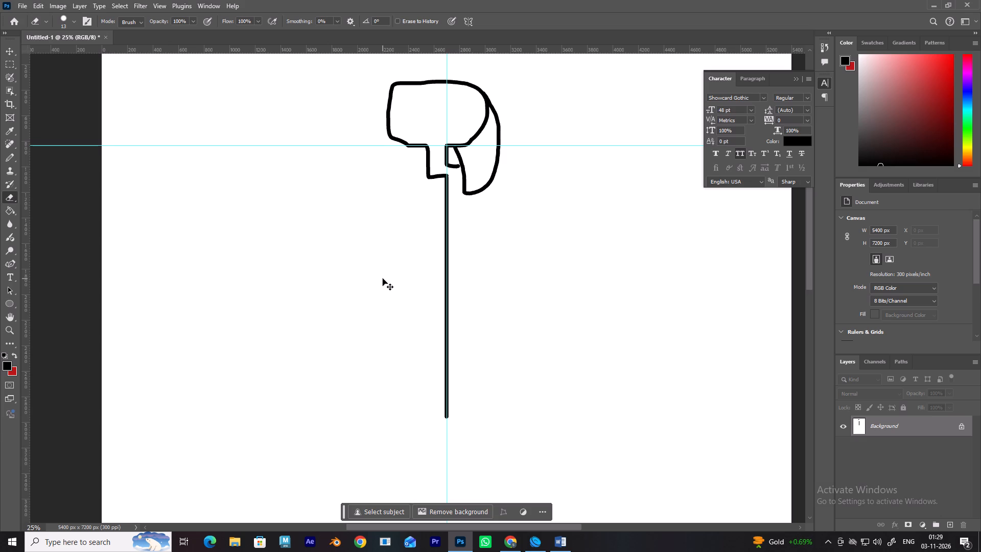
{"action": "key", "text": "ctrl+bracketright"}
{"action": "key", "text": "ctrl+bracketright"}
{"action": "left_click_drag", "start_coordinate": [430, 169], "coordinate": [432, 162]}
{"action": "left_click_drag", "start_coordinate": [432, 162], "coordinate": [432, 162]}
Undo the head, neck and side lobe strokes back to the single vertical line.
{"action": "key", "text": "ctrl+z"}
{"action": "key", "text": "ctrl+z"}
{"action": "key", "text": "ctrl+z"}
{"action": "key", "text": "ctrl+z"}
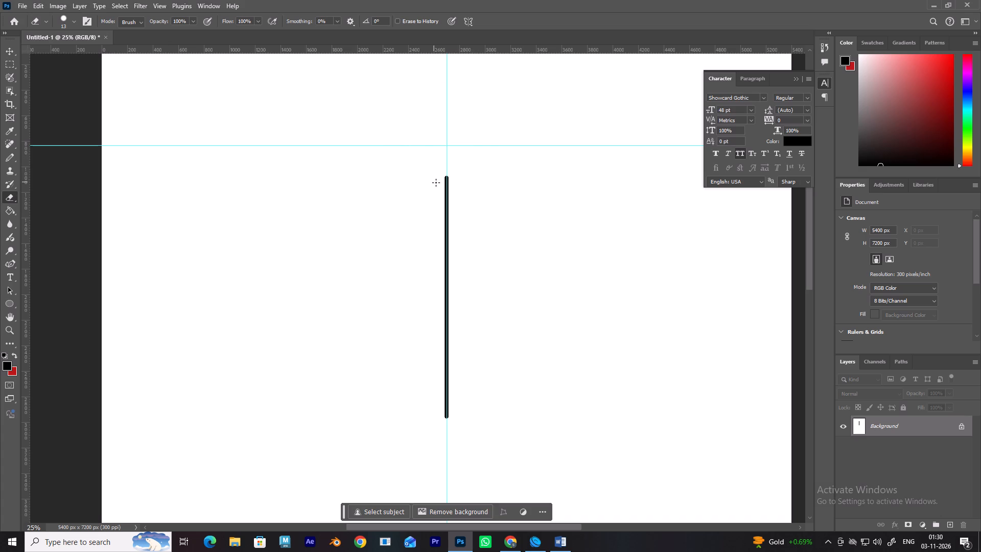
{"action": "left_click_drag", "start_coordinate": [447, 176], "coordinate": [432, 174]}
{"action": "key", "text": "ctrl+z"}
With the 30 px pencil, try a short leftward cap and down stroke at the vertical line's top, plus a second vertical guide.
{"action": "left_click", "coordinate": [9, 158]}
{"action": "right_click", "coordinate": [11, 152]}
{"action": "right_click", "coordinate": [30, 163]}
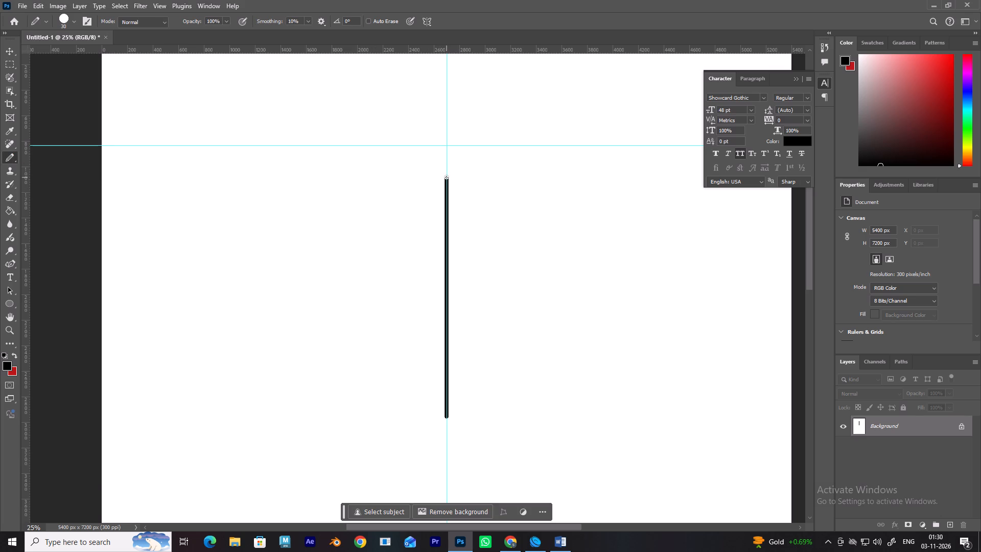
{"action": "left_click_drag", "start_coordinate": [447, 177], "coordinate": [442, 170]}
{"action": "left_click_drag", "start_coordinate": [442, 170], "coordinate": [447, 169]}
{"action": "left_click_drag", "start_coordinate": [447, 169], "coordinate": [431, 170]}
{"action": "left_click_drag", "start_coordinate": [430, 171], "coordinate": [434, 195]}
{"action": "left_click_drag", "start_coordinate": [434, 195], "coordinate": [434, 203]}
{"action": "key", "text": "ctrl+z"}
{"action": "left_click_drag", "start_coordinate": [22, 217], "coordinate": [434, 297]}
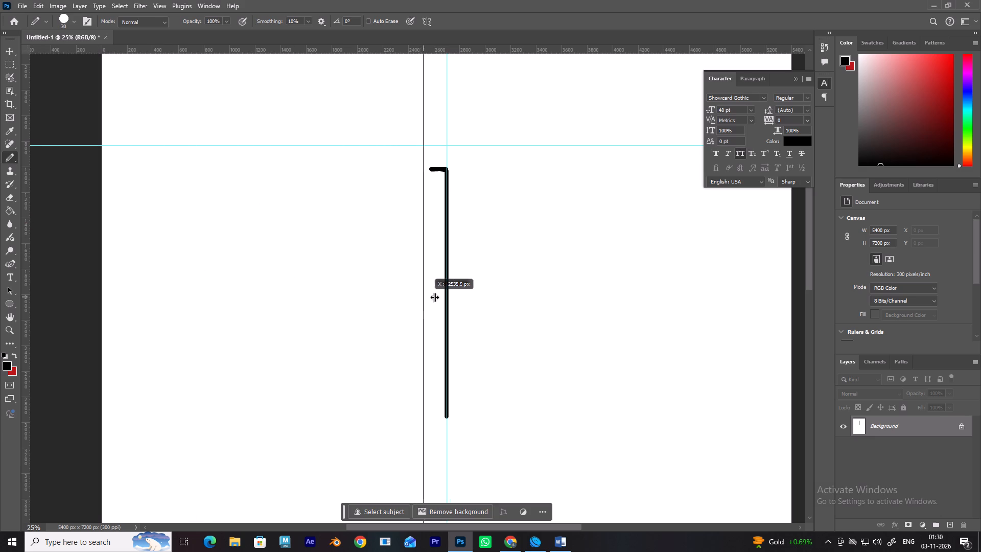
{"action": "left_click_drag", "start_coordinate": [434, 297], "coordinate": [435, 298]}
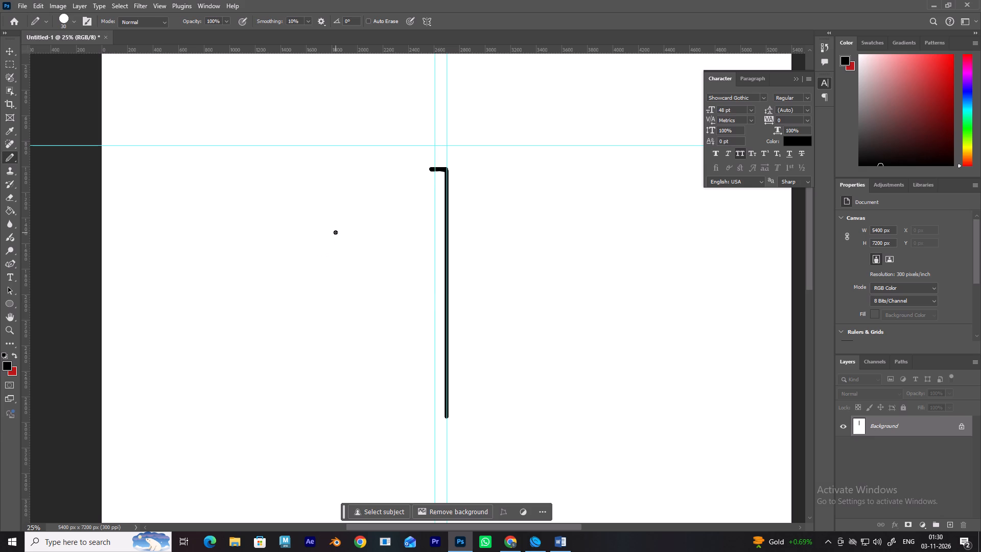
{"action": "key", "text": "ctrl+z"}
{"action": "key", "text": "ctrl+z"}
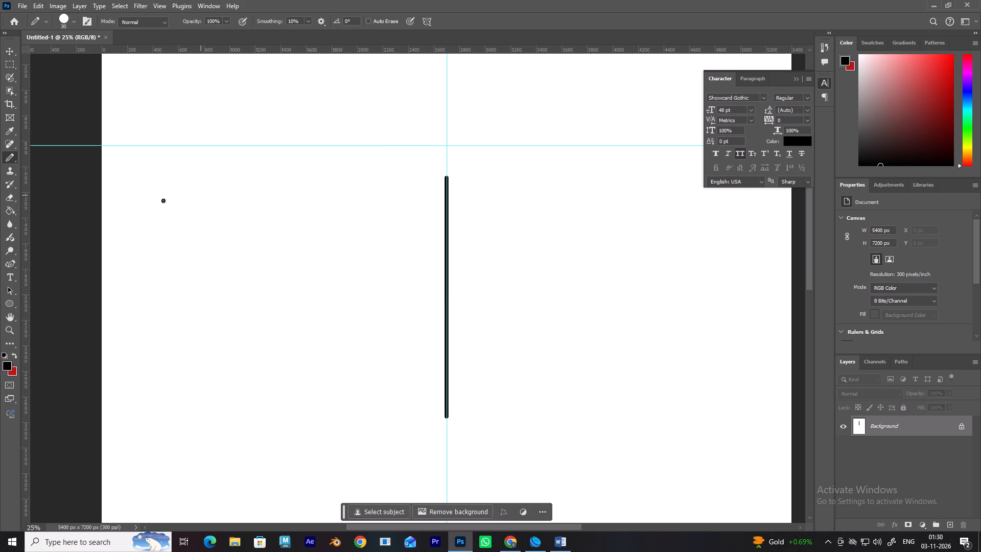
Add a second vertical guide about 90 px left of the centre guide.
{"action": "left_click_drag", "start_coordinate": [24, 213], "coordinate": [379, 282]}
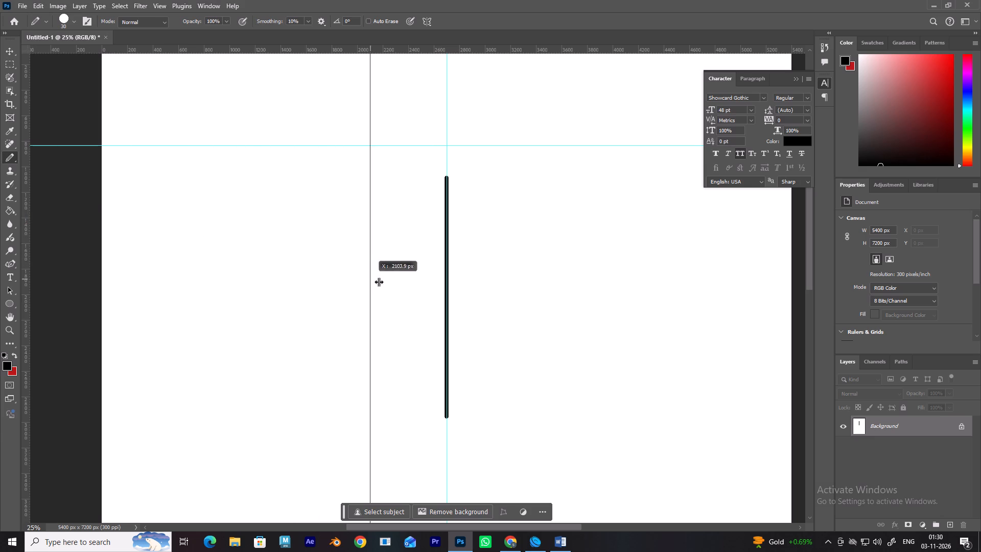
{"action": "left_click_drag", "start_coordinate": [379, 282], "coordinate": [435, 313]}
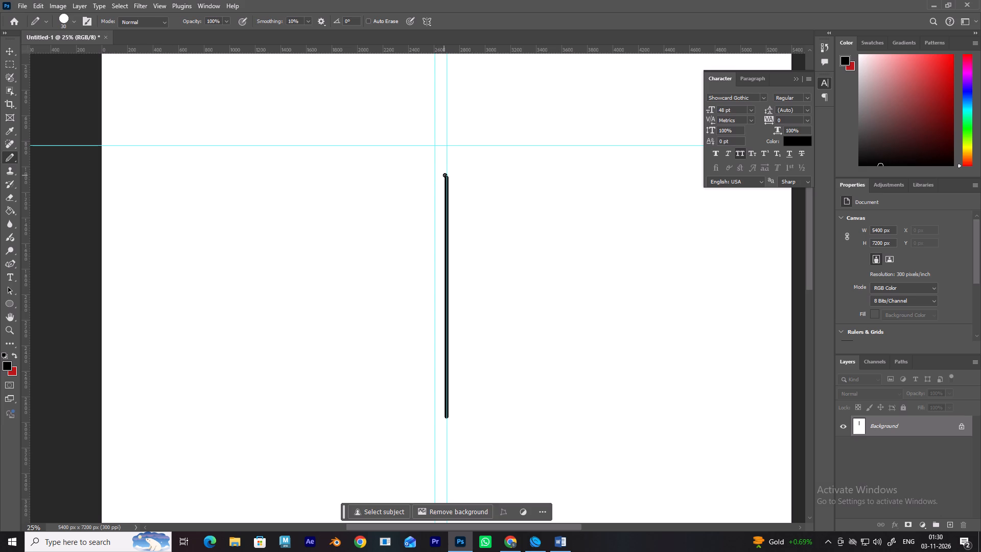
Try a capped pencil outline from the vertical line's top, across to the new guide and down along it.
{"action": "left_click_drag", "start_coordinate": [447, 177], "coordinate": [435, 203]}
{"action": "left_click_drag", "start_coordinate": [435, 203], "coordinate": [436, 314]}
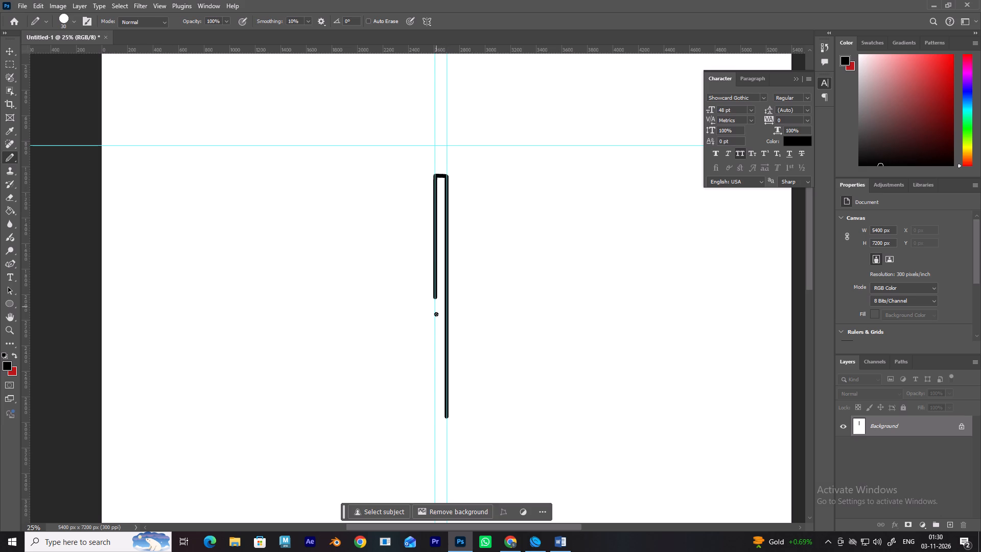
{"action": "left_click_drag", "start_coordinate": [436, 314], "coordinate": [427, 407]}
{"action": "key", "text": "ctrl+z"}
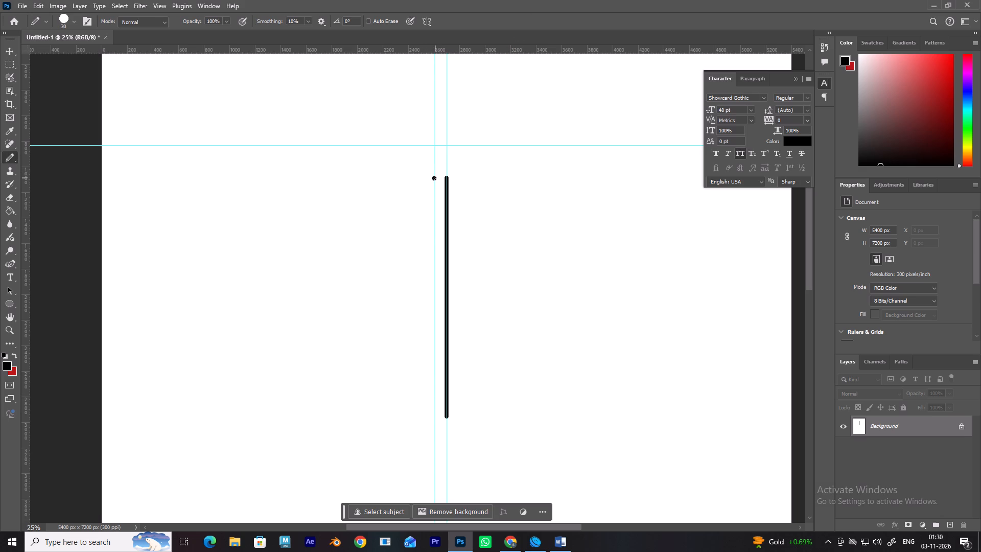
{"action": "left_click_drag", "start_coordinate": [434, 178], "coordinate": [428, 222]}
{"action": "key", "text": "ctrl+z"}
Draw a second pencil line about 1870 px long down the new guide, level with the first line's top and bottom.
{"action": "left_click_drag", "start_coordinate": [435, 177], "coordinate": [434, 188]}
{"action": "left_click_drag", "start_coordinate": [434, 188], "coordinate": [433, 232]}
{"action": "left_click_drag", "start_coordinate": [433, 232], "coordinate": [433, 333]}
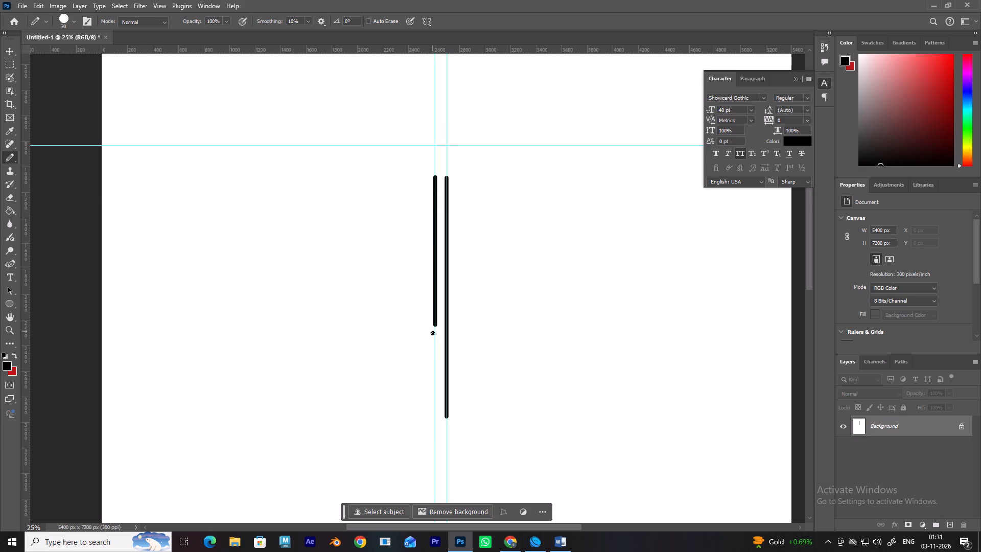
{"action": "left_click_drag", "start_coordinate": [433, 333], "coordinate": [431, 415]}
{"action": "left_click_drag", "start_coordinate": [435, 405], "coordinate": [436, 416]}
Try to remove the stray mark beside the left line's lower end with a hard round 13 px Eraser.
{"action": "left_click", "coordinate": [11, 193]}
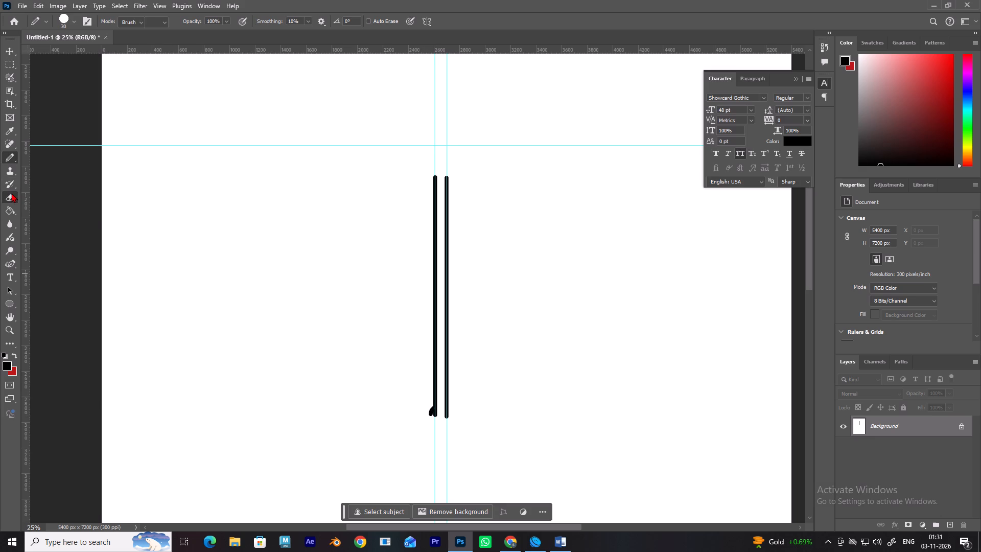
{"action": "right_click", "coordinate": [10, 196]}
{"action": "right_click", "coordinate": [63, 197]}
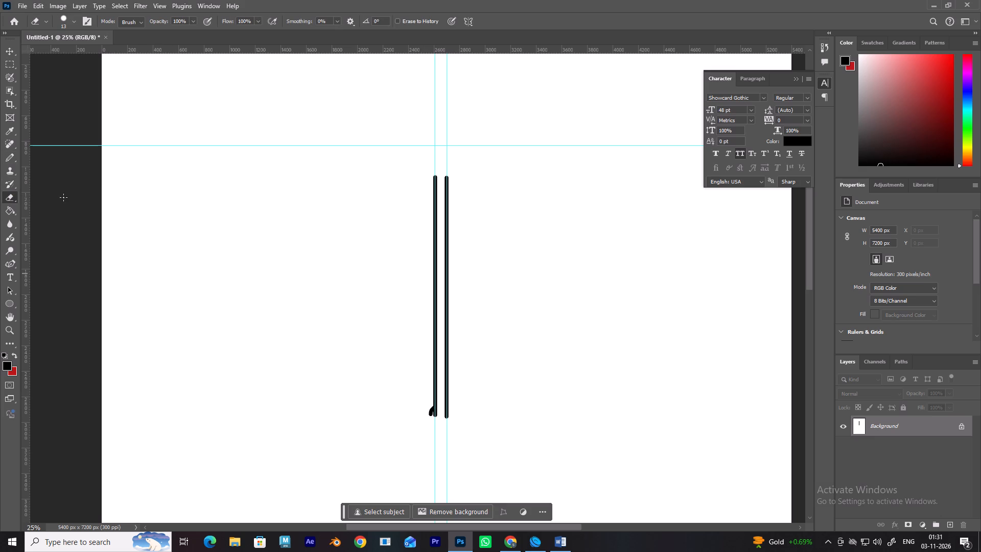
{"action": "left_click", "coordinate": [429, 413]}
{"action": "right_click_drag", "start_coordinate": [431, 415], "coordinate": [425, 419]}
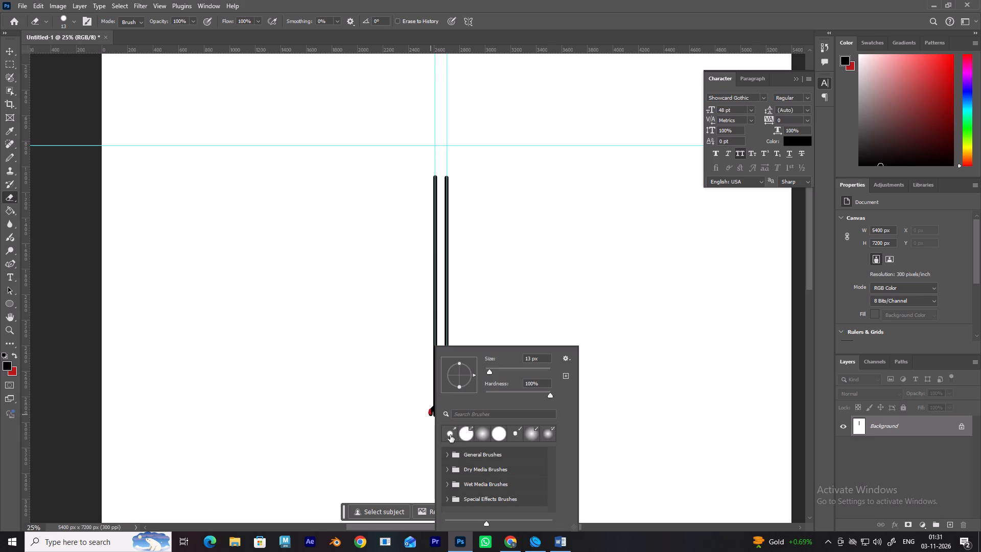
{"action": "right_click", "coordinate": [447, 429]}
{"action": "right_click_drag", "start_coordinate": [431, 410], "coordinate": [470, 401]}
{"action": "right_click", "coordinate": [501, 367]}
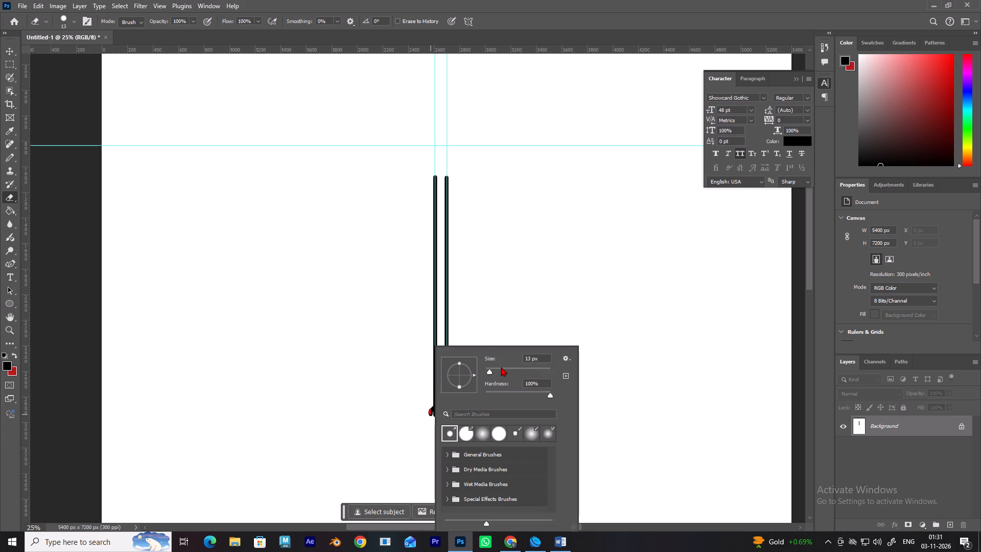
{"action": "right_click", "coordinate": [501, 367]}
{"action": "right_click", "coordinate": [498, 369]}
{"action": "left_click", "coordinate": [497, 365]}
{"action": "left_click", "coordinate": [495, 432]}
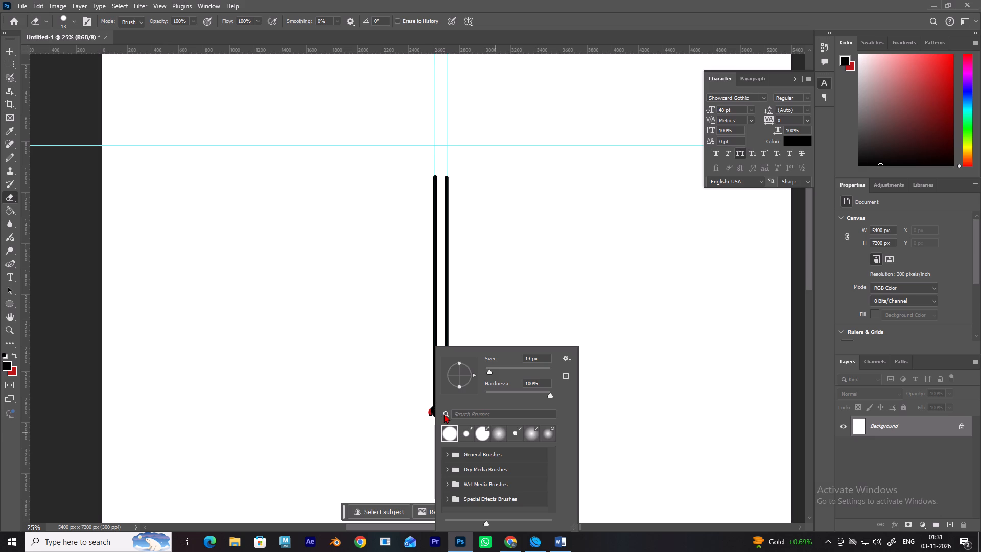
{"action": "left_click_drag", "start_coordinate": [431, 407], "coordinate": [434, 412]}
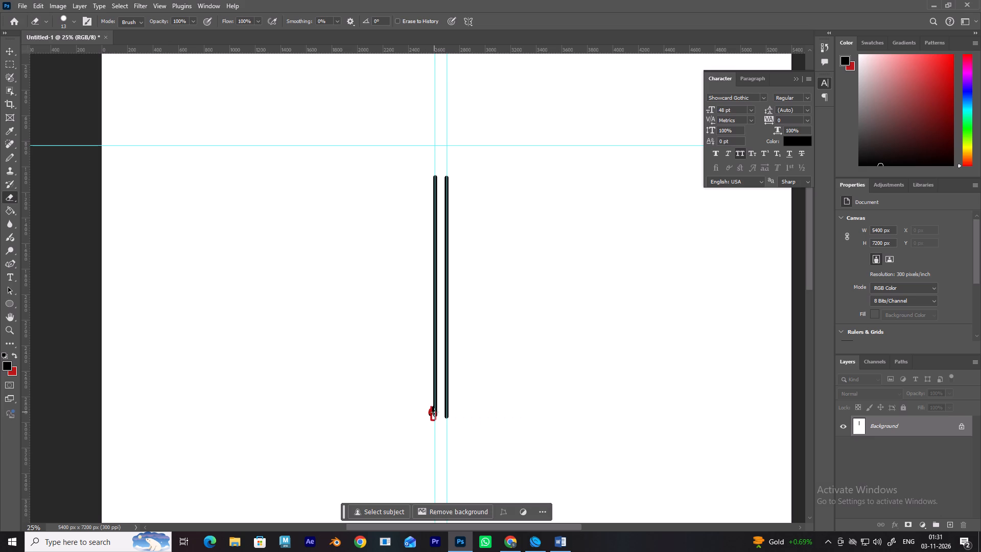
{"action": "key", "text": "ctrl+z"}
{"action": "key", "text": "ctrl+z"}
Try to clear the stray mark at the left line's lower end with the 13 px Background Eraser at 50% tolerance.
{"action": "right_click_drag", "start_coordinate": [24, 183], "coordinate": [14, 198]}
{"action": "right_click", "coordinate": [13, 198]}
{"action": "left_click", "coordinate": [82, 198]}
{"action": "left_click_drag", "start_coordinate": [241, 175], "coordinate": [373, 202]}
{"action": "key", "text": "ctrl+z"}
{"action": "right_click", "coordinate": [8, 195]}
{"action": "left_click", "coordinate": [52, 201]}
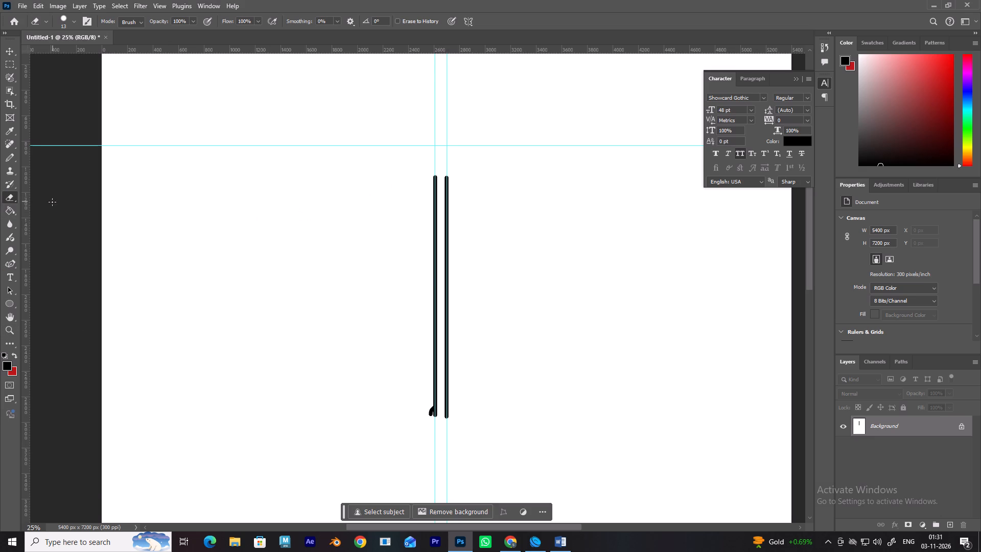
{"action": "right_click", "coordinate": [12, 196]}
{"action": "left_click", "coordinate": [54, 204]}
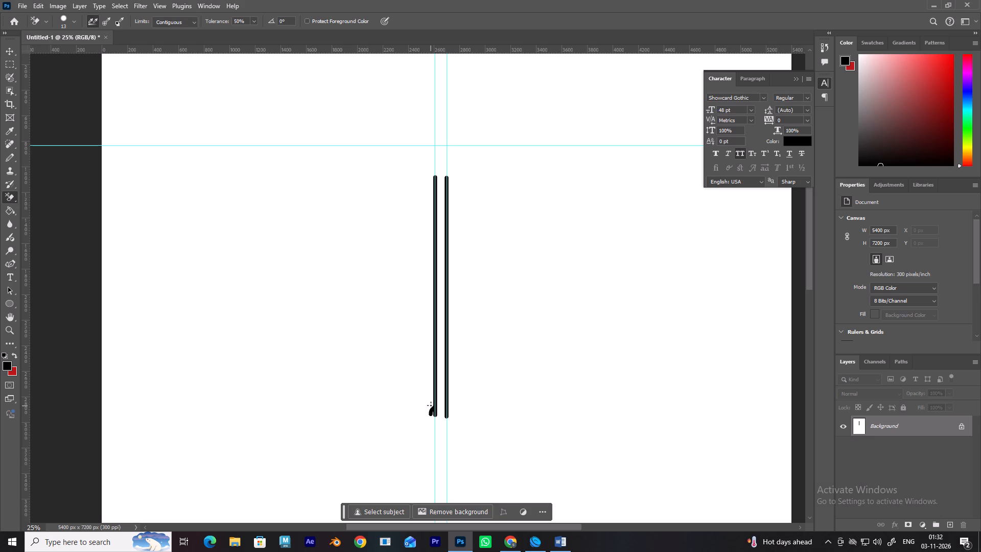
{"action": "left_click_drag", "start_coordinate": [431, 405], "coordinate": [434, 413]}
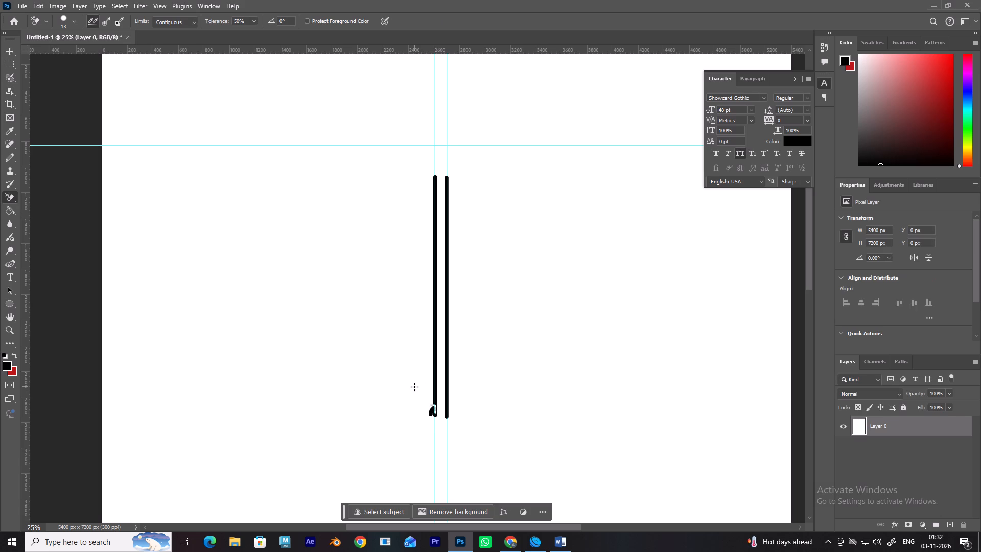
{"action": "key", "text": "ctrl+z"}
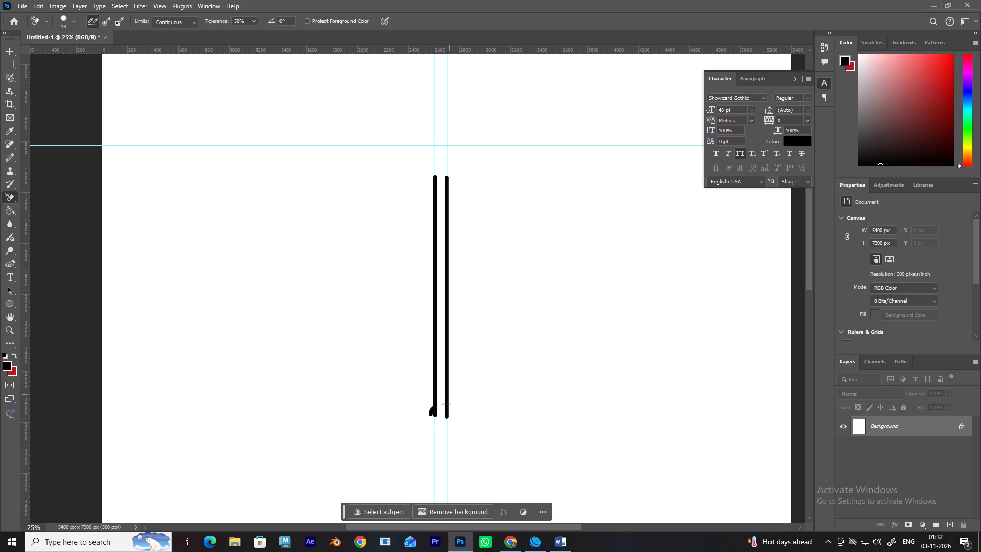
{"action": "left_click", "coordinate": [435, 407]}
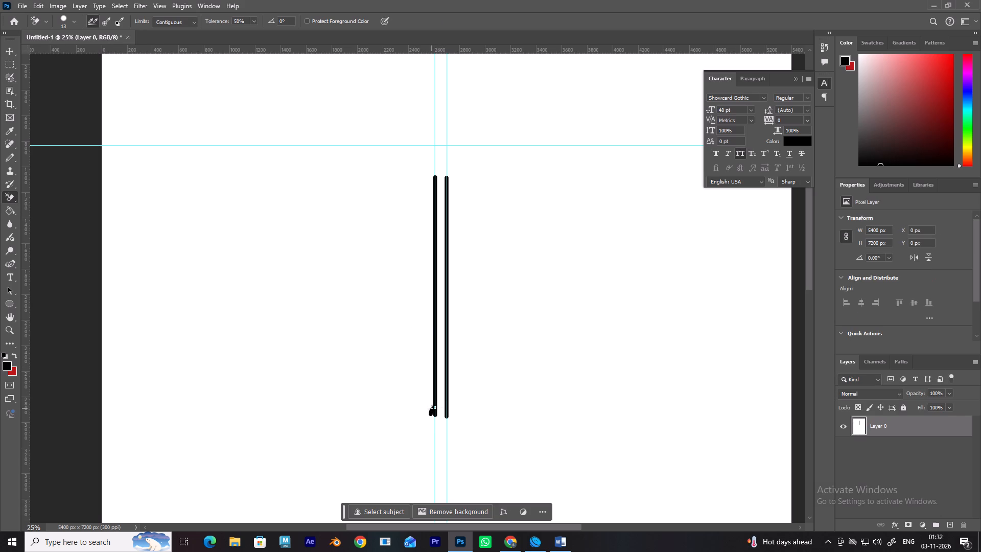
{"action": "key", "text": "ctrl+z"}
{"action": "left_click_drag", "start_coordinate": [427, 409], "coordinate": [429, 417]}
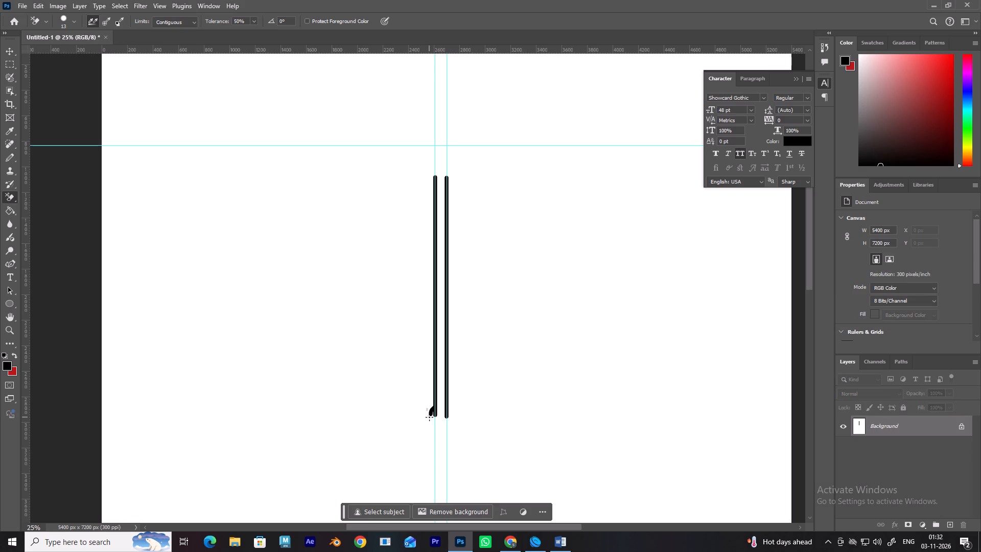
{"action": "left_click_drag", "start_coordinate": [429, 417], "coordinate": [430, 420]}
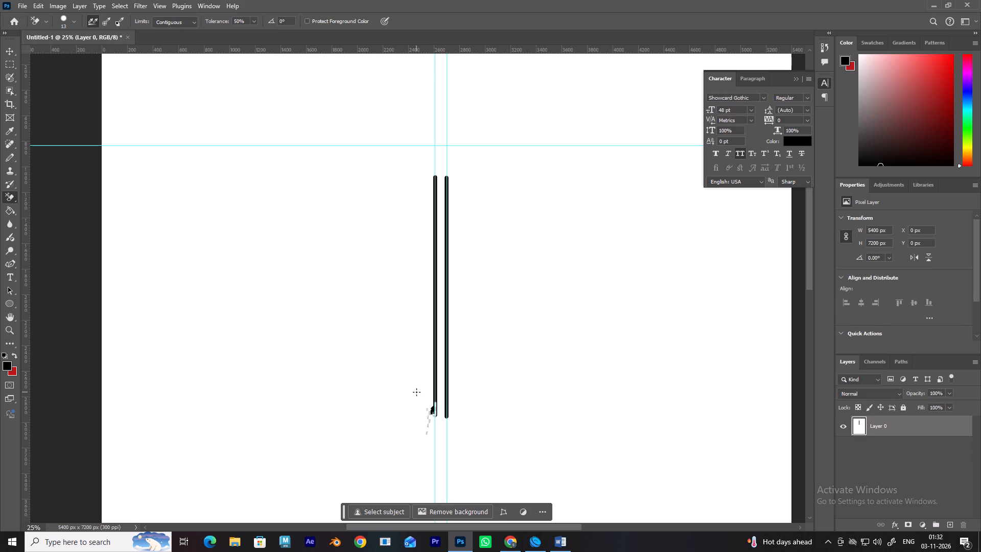
Undo the background erasing, the stray mark and the left vertical pencil line.
{"action": "key", "text": "ctrl+z"}
{"action": "key", "text": "ctrl+z"}
{"action": "key", "text": "ctrl+z"}
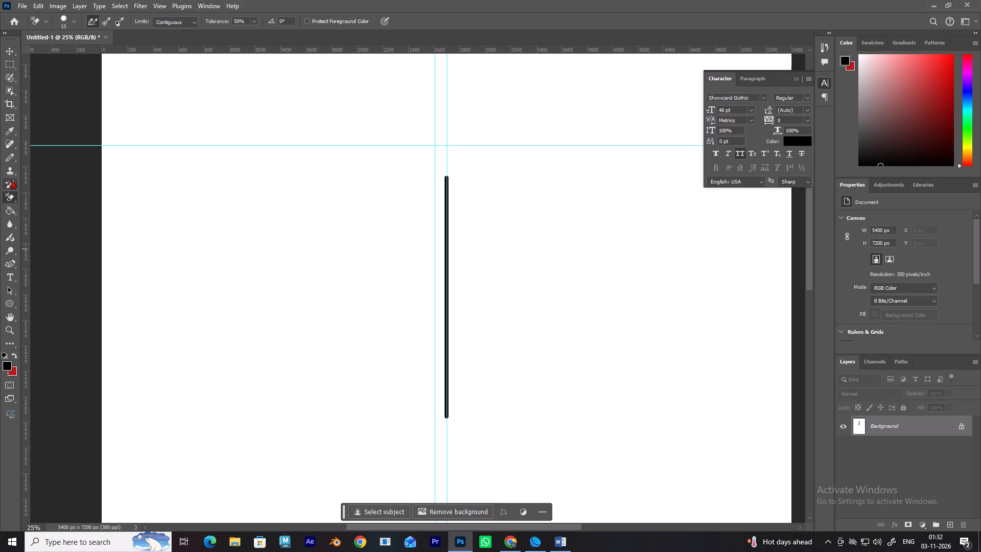
Redraw the left vertical line along its guide with the 30 px Pencil, about 1880 px long, matching the line beside it.
{"action": "right_click", "coordinate": [10, 158]}
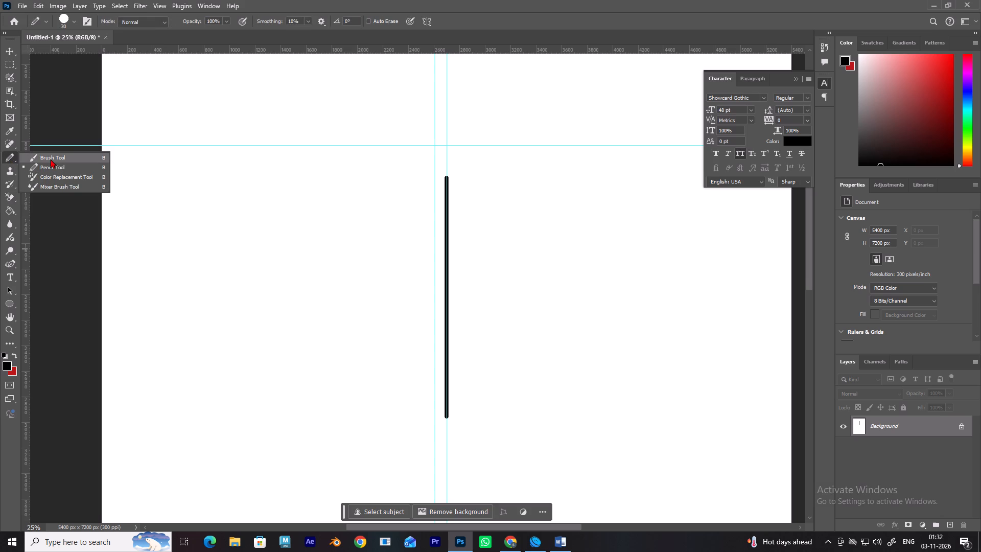
{"action": "right_click", "coordinate": [50, 159]}
{"action": "right_click", "coordinate": [50, 164]}
{"action": "right_click", "coordinate": [13, 156]}
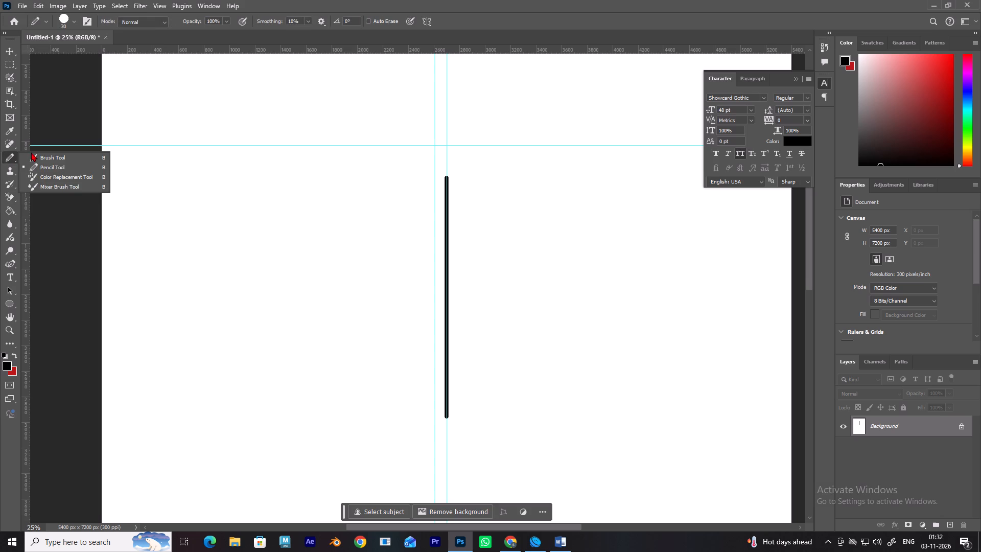
{"action": "right_click", "coordinate": [42, 165]}
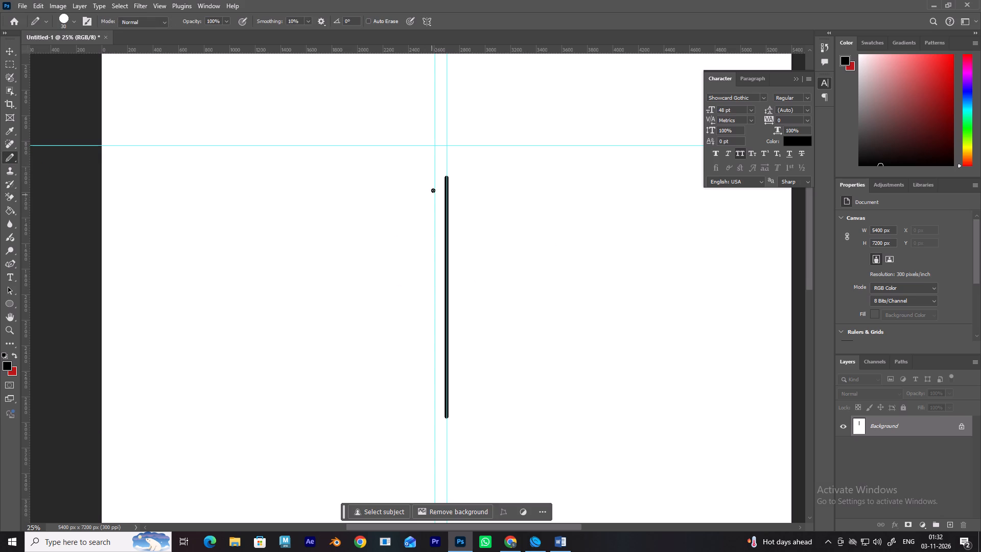
{"action": "left_click_drag", "start_coordinate": [434, 179], "coordinate": [434, 221]}
{"action": "left_click_drag", "start_coordinate": [434, 221], "coordinate": [434, 295]}
{"action": "left_click_drag", "start_coordinate": [434, 295], "coordinate": [432, 395]}
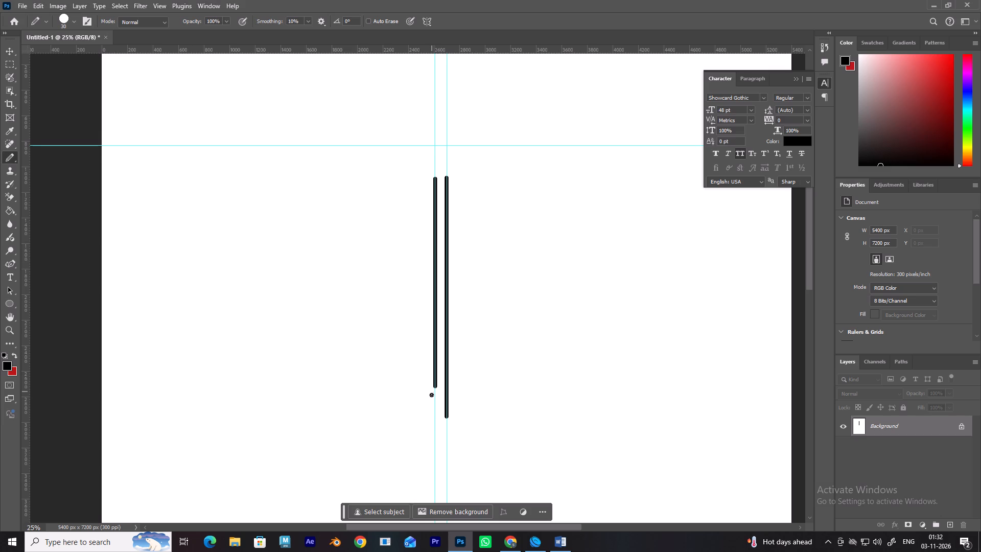
{"action": "left_click_drag", "start_coordinate": [432, 395], "coordinate": [432, 419]}
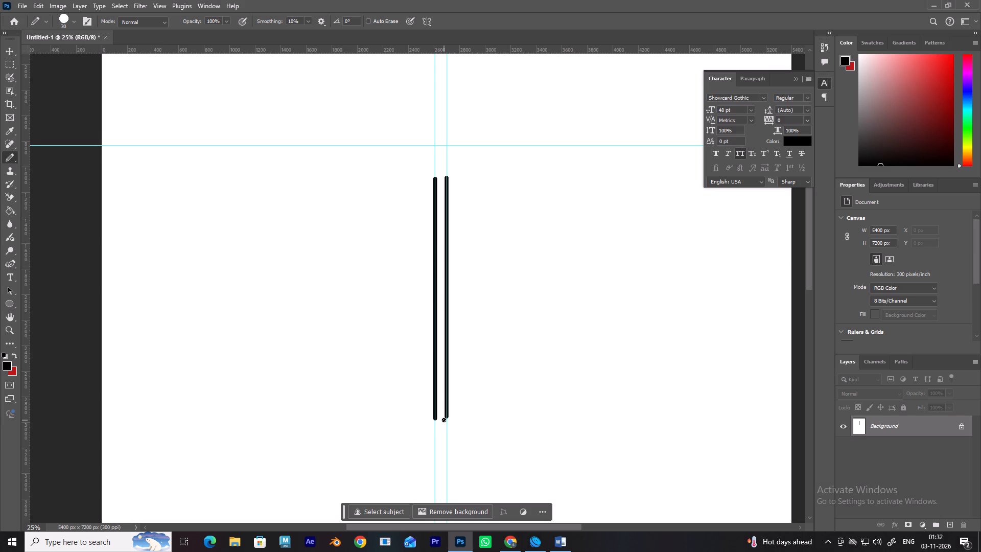
Close the narrow strip with short pencil strokes about 90 px wide joining the two vertical lines at bottom and top.
{"action": "left_click", "coordinate": [448, 418]}
{"action": "left_click_drag", "start_coordinate": [435, 420], "coordinate": [449, 420]}
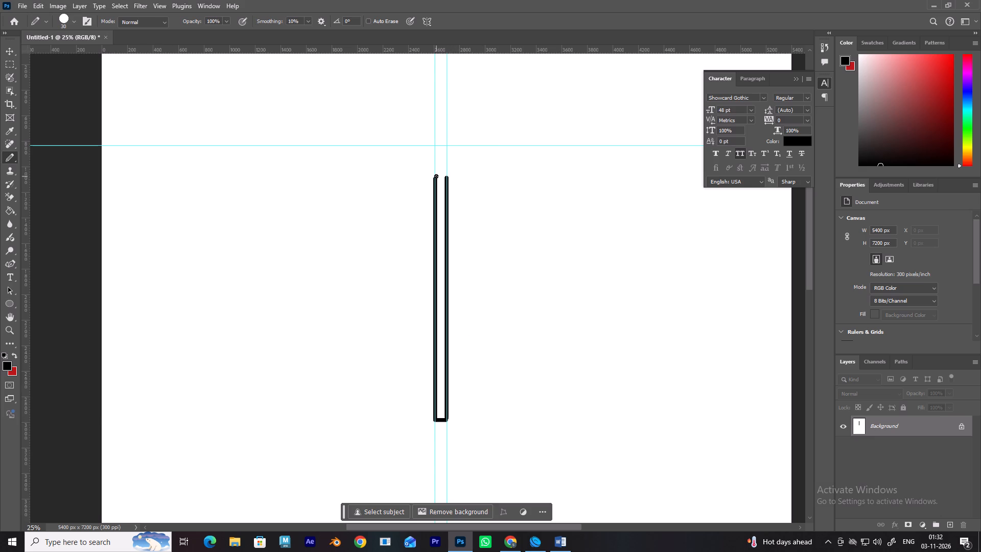
{"action": "left_click", "coordinate": [434, 175]}
{"action": "left_click_drag", "start_coordinate": [436, 174], "coordinate": [446, 177]}
{"action": "key", "text": "ctrl+z"}
{"action": "left_click_drag", "start_coordinate": [437, 178], "coordinate": [448, 179]}
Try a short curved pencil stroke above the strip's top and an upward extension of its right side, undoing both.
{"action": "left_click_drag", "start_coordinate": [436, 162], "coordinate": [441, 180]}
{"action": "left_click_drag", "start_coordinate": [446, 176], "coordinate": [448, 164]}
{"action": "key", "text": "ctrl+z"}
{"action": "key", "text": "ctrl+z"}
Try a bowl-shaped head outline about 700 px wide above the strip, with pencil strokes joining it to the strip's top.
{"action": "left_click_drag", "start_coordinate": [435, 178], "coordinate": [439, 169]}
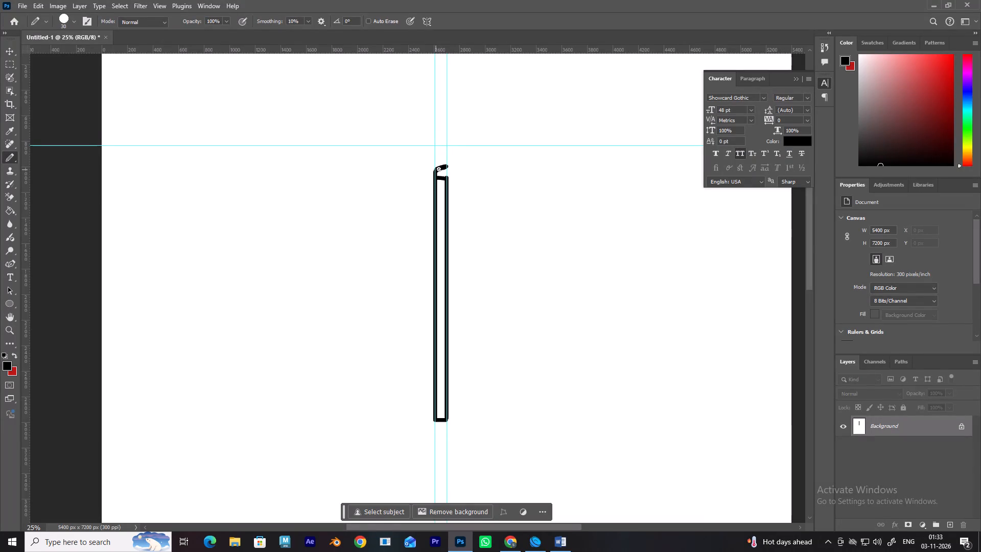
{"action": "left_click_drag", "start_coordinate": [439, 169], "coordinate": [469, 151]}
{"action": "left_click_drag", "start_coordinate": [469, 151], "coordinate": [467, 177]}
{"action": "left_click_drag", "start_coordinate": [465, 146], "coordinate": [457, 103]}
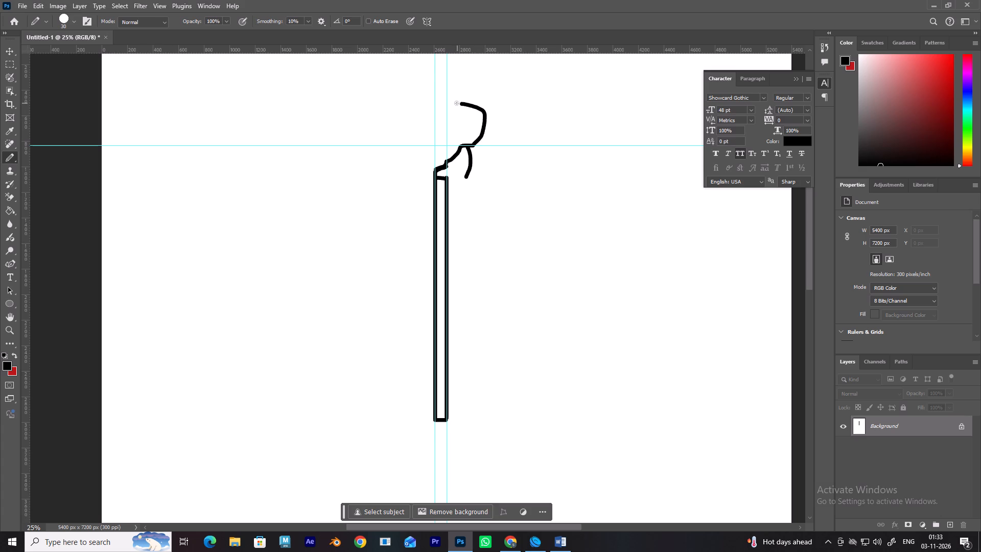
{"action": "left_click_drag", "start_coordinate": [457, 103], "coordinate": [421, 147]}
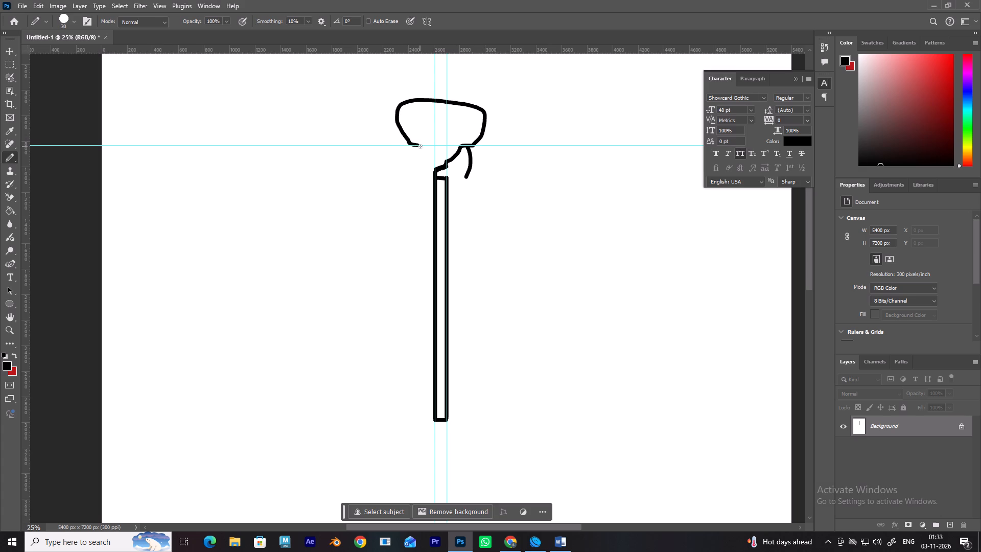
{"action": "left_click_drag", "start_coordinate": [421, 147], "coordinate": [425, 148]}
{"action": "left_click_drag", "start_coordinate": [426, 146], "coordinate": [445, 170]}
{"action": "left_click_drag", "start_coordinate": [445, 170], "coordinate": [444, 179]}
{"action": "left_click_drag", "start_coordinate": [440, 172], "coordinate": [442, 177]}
Undo the head outline strokes and the short stroke closing the strip's top.
{"action": "key", "text": "ctrl+z"}
{"action": "key", "text": "ctrl+z"}
{"action": "key", "text": "z"}
{"action": "key", "text": "ctrl+z"}
{"action": "key", "text": "ctrl+z"}
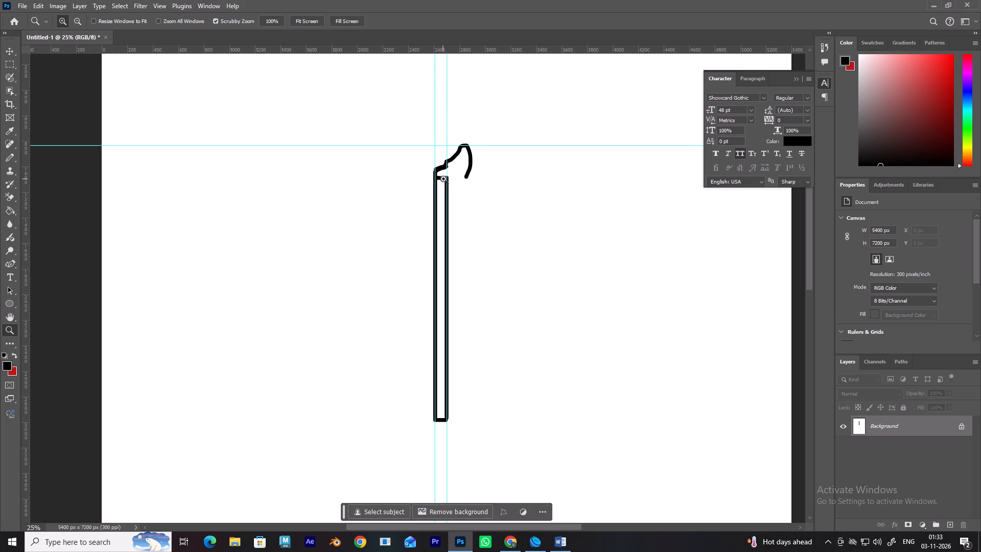
{"action": "left_click_drag", "start_coordinate": [447, 166], "coordinate": [446, 179]}
{"action": "key", "text": "ctrl+z"}
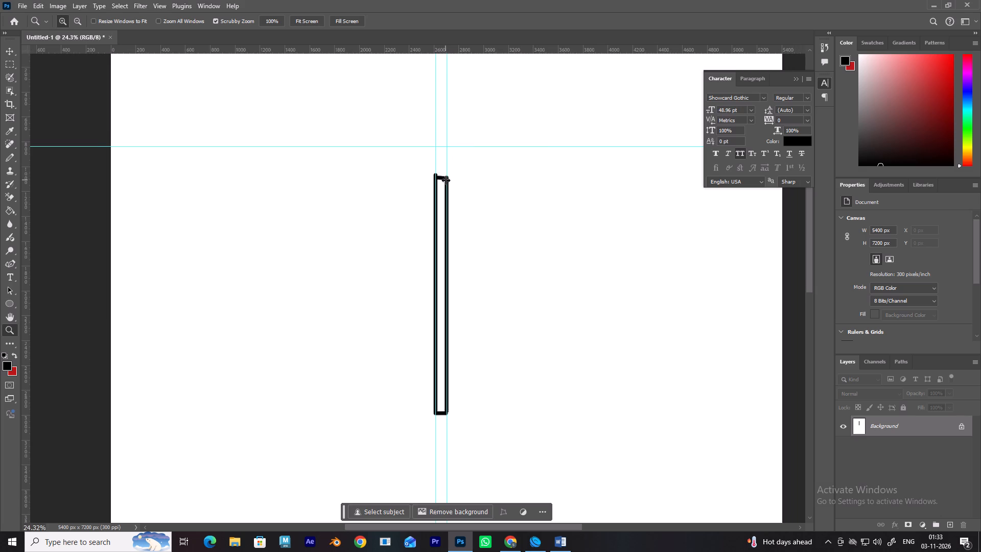
{"action": "key", "text": "ctrl+z"}
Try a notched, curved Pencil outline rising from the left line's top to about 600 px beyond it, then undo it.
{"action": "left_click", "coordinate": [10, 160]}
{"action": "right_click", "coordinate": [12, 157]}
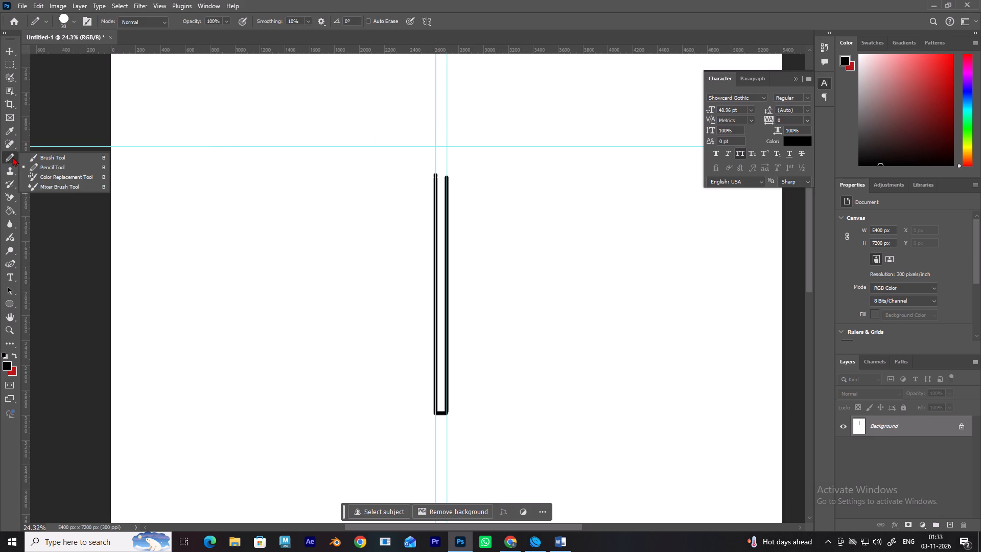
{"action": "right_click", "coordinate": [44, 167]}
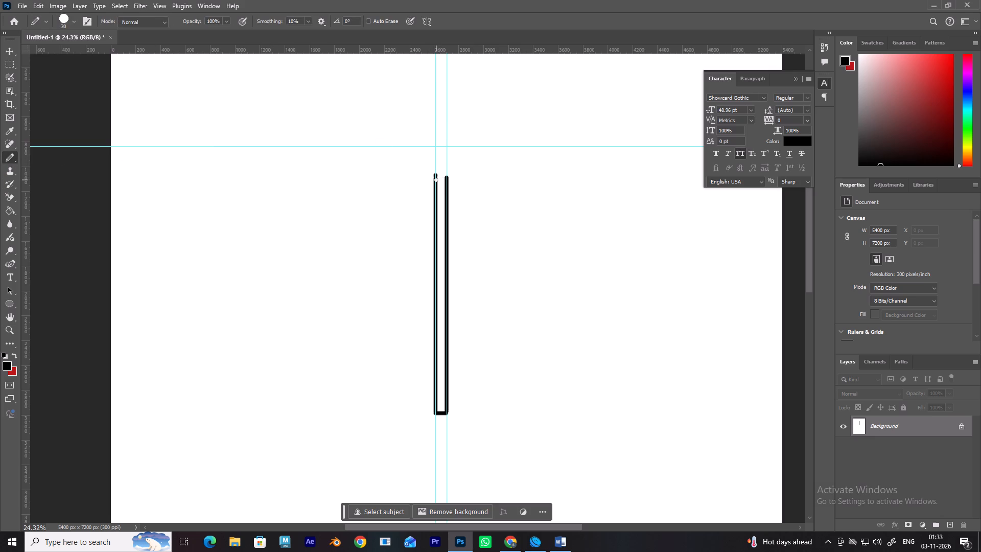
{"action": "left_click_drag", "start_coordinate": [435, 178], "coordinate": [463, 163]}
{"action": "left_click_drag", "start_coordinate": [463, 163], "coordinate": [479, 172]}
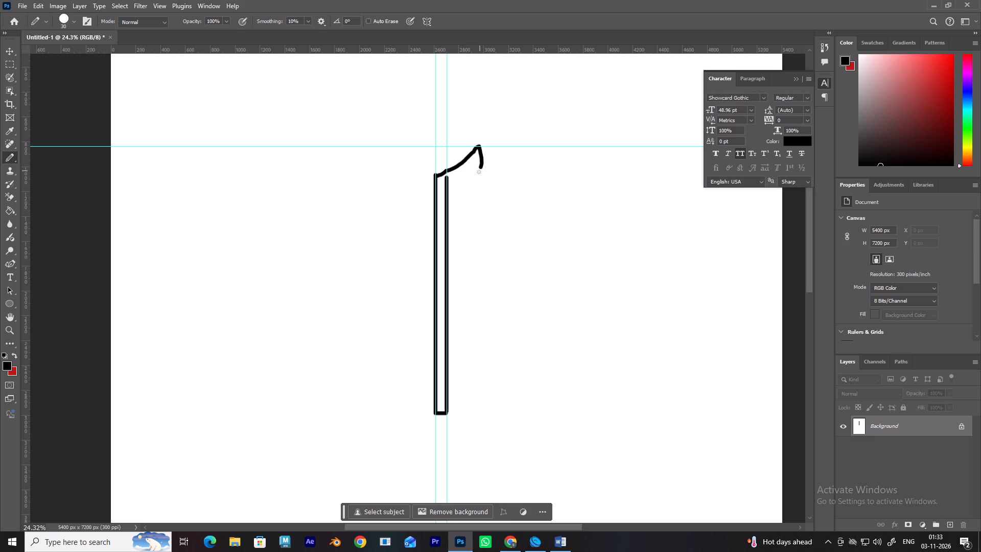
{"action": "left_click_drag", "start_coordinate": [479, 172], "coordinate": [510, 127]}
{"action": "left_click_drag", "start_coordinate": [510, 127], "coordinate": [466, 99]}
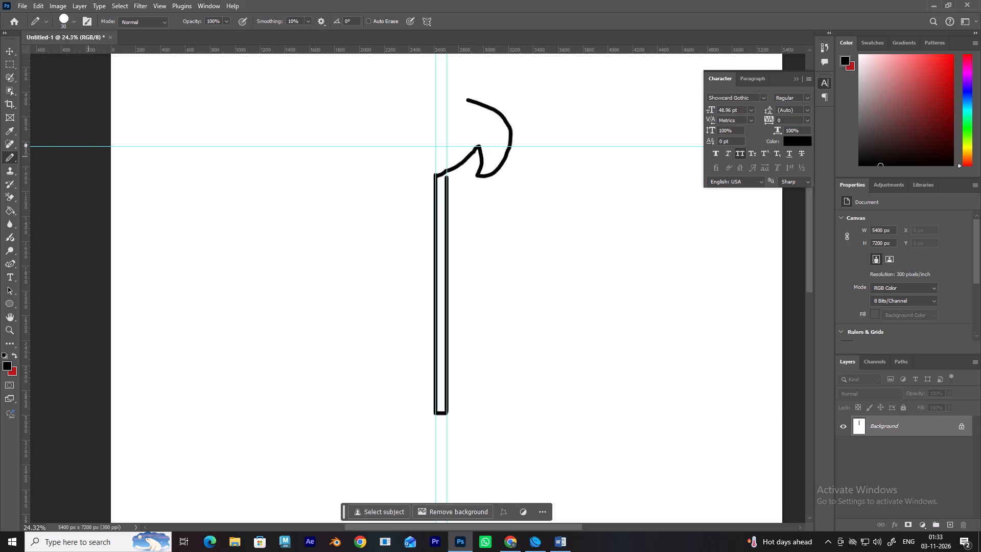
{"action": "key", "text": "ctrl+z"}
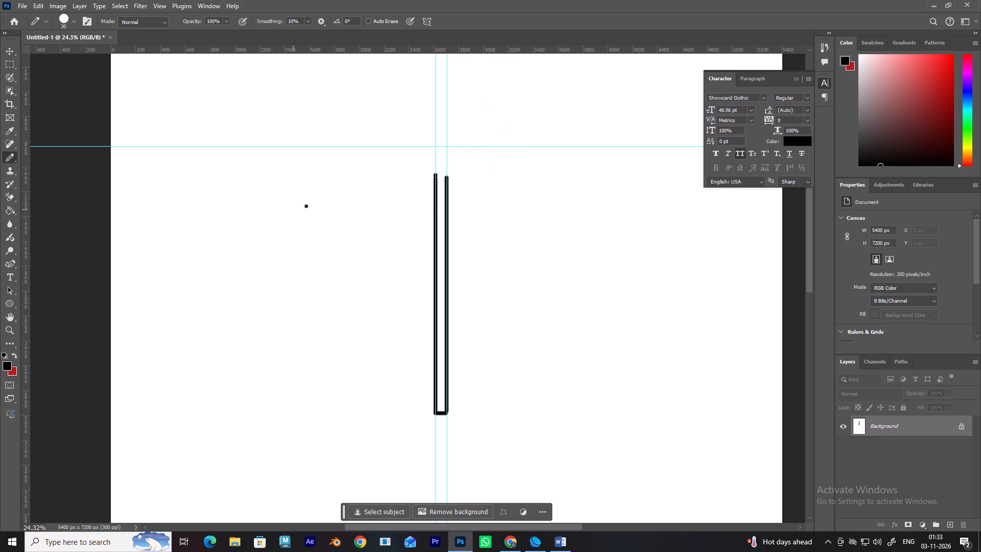
Add a 30 px pencil dab at the top of the right vertical line to level it with the left line.
{"action": "scroll", "coordinate": [419, 186], "scroll_direction": "up", "scroll_amount": 1}
{"action": "scroll", "coordinate": [419, 186], "scroll_direction": "down", "scroll_amount": 2}
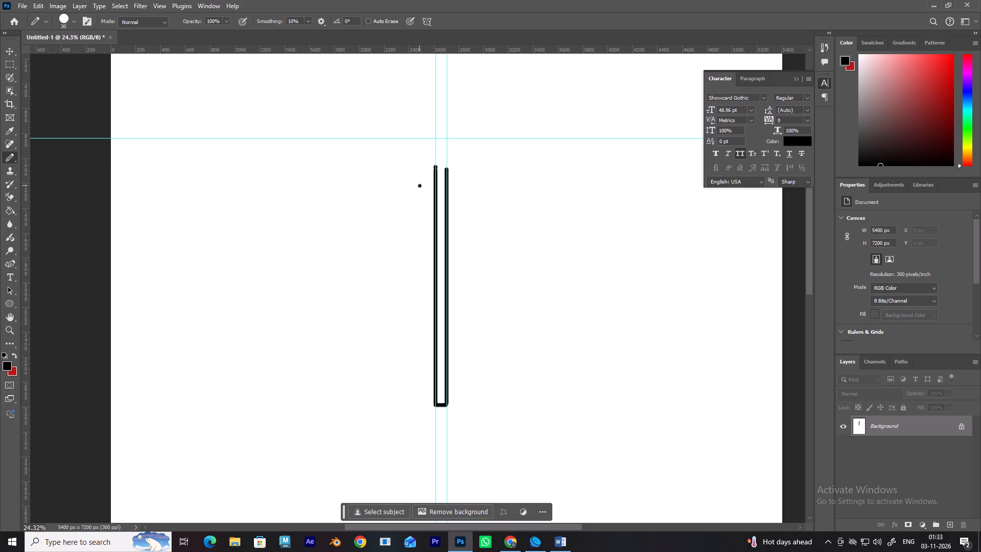
{"action": "scroll", "coordinate": [419, 186], "scroll_direction": "up", "scroll_amount": 1}
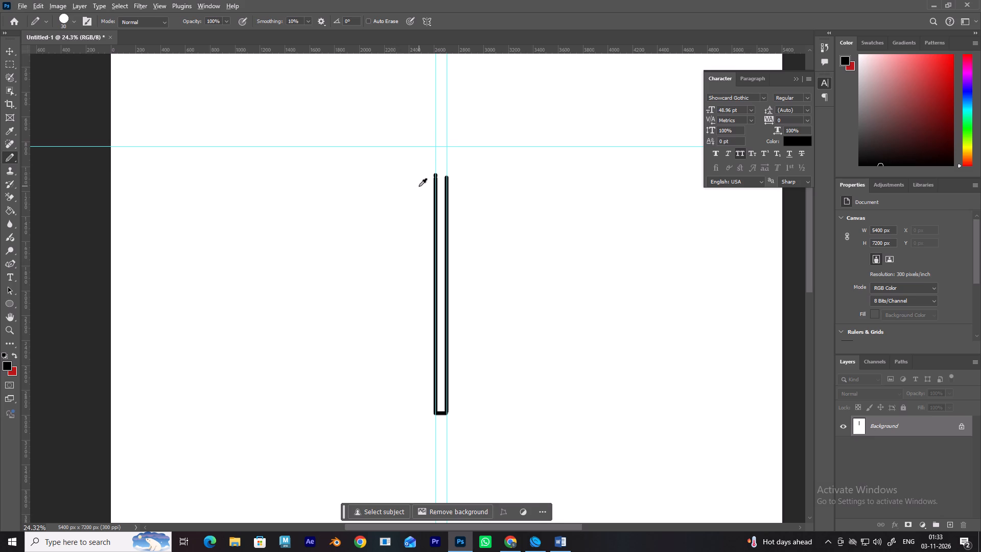
{"action": "scroll", "coordinate": [419, 186], "scroll_direction": "down", "scroll_amount": 3, "text": "alt"}
{"action": "scroll", "coordinate": [419, 186], "scroll_direction": "up", "scroll_amount": 4, "text": "alt"}
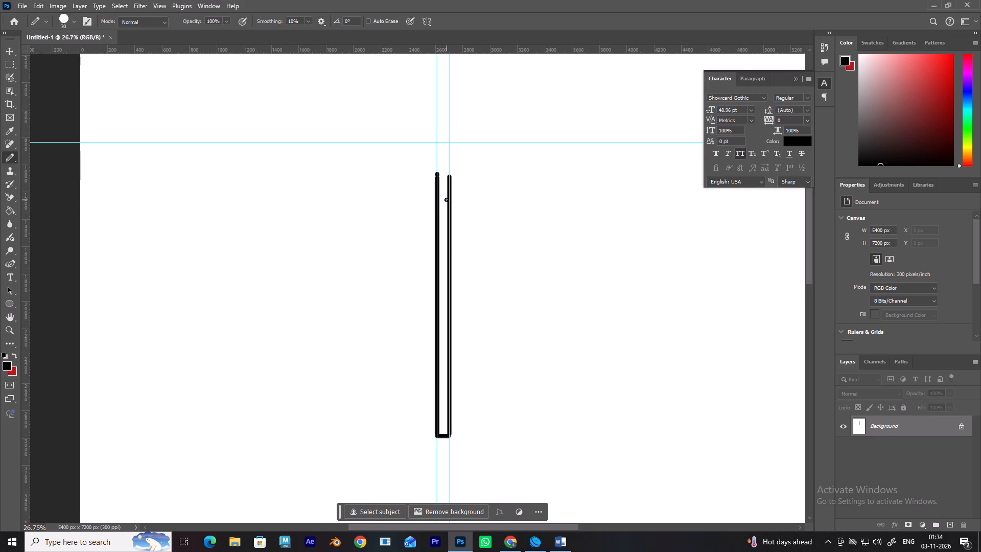
{"action": "scroll", "coordinate": [447, 200], "scroll_direction": "down", "scroll_amount": 1, "text": "ctrl"}
{"action": "scroll", "coordinate": [447, 200], "scroll_direction": "up", "scroll_amount": 1, "text": "ctrl"}
{"action": "scroll", "coordinate": [447, 200], "scroll_direction": "down", "scroll_amount": 2, "text": "ctrl"}
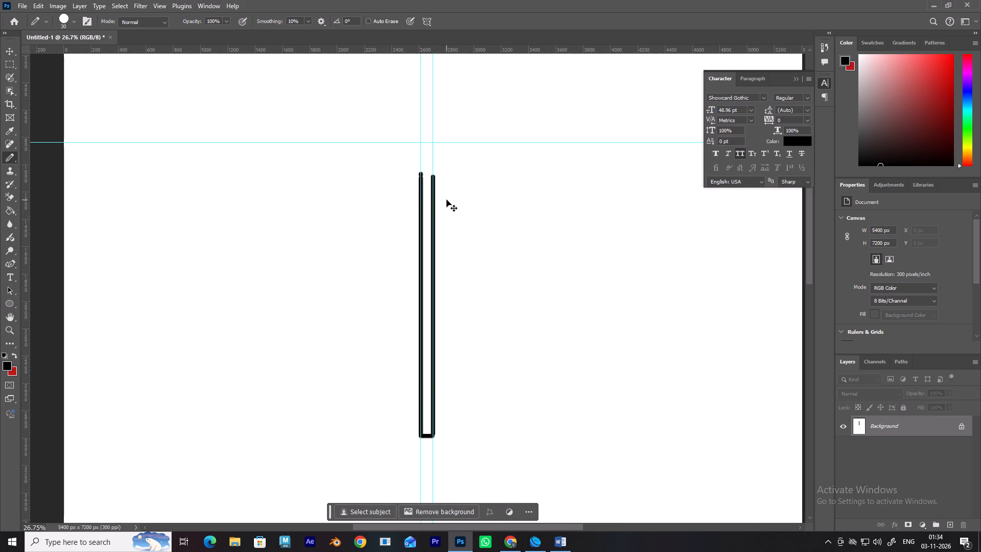
{"action": "left_click", "coordinate": [434, 175]}
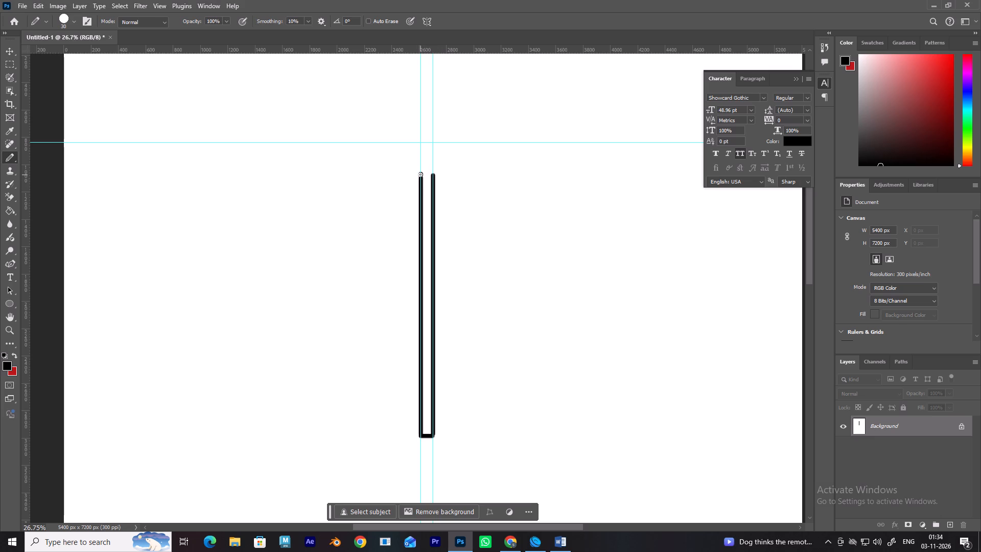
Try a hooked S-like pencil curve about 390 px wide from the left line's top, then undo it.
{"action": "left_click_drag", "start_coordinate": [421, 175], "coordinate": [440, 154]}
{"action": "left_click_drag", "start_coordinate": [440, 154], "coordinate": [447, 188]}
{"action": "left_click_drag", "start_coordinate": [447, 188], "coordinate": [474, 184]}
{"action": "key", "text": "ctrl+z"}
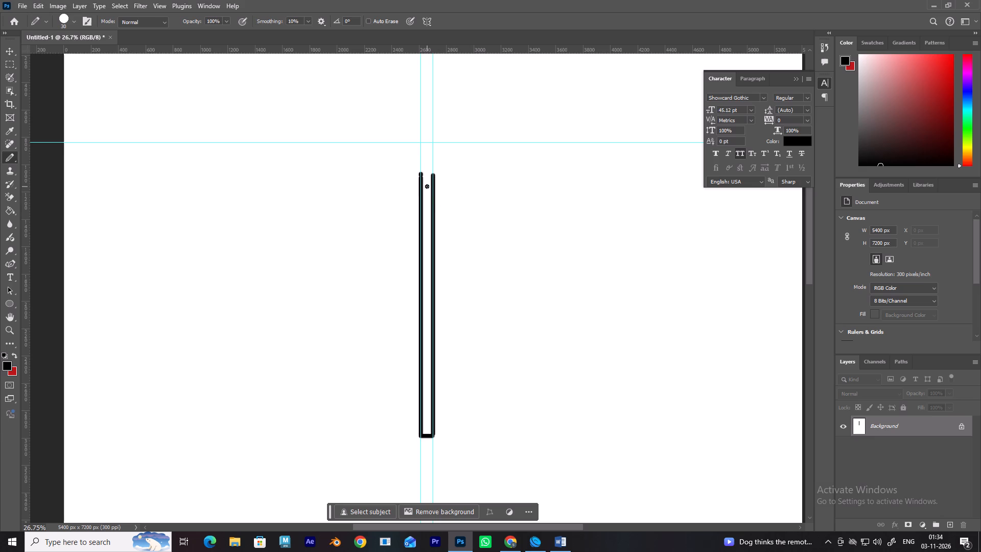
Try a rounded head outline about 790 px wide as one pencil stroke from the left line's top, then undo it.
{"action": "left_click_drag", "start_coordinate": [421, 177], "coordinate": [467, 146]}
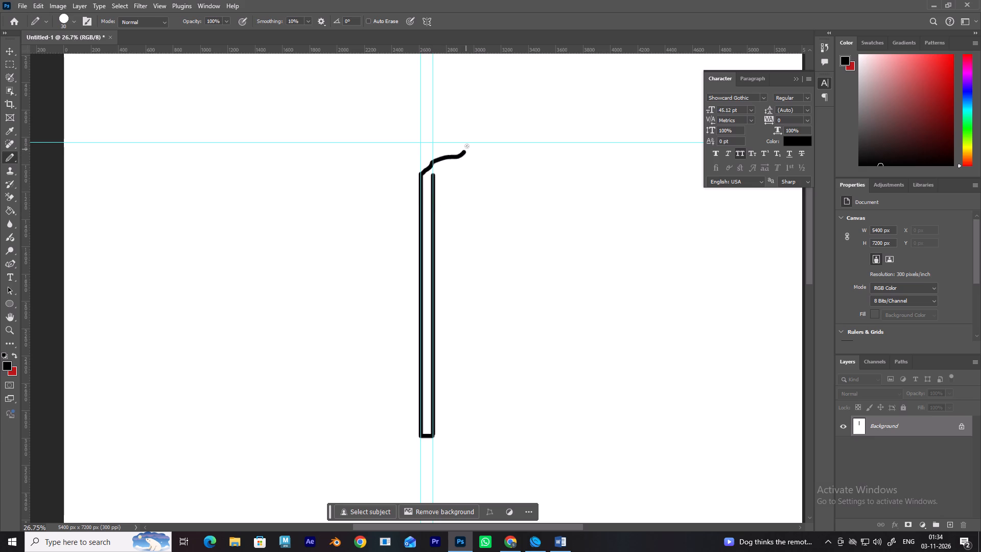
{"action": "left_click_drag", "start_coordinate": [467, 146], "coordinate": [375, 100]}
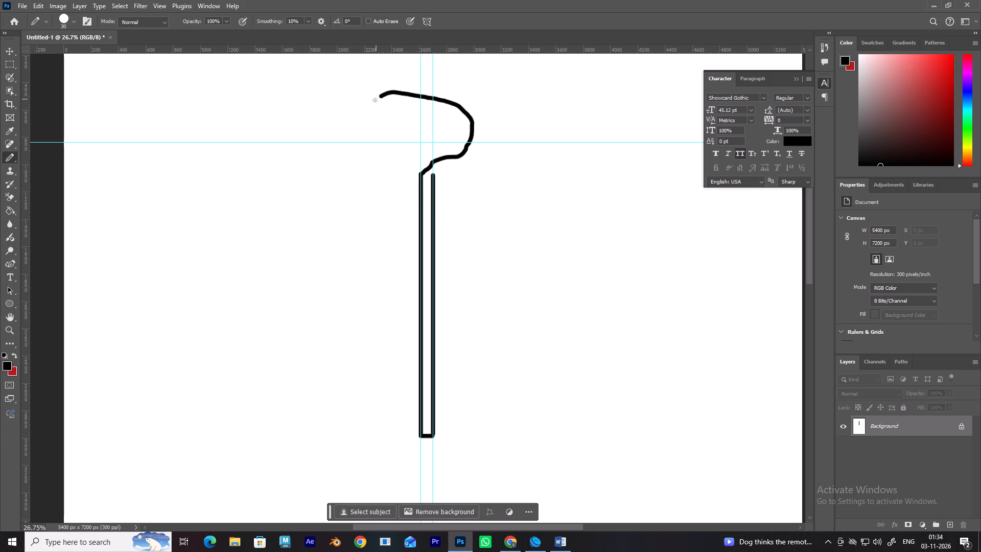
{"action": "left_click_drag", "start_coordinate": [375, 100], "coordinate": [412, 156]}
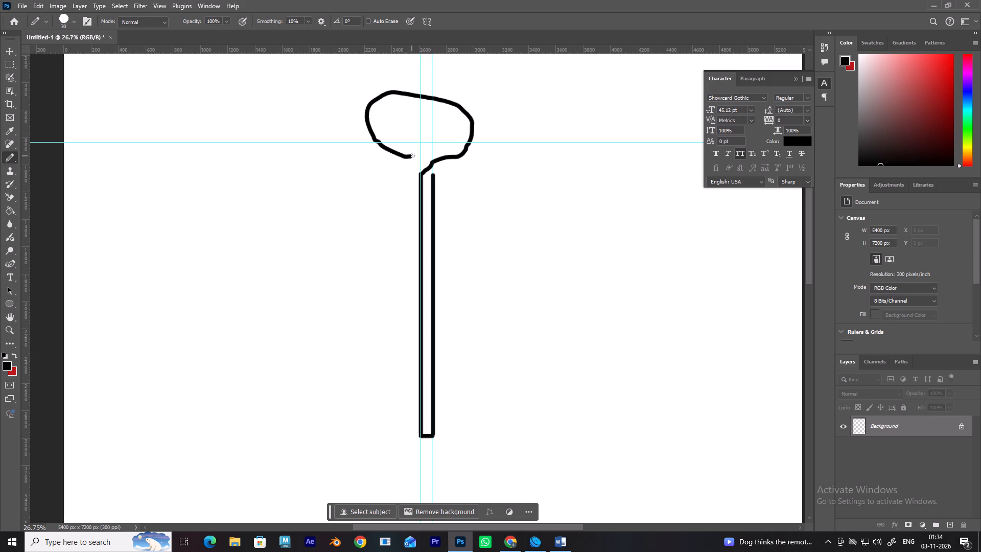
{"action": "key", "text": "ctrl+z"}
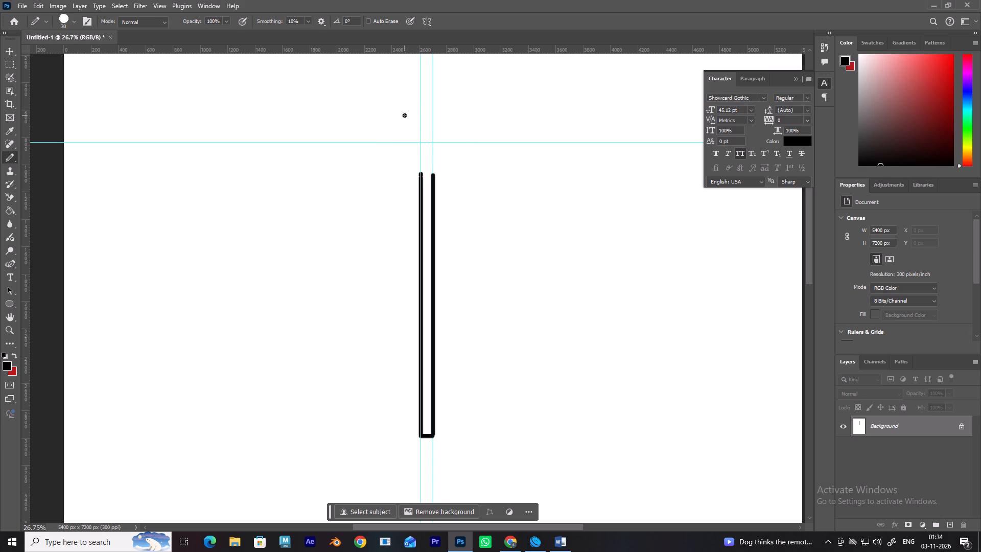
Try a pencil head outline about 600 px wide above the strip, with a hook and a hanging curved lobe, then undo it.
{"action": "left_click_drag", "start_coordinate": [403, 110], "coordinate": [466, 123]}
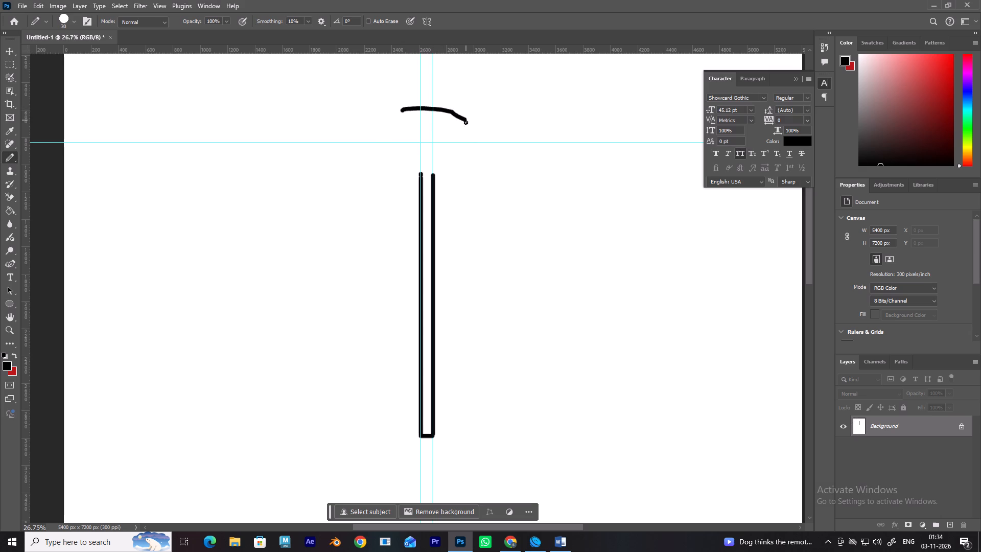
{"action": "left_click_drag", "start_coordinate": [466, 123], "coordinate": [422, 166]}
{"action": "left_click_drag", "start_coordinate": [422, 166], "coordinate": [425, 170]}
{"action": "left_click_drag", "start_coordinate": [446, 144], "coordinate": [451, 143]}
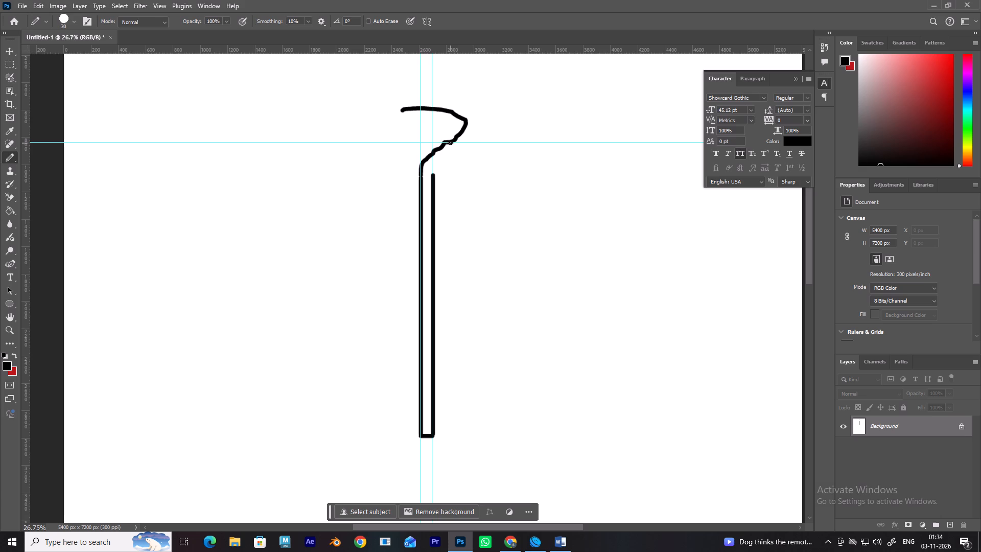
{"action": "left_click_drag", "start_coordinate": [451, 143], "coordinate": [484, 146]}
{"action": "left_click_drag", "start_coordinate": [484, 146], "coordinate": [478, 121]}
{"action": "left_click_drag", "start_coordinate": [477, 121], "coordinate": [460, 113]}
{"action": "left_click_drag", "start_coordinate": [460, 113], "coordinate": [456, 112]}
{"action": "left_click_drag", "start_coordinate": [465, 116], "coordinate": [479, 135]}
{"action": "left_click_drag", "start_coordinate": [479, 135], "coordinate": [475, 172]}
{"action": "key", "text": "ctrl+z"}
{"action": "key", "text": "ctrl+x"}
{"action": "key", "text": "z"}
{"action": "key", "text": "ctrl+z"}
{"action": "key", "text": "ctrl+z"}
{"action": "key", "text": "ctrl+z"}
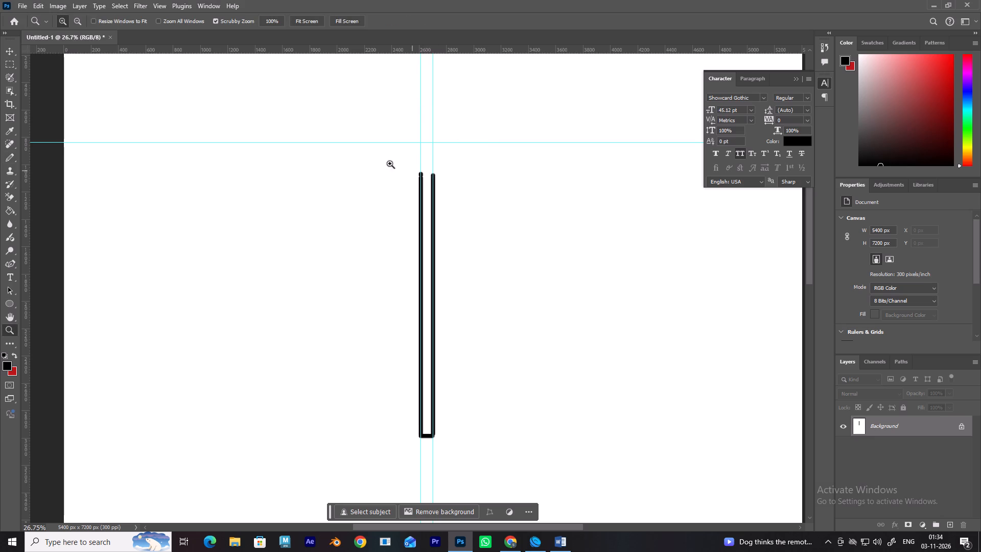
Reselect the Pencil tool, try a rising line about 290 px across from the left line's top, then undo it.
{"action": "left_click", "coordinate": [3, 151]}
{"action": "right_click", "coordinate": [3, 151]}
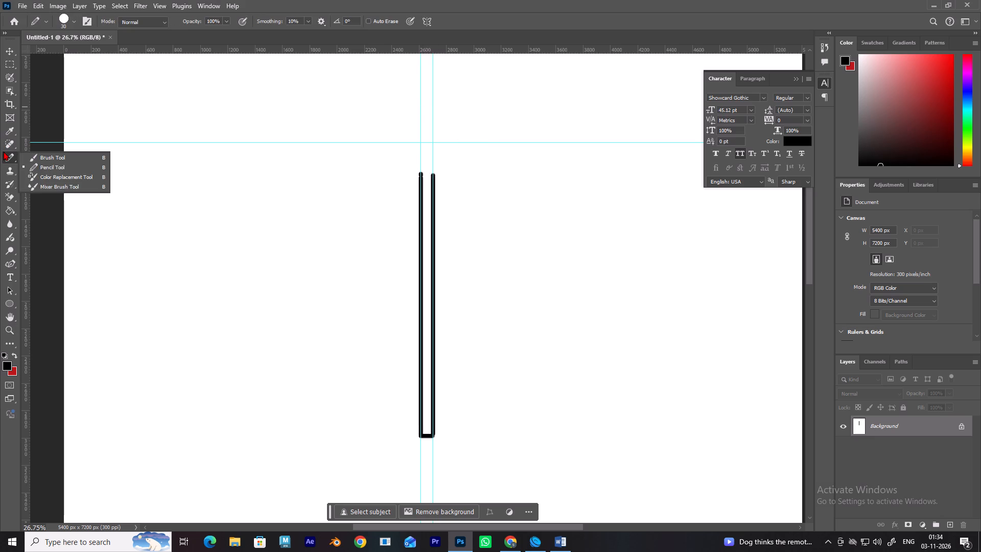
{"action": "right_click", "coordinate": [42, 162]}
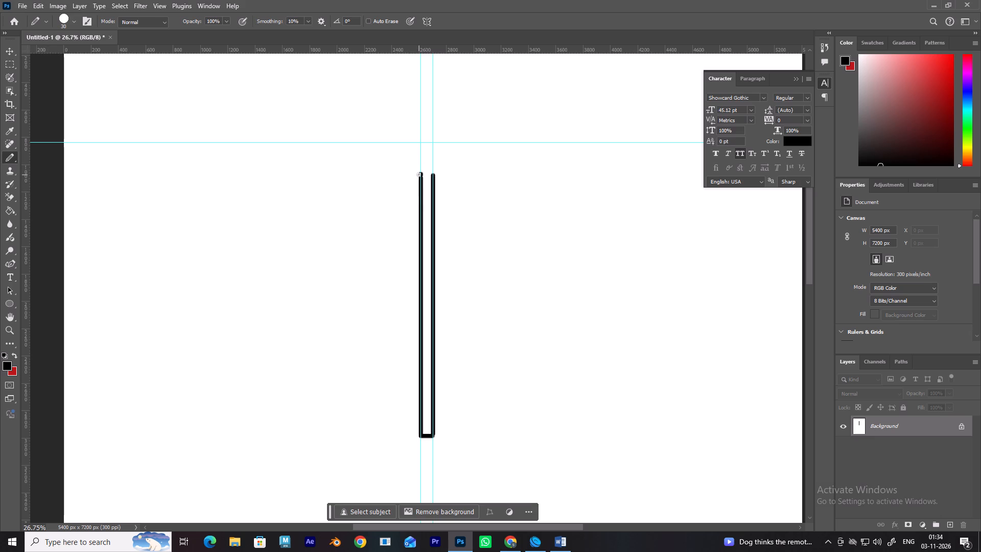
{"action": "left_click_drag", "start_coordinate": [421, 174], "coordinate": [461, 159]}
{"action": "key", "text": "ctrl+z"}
Select the whole canvas and draw a nearly horizontal pencil line about 390 px long above the strip as the head's top.
{"action": "key", "text": "ctrl+a"}
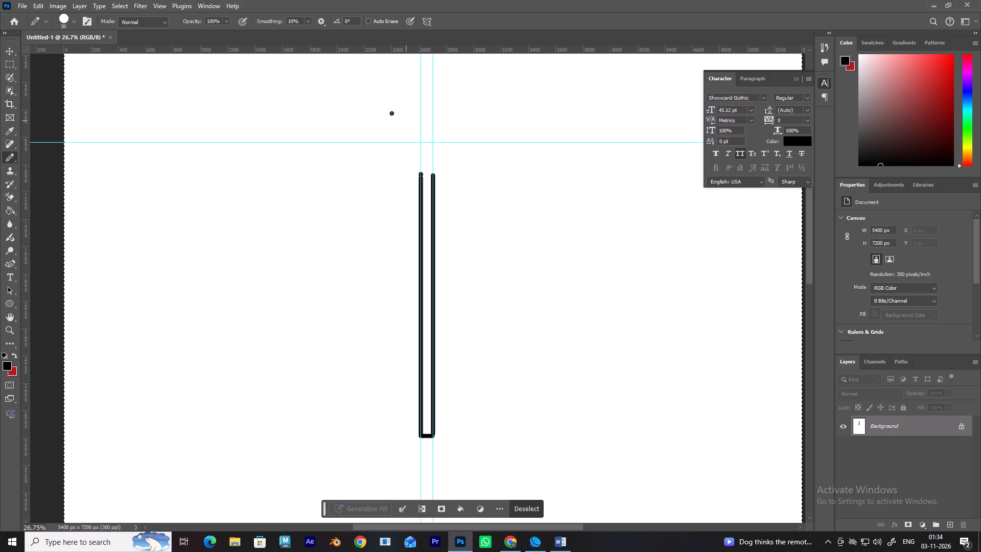
{"action": "left_click_drag", "start_coordinate": [410, 118], "coordinate": [458, 117]}
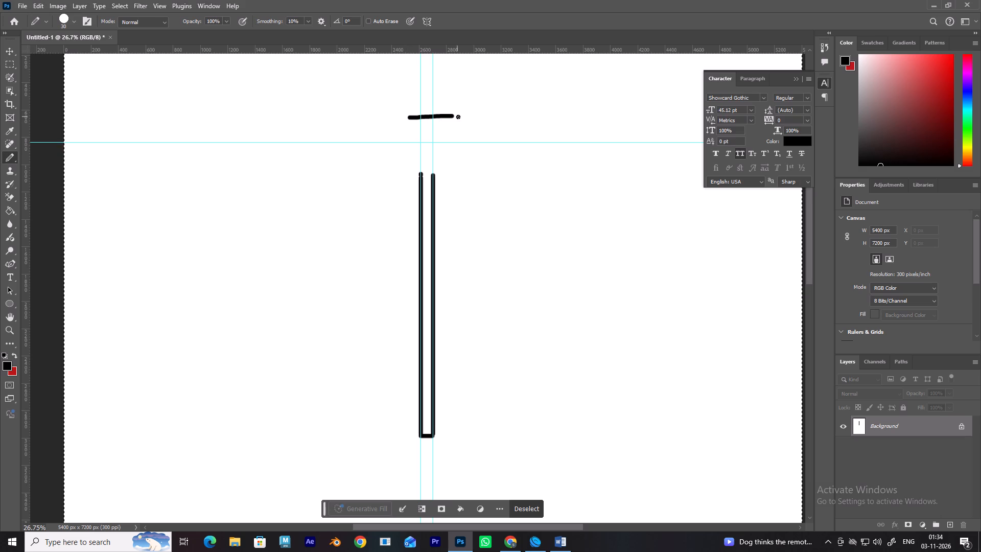
{"action": "left_click_drag", "start_coordinate": [458, 117], "coordinate": [463, 119]}
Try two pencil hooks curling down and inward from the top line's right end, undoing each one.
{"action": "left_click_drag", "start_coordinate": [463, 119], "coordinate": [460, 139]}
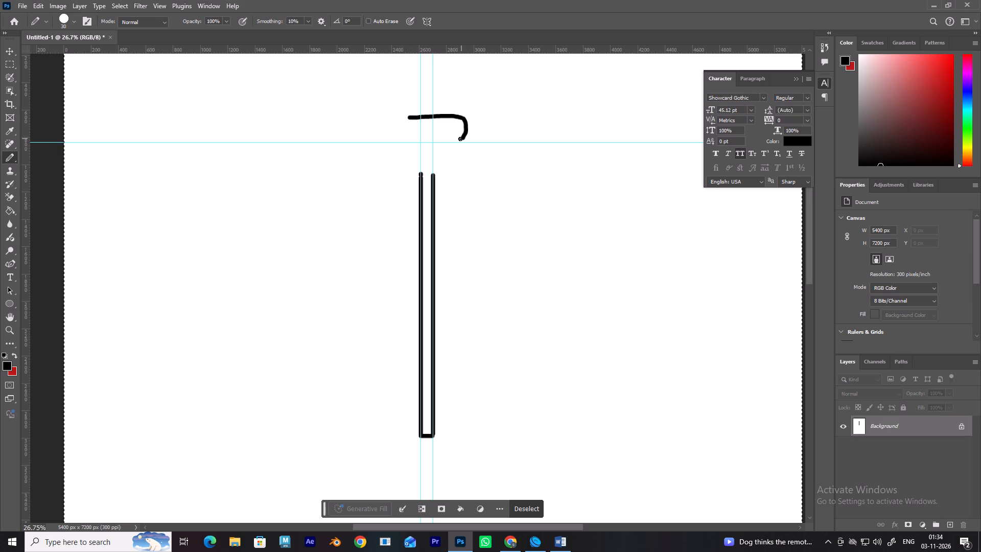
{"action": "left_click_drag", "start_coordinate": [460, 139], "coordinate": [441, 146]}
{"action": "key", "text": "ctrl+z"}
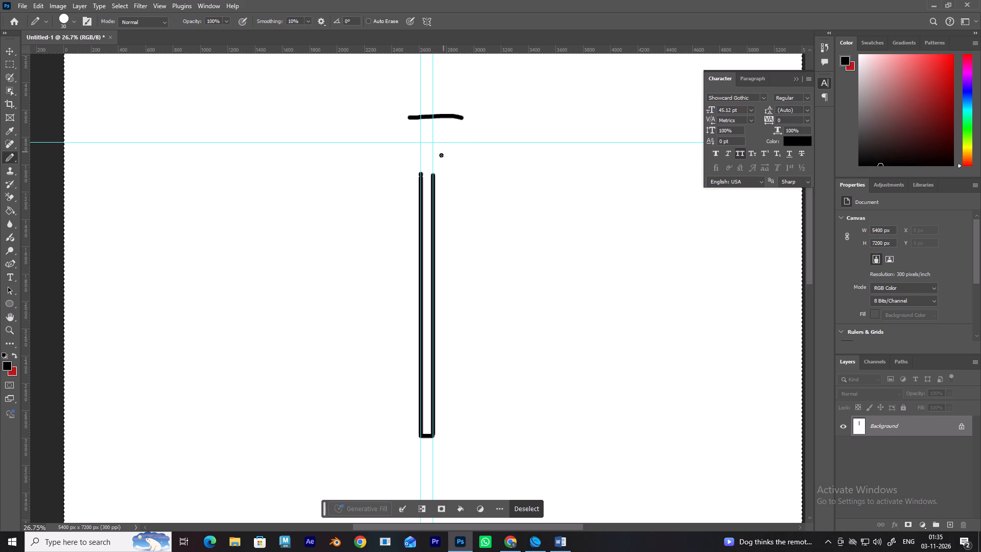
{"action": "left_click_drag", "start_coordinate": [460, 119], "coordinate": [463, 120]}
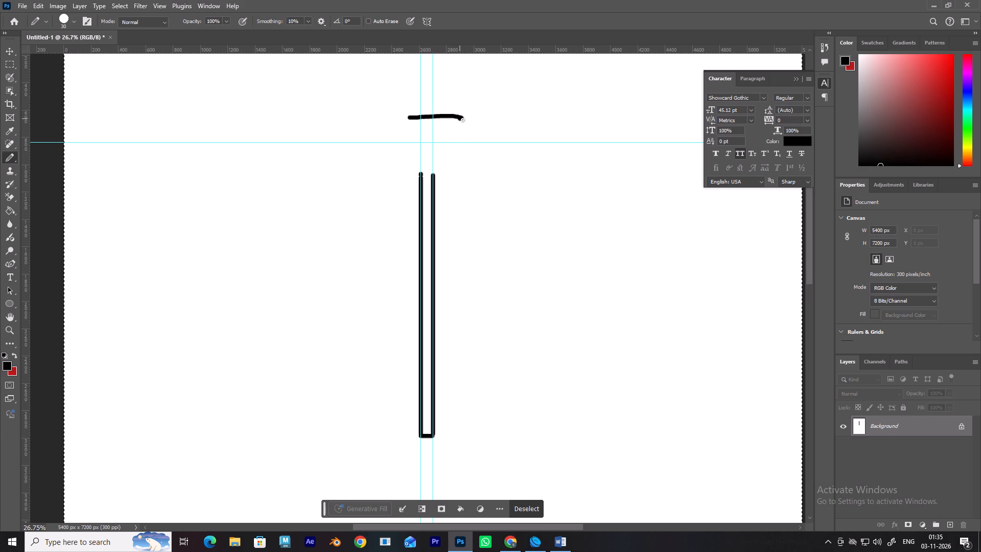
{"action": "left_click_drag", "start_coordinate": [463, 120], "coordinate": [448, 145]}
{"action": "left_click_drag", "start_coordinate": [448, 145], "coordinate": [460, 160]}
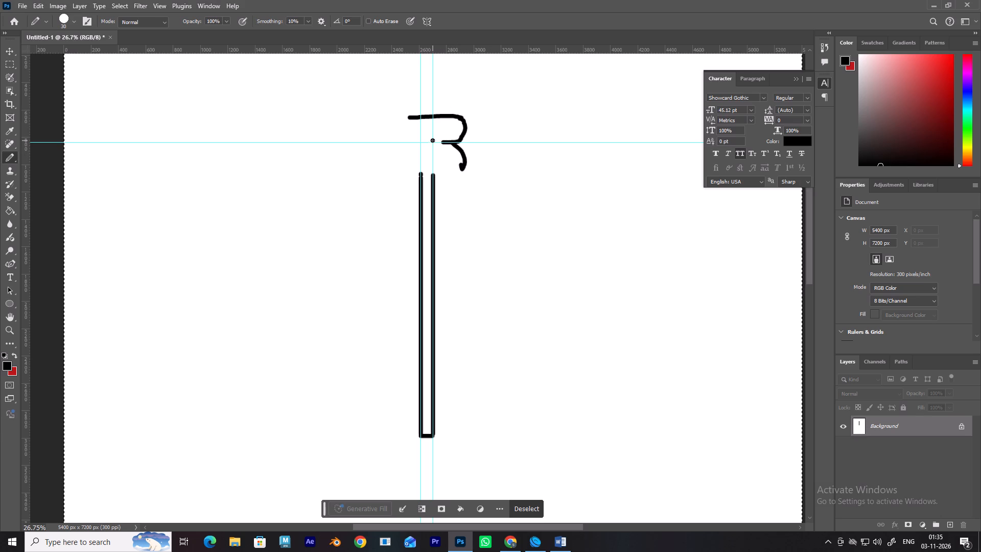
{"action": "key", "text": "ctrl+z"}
Draw an inward hook from the top line's right end, closed by a hanging crescent lobe about 460 px tall.
{"action": "left_click", "coordinate": [464, 119]}
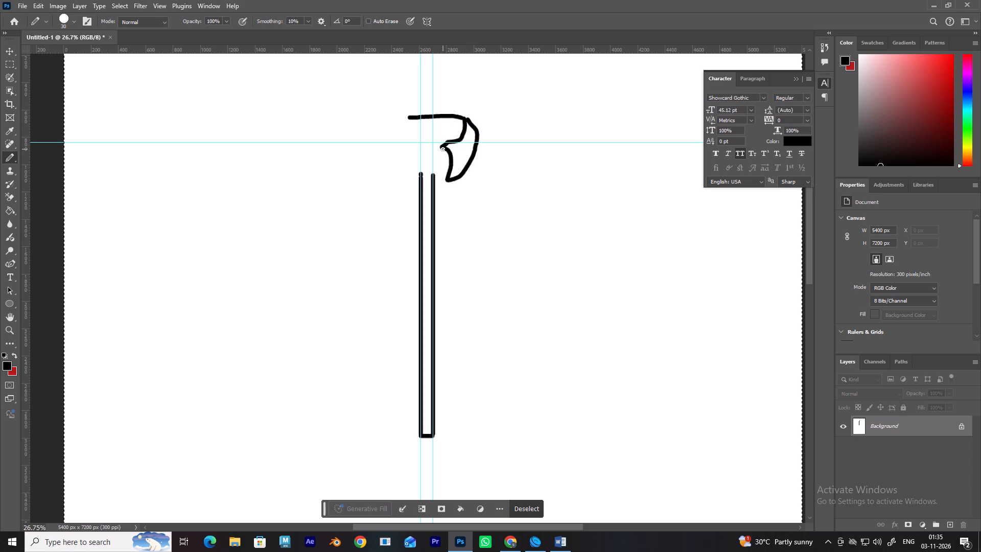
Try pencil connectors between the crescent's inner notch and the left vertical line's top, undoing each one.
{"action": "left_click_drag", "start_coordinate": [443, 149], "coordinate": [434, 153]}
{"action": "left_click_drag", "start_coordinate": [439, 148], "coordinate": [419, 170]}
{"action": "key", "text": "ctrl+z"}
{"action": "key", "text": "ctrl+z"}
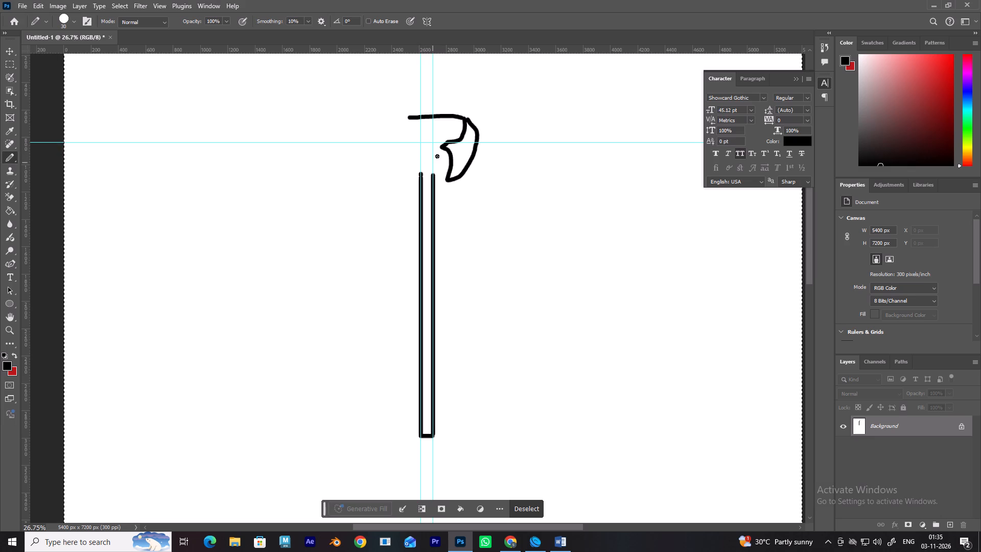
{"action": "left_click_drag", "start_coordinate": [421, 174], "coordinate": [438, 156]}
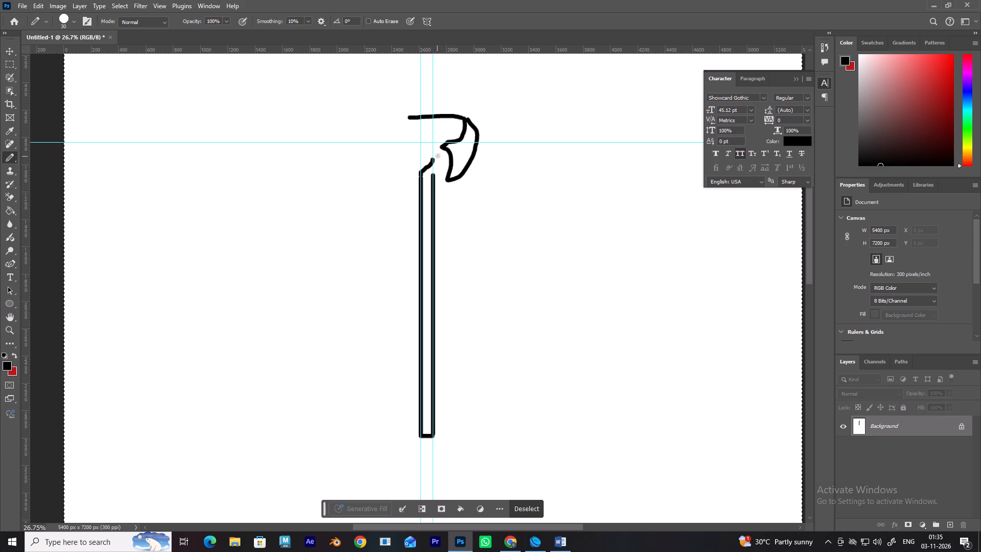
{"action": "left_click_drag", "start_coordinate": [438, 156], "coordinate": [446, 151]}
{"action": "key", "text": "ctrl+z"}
Draw a stepped pencil connector from the crescent's inner notch down to the left vertical line's top.
{"action": "left_click_drag", "start_coordinate": [443, 147], "coordinate": [420, 172]}
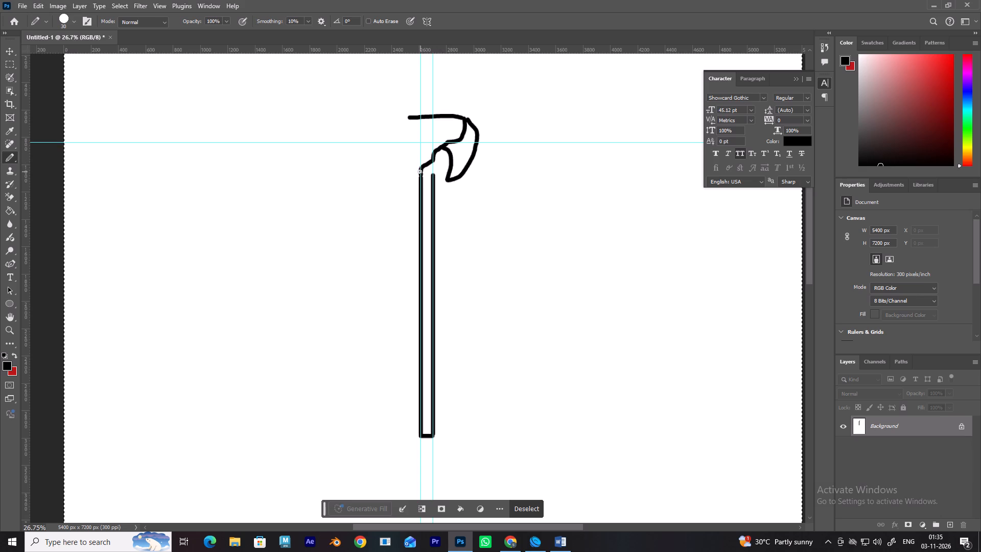
{"action": "left_click_drag", "start_coordinate": [420, 172], "coordinate": [419, 173]}
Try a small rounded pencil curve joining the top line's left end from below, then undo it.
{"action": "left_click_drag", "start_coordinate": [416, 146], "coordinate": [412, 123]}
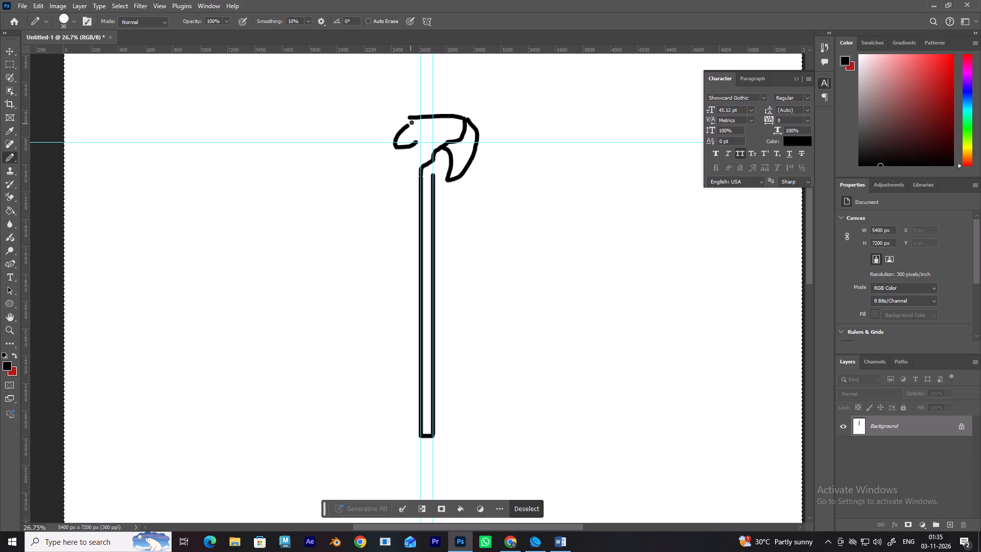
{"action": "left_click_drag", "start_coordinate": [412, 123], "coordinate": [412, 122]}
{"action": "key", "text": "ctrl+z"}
Extend the top line about 150 px left, round it back under to the left guide, and finish with a small hook.
{"action": "left_click_drag", "start_coordinate": [410, 118], "coordinate": [390, 133]}
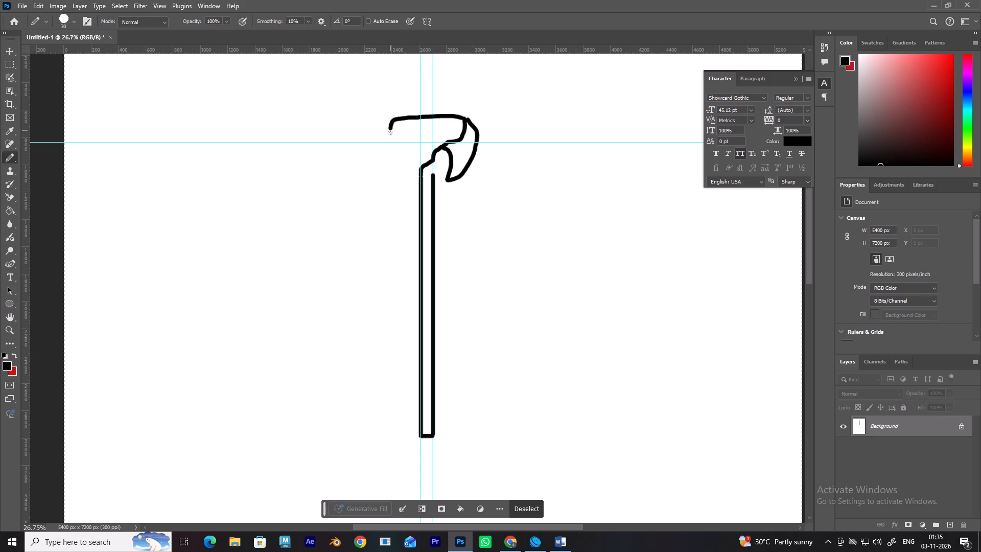
{"action": "left_click_drag", "start_coordinate": [390, 133], "coordinate": [422, 149]}
{"action": "left_click_drag", "start_coordinate": [422, 149], "coordinate": [412, 159]}
{"action": "left_click_drag", "start_coordinate": [412, 159], "coordinate": [410, 158]}
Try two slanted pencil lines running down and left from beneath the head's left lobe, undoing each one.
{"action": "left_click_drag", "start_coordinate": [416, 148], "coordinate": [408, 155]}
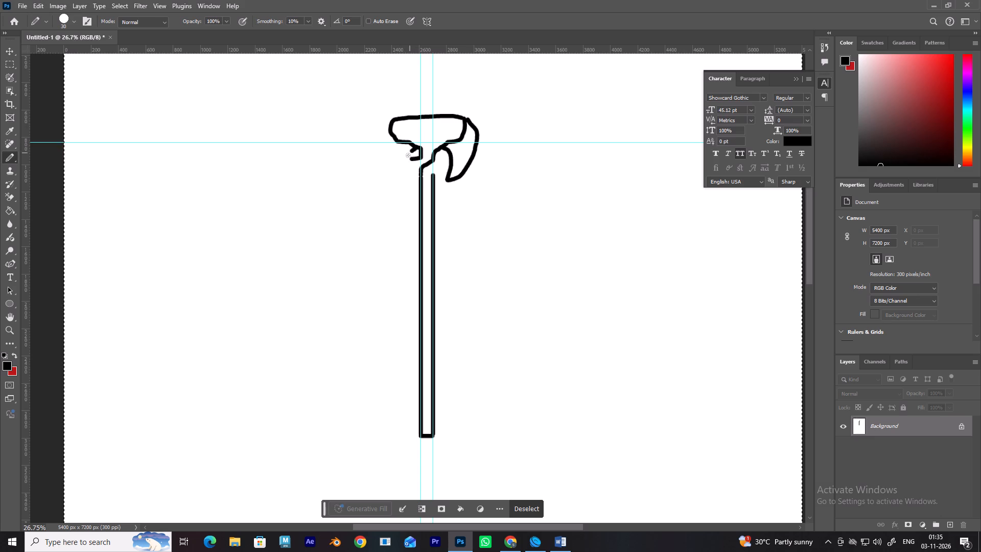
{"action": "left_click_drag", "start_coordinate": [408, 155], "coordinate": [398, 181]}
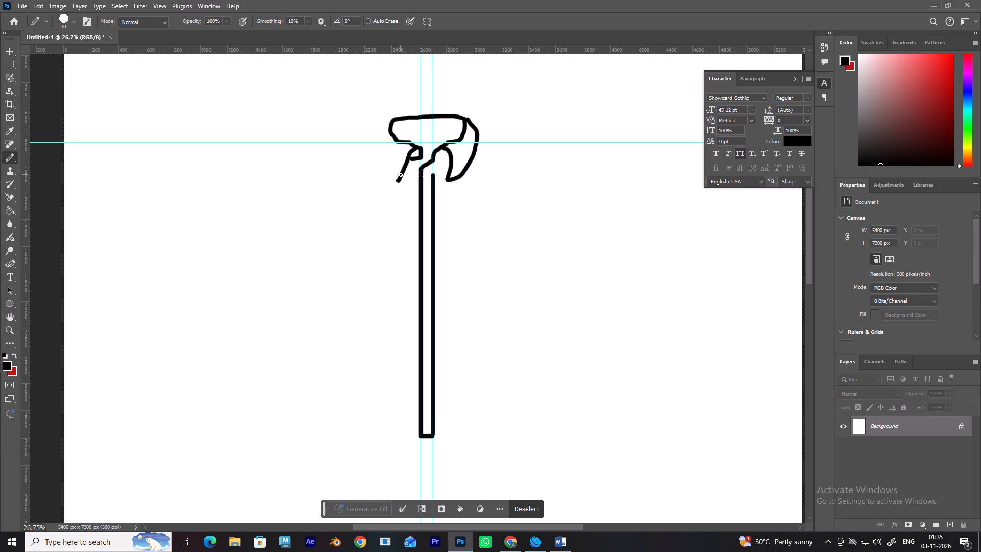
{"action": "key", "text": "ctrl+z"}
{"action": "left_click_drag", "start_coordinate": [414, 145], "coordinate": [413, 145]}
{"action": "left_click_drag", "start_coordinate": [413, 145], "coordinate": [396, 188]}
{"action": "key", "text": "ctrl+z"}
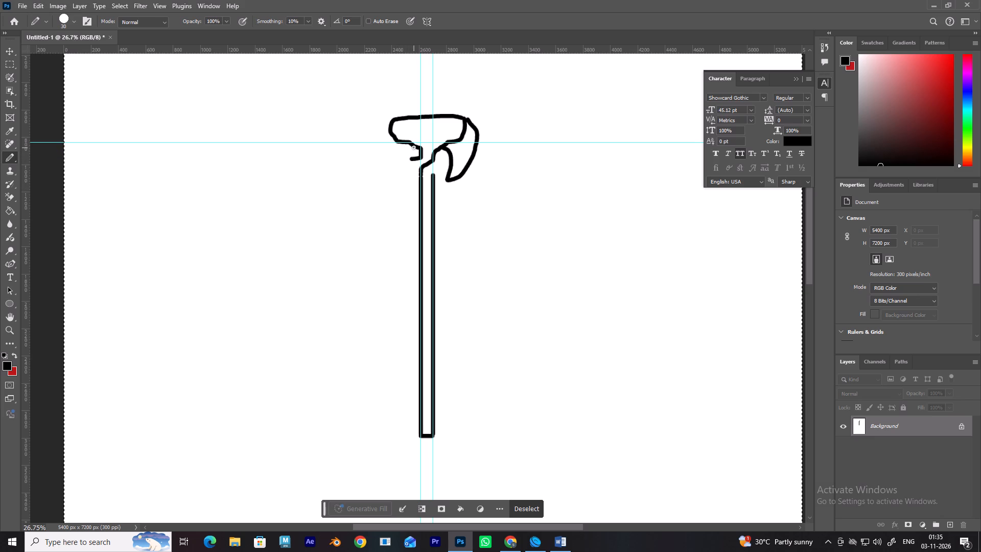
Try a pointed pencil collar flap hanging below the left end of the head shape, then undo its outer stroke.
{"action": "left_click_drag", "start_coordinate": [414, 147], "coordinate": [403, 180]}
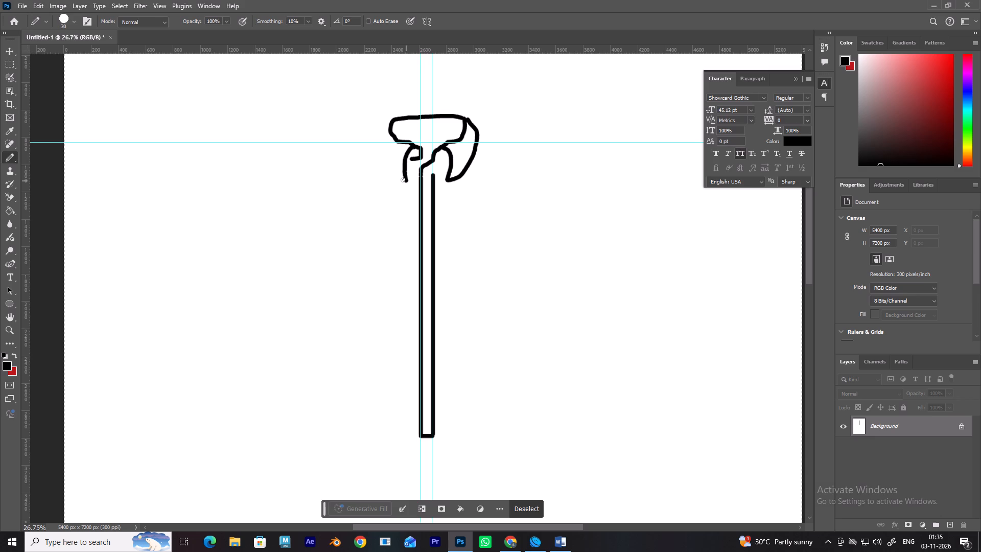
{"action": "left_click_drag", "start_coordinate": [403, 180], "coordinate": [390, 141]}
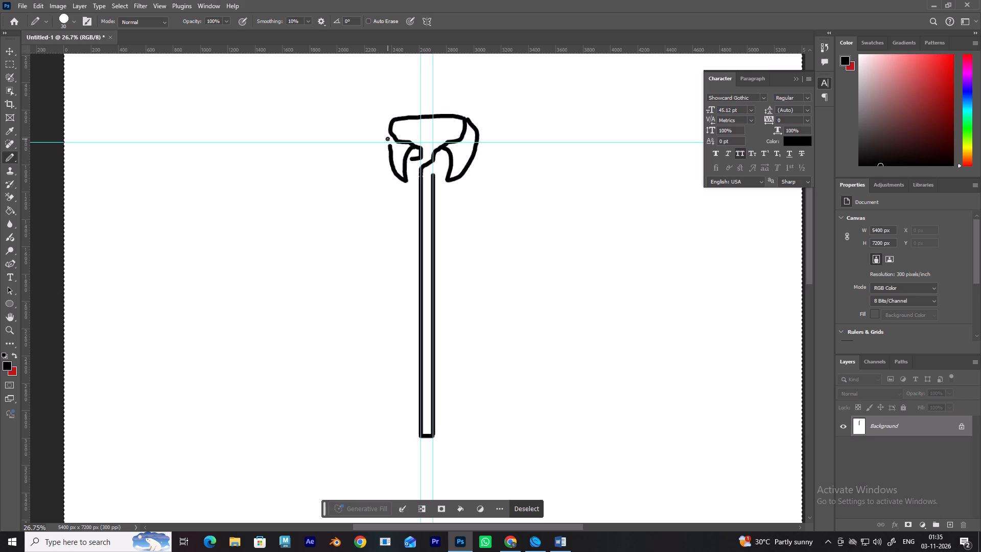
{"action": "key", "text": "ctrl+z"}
Draw a rounded left collar flap about 470 px tall and thicken its inner edge to join the short hook and top line.
{"action": "left_click_drag", "start_coordinate": [389, 123], "coordinate": [403, 187]}
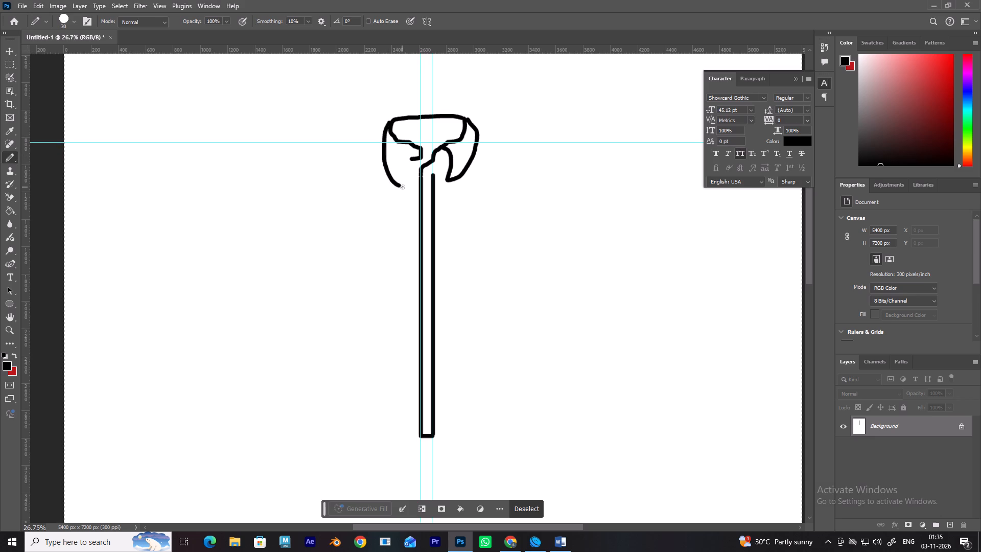
{"action": "left_click_drag", "start_coordinate": [403, 187], "coordinate": [418, 157]}
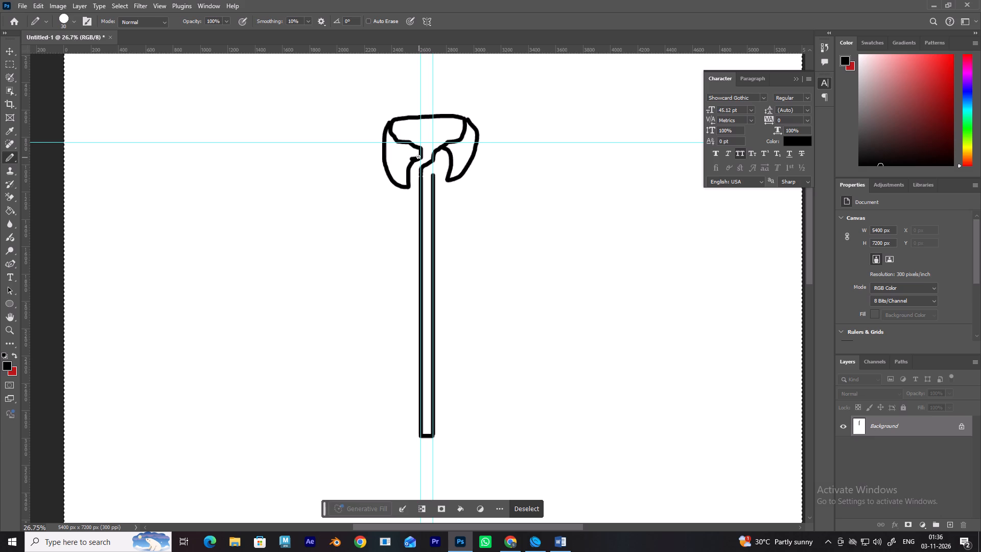
{"action": "left_click_drag", "start_coordinate": [418, 157], "coordinate": [407, 156]}
{"action": "left_click_drag", "start_coordinate": [414, 145], "coordinate": [408, 166]}
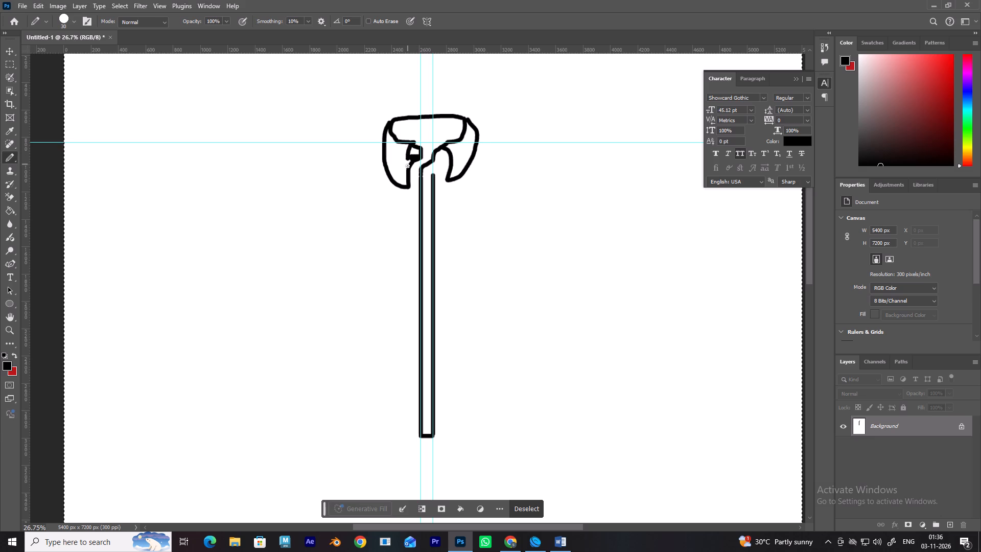
{"action": "left_click_drag", "start_coordinate": [408, 166], "coordinate": [408, 174]}
{"action": "left_click", "coordinate": [418, 147]}
{"action": "left_click_drag", "start_coordinate": [416, 141], "coordinate": [418, 146]}
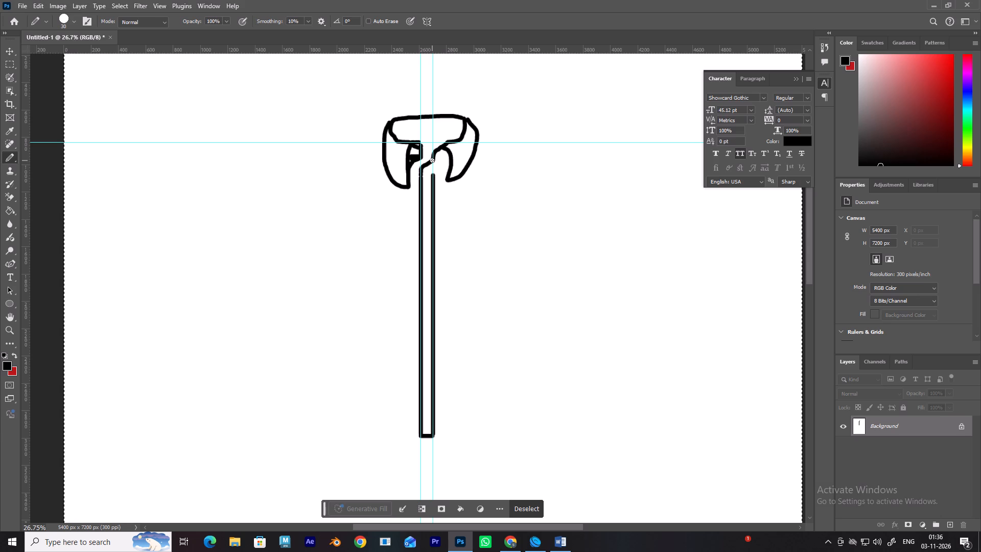
Extend the vertical strip's right line up to the collar and fill the gap at its left line's top.
{"action": "left_click_drag", "start_coordinate": [432, 160], "coordinate": [432, 181]}
{"action": "left_click_drag", "start_coordinate": [420, 161], "coordinate": [424, 168]}
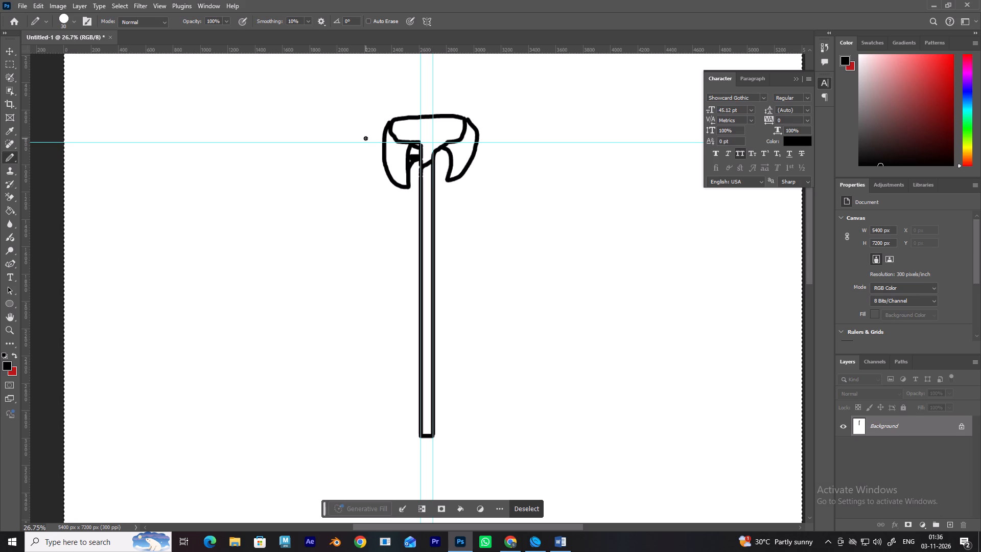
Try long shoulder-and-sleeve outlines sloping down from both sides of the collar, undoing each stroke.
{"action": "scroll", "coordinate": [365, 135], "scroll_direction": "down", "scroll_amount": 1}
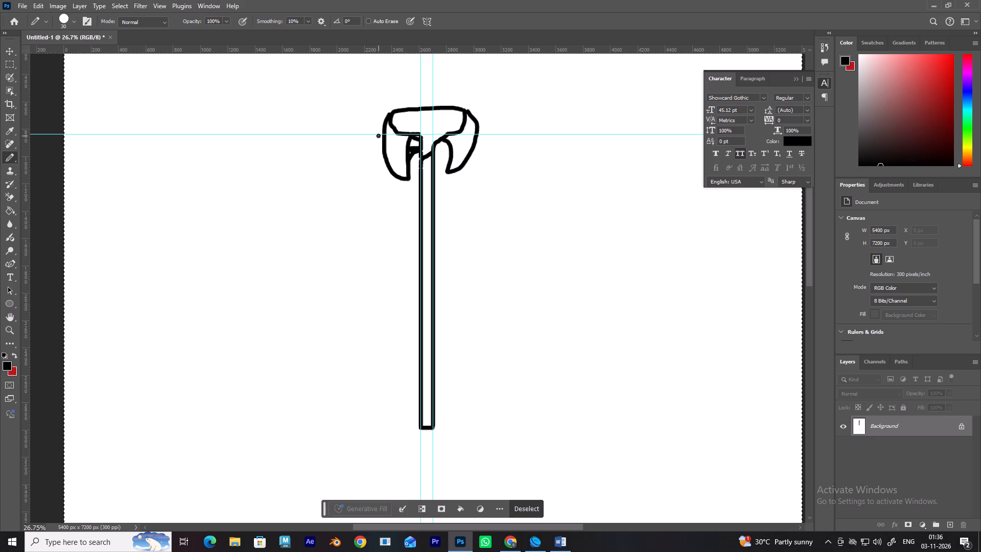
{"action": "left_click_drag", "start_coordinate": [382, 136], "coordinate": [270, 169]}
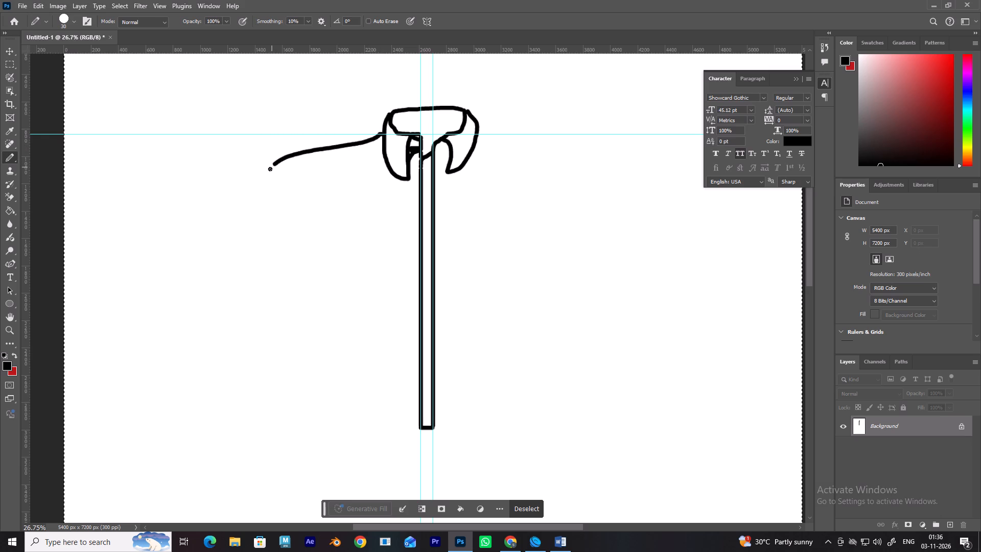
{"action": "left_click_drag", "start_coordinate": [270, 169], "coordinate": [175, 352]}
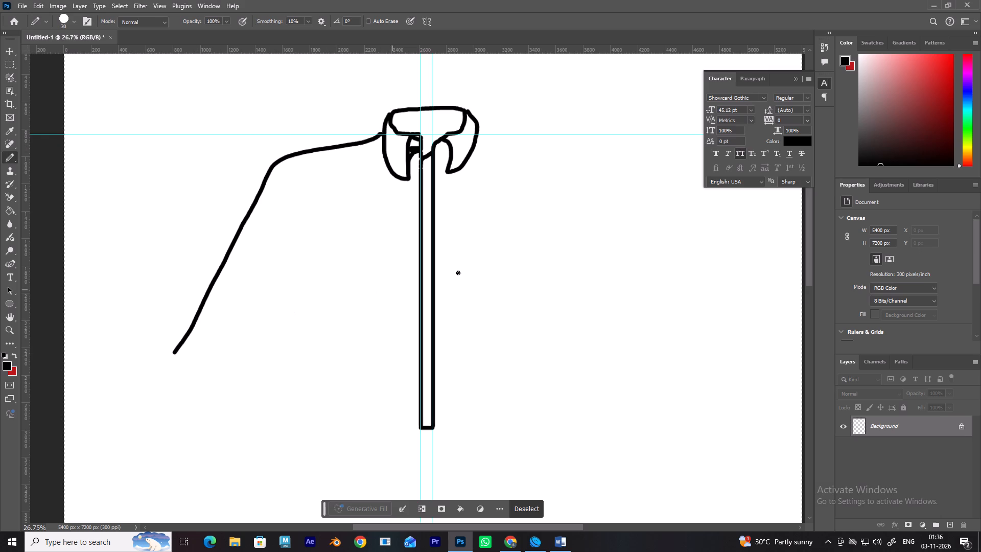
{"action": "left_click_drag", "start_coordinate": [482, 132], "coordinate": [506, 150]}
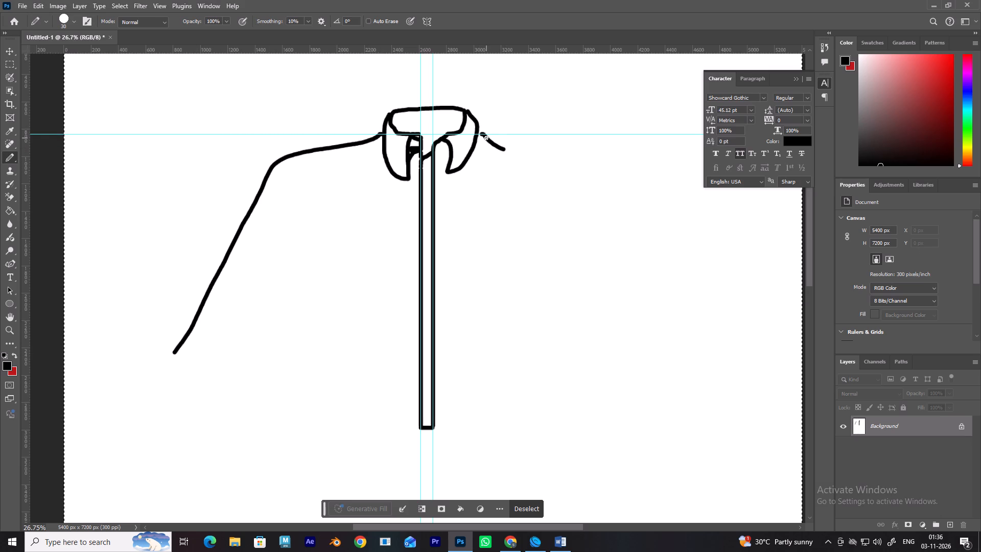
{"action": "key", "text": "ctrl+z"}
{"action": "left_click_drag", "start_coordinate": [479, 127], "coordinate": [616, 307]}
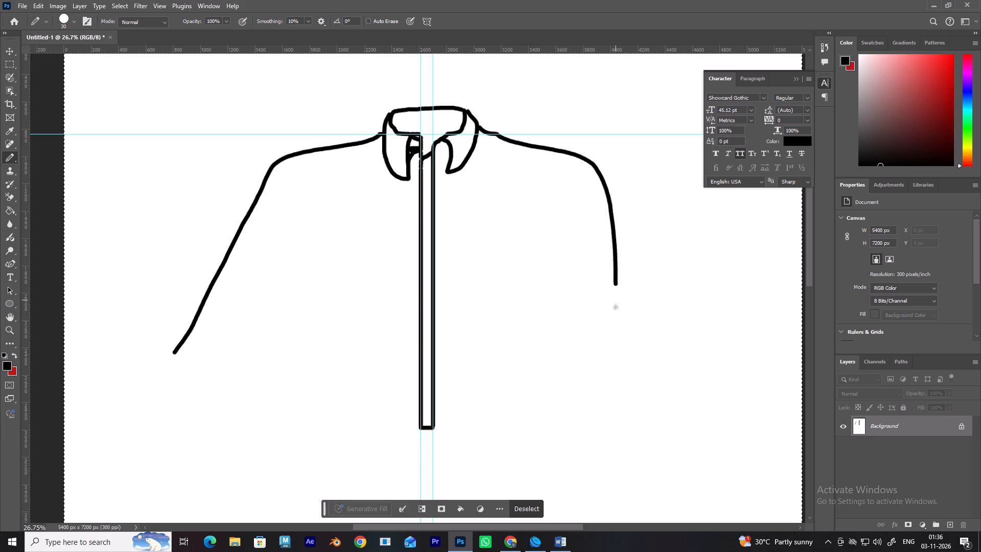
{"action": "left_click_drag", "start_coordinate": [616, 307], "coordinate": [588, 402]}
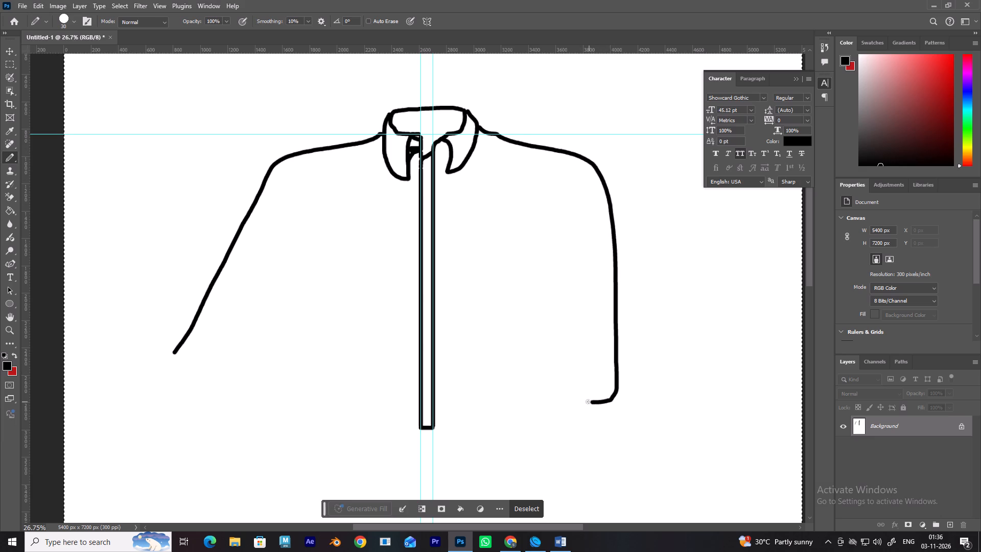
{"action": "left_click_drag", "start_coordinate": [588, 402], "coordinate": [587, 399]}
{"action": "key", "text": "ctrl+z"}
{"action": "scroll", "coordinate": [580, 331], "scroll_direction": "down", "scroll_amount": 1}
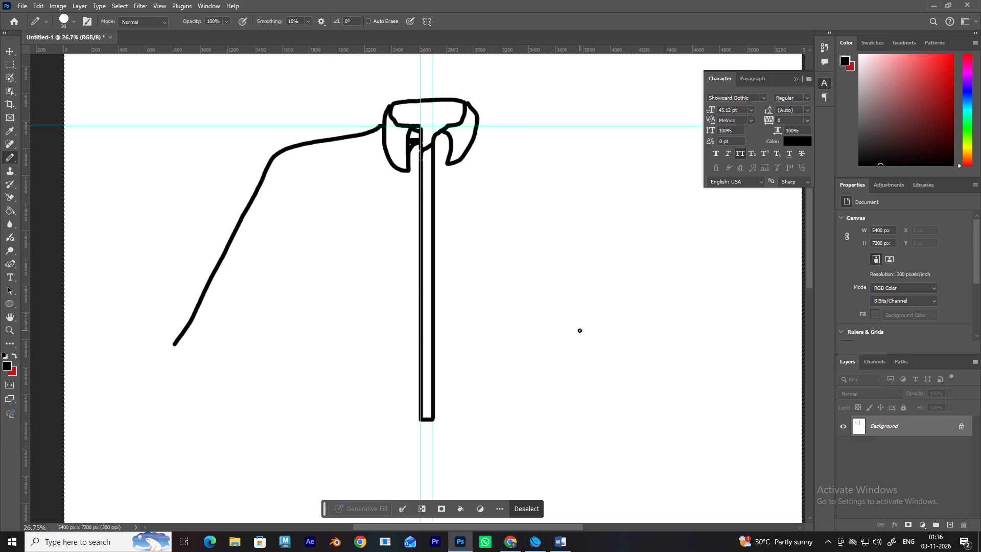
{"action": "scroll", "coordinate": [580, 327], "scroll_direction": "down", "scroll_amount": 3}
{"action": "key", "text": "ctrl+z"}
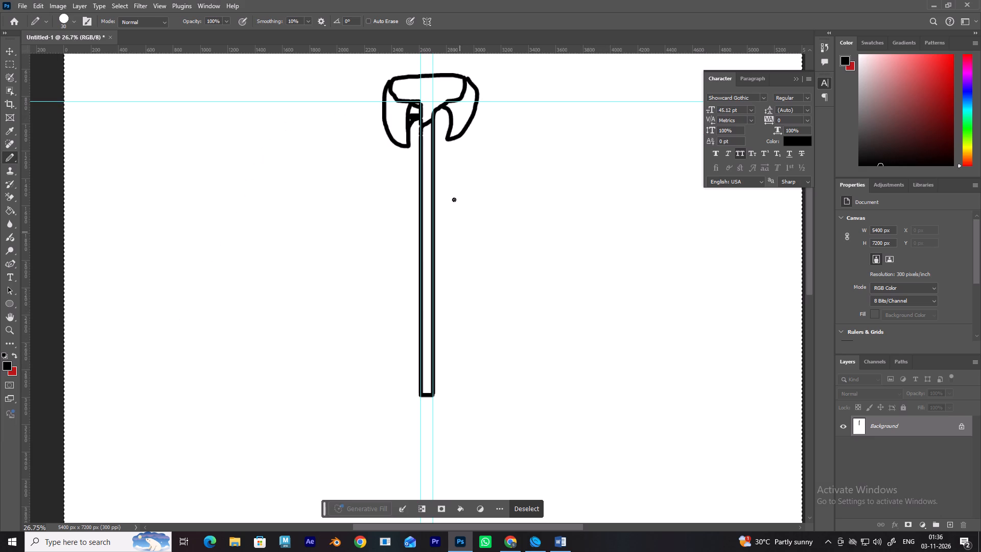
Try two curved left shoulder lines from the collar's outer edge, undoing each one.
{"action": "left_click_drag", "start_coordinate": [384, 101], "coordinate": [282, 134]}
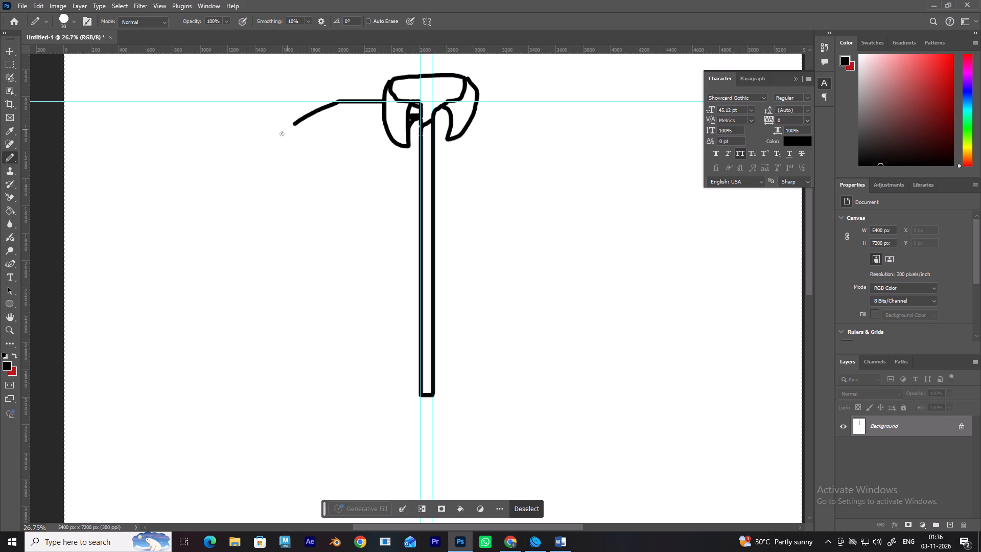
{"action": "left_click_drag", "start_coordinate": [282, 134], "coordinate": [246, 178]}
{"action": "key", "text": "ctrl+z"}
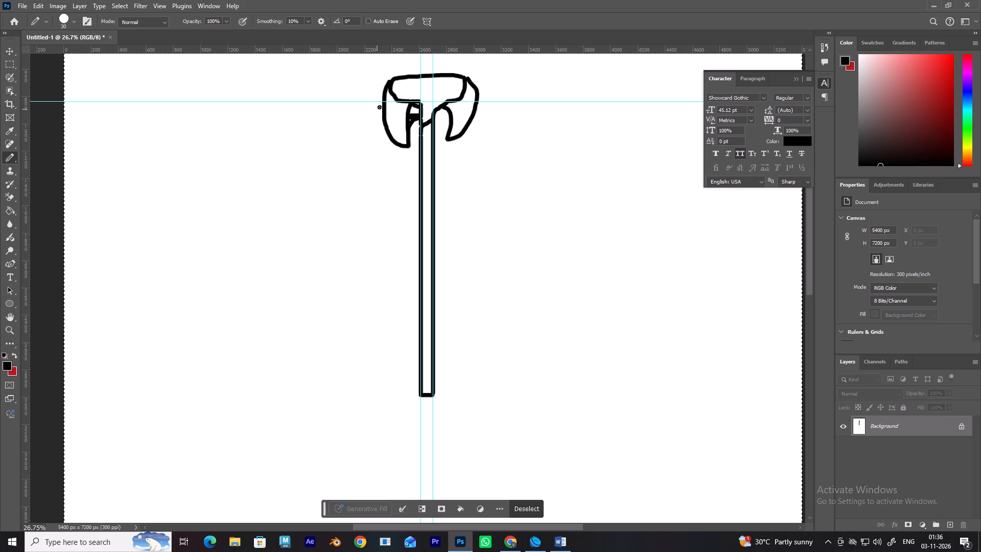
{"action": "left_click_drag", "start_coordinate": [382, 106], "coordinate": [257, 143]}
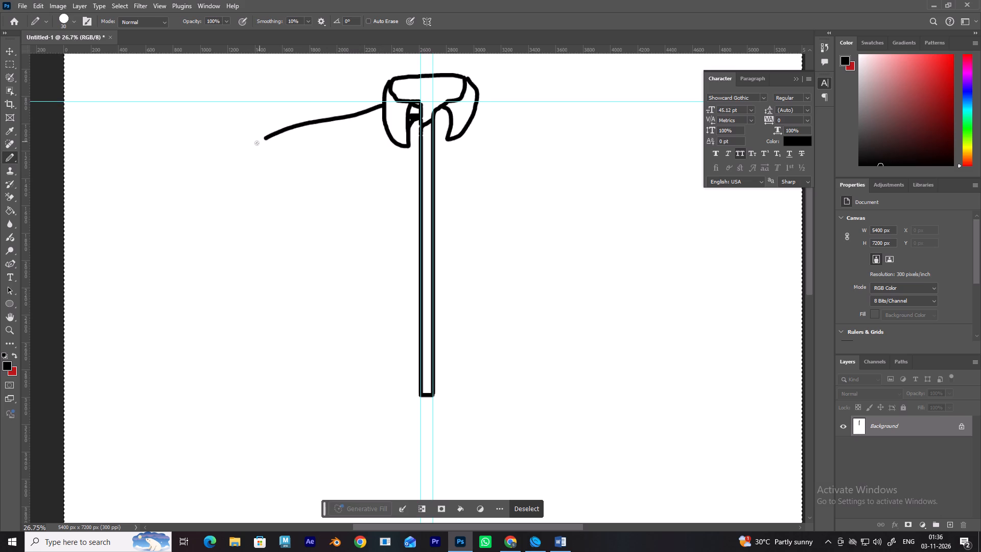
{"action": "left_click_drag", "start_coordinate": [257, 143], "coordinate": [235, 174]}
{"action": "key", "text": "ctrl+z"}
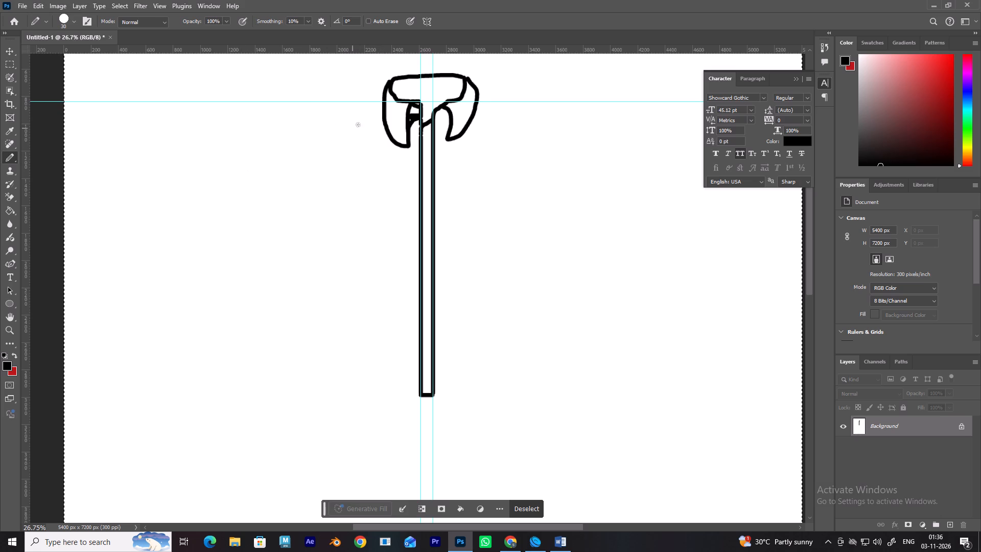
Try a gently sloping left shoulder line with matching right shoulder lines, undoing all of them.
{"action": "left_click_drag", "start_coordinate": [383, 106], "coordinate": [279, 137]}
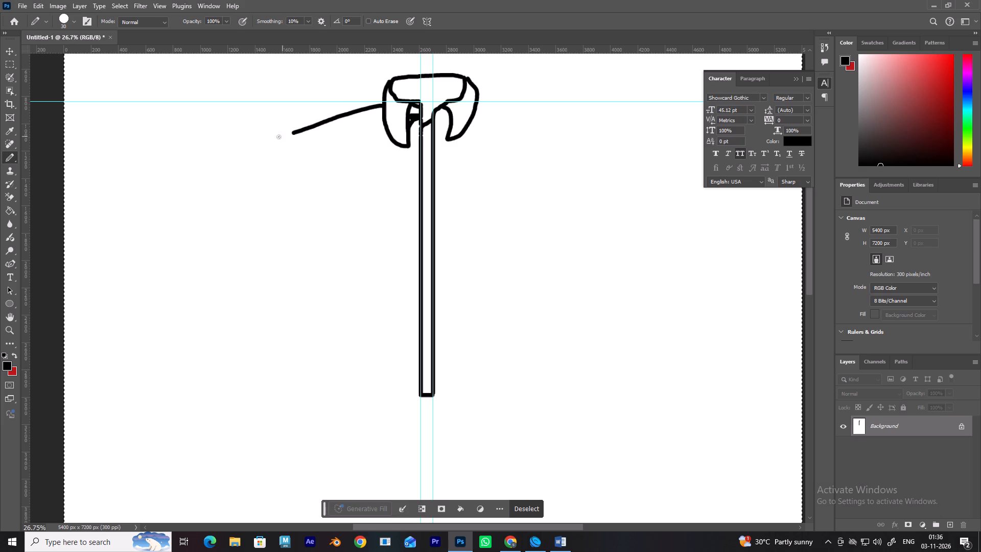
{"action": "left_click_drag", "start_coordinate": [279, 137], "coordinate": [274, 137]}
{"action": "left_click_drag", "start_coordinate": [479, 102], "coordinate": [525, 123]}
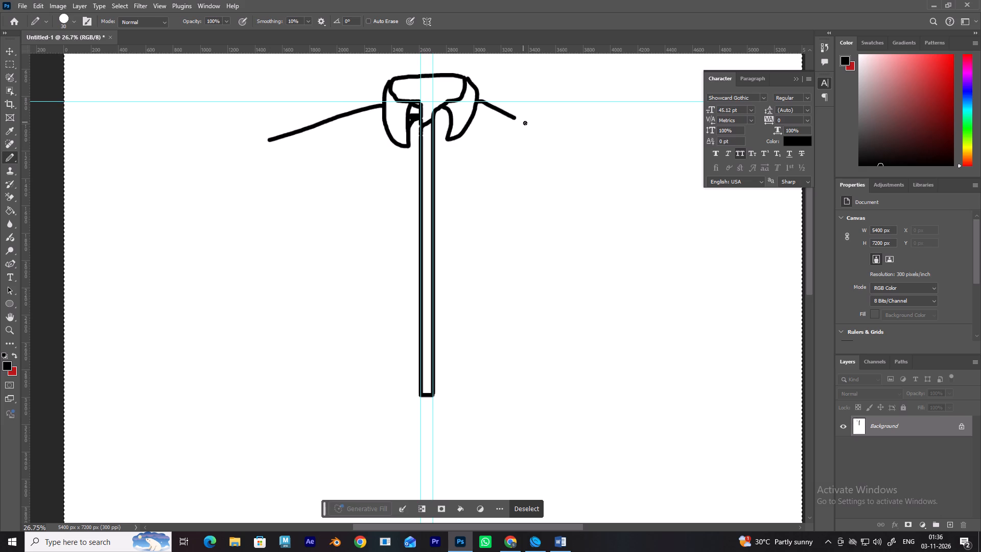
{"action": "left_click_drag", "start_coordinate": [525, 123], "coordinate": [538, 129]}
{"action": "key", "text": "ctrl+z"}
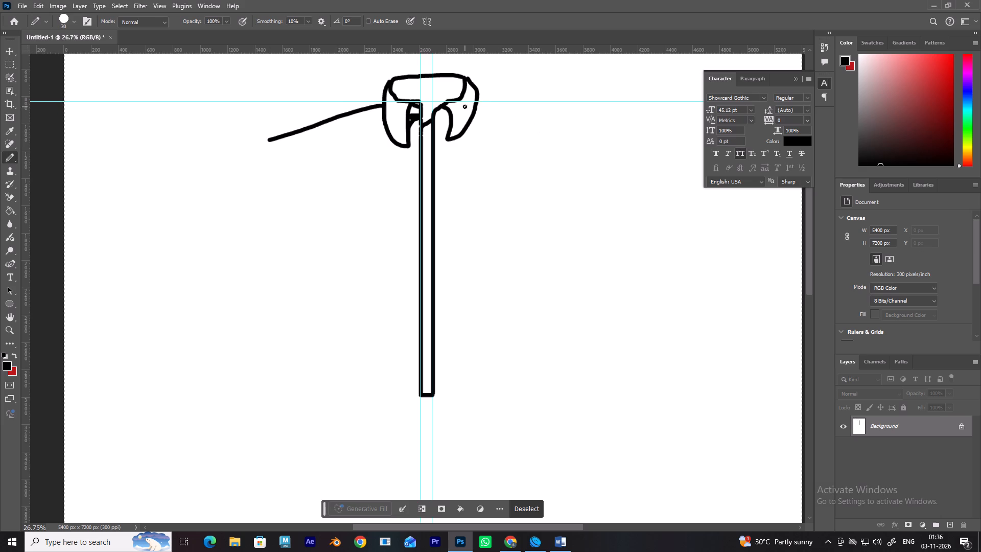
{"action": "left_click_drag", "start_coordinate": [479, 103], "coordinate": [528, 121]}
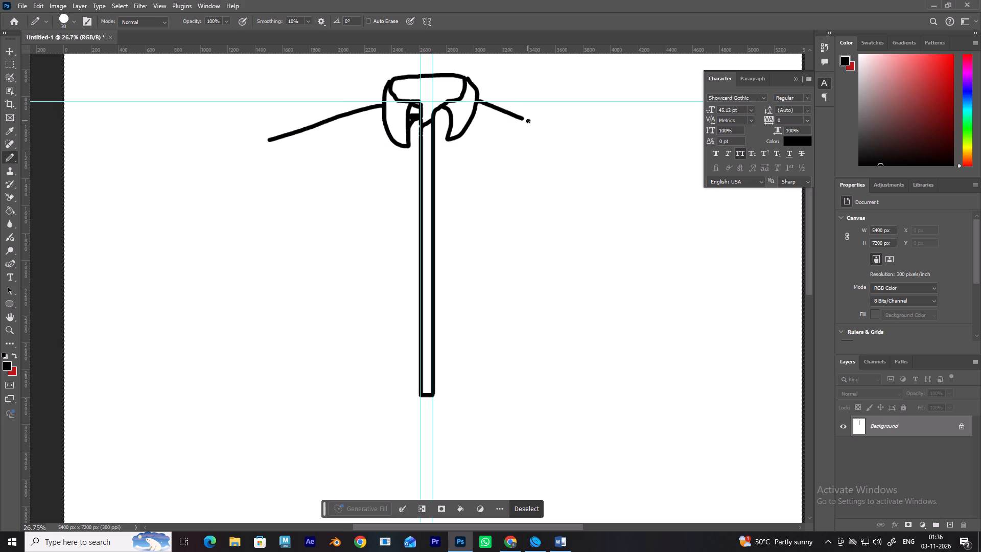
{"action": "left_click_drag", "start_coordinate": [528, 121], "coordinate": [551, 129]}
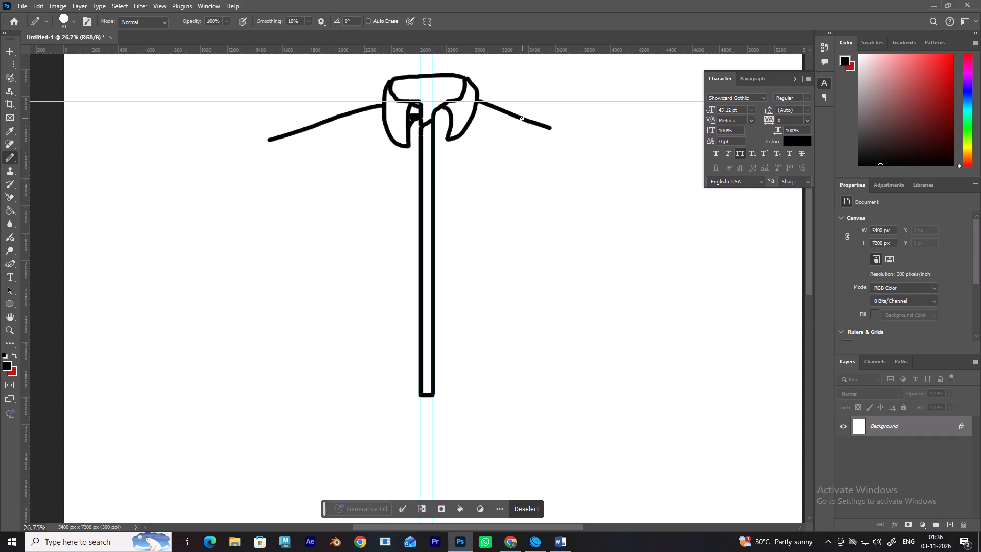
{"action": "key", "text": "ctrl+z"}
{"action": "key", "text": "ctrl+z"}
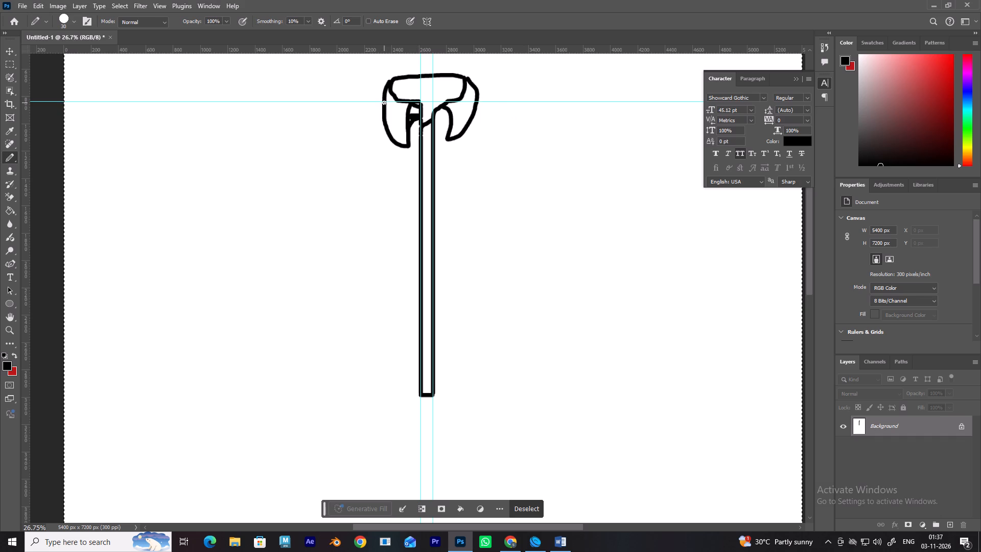
Draw a left shoulder line sloping down from the collar's outer edge, about 690 px across.
{"action": "left_click_drag", "start_coordinate": [382, 104], "coordinate": [288, 151]}
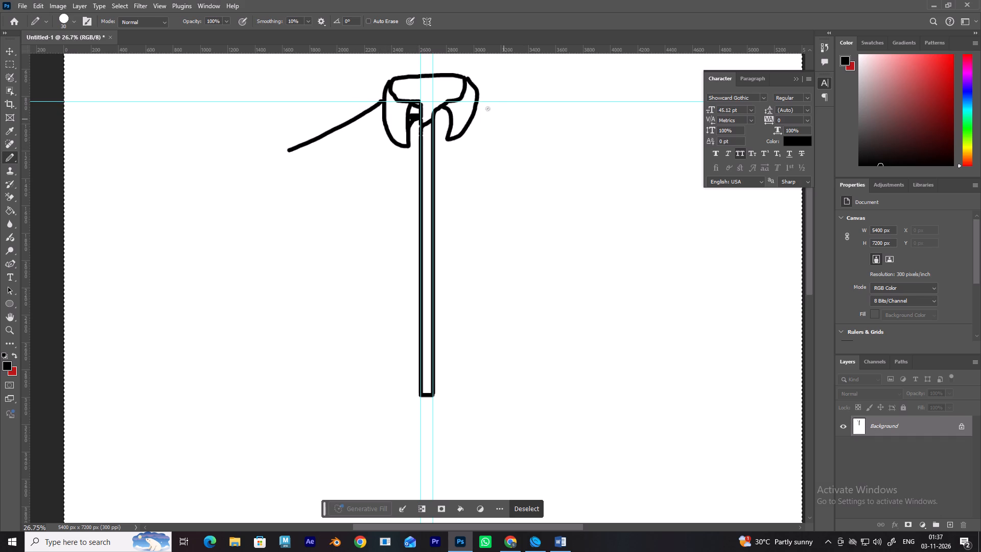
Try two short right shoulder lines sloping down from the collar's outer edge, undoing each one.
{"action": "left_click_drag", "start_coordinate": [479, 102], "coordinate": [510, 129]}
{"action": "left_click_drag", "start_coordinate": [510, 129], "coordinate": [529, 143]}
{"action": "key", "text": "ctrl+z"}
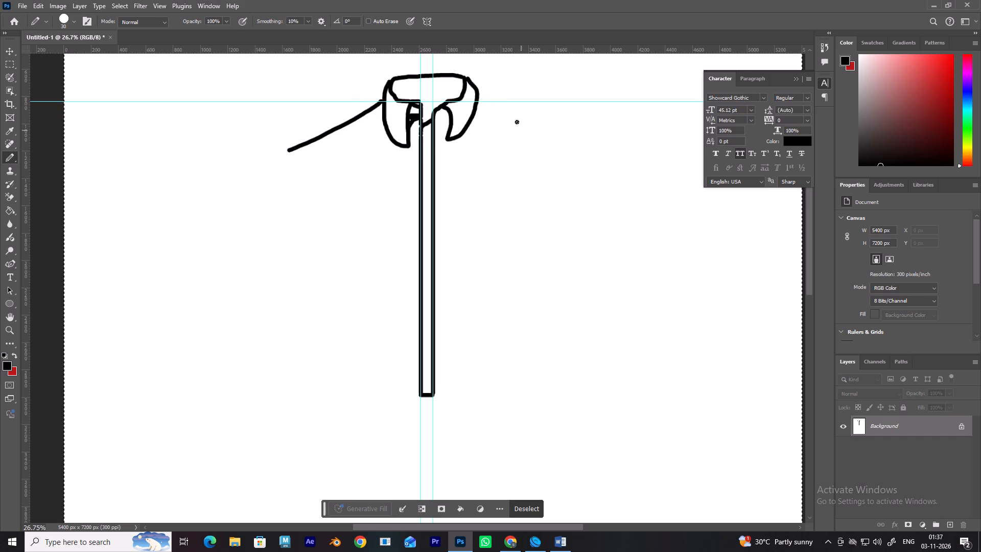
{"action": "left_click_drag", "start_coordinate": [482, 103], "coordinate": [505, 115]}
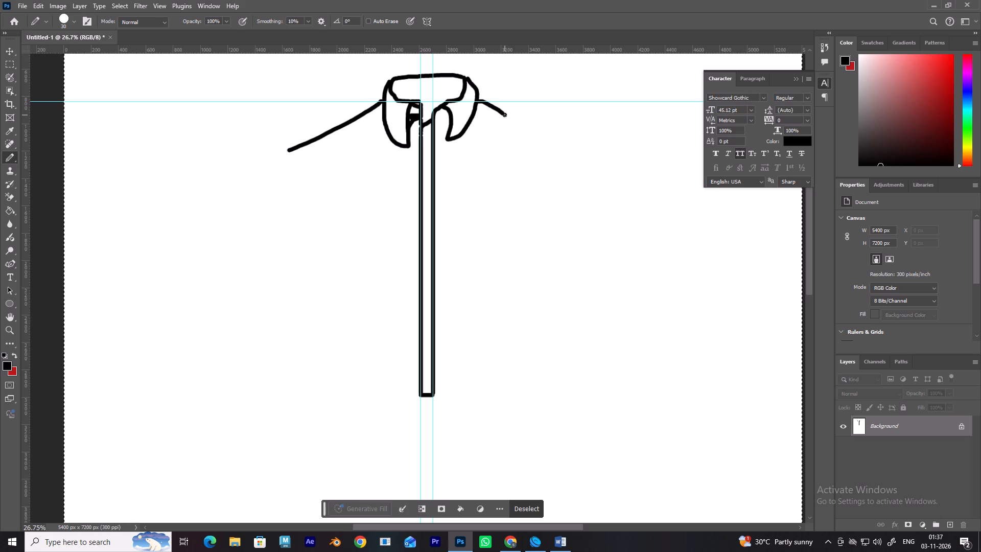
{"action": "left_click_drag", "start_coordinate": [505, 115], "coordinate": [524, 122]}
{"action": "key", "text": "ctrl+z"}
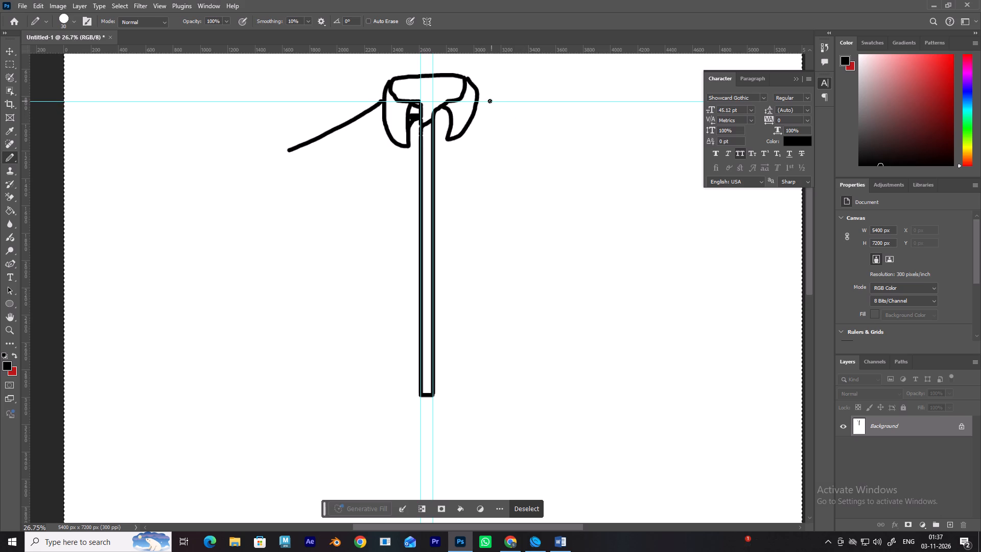
Draw a right shoulder line sloping down from the collar's outer edge, about 670 px across.
{"action": "left_click_drag", "start_coordinate": [478, 102], "coordinate": [569, 135]}
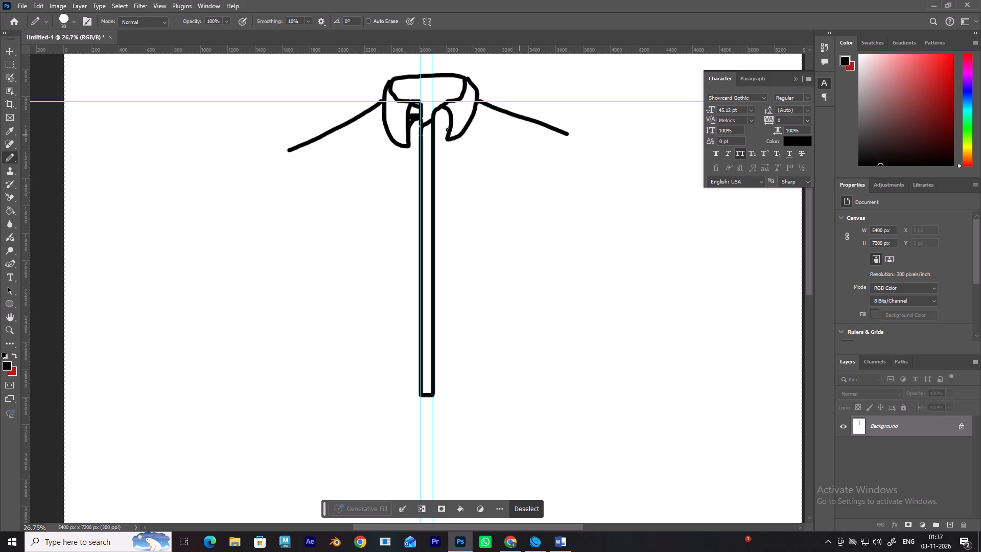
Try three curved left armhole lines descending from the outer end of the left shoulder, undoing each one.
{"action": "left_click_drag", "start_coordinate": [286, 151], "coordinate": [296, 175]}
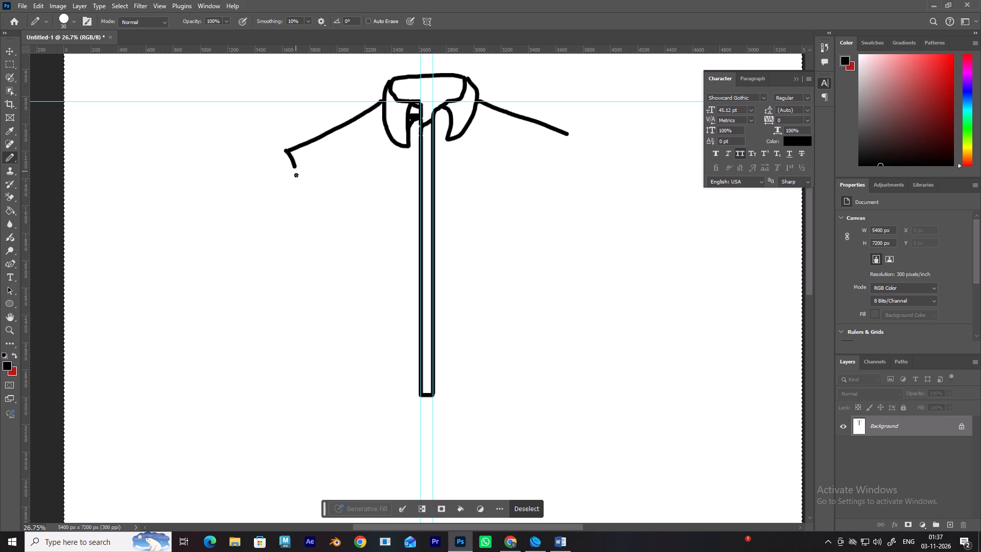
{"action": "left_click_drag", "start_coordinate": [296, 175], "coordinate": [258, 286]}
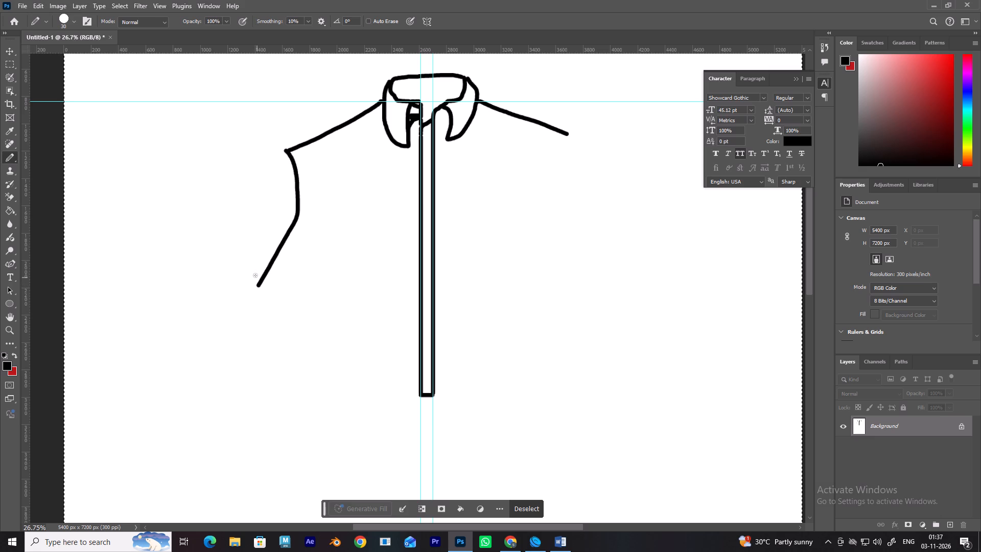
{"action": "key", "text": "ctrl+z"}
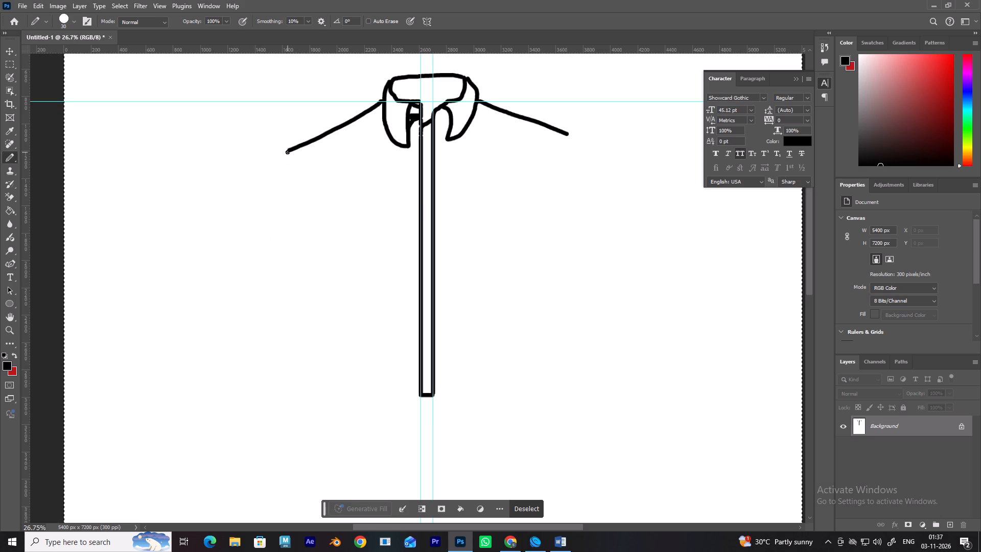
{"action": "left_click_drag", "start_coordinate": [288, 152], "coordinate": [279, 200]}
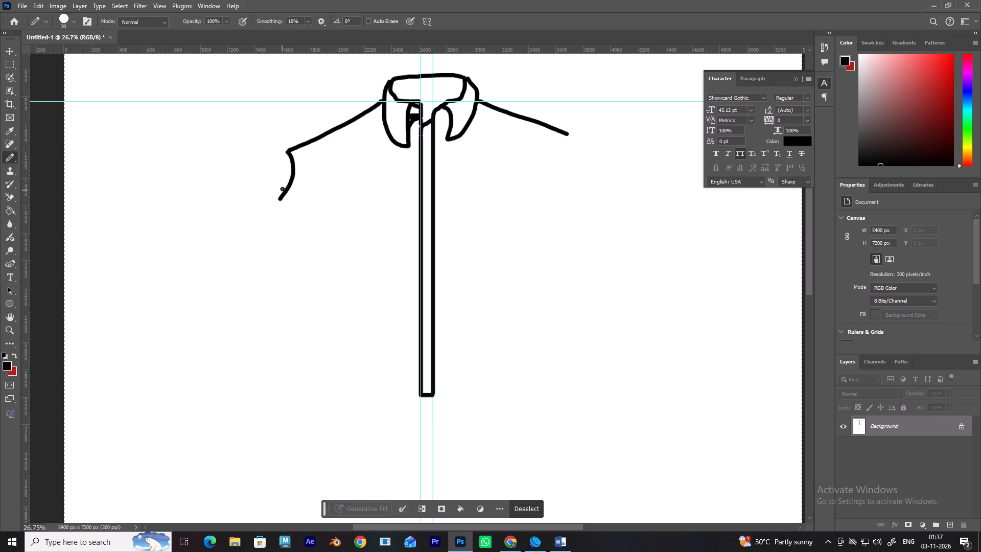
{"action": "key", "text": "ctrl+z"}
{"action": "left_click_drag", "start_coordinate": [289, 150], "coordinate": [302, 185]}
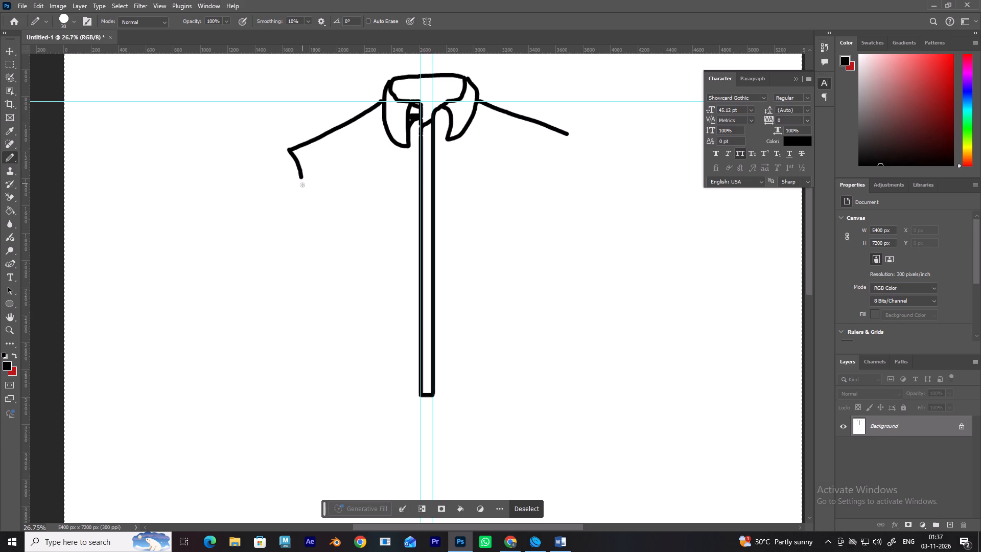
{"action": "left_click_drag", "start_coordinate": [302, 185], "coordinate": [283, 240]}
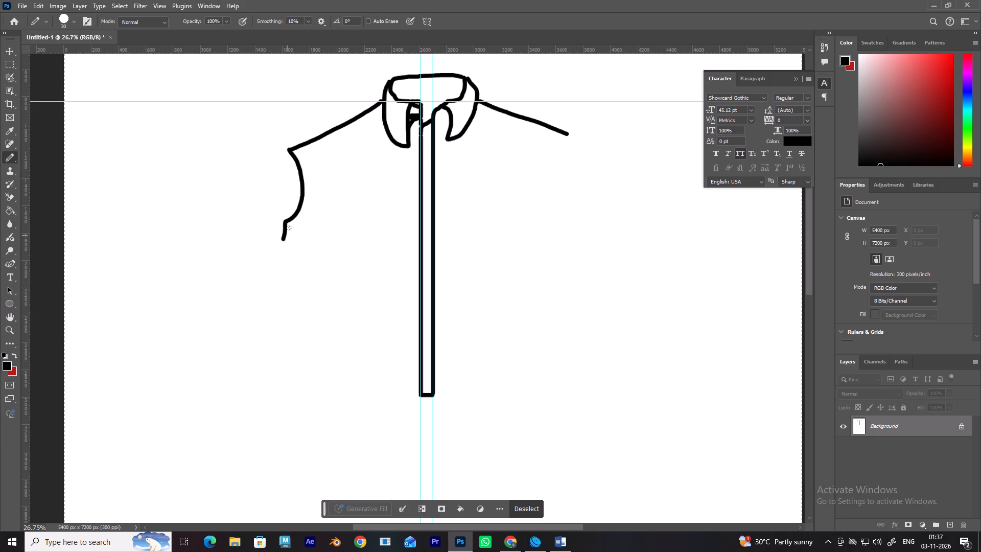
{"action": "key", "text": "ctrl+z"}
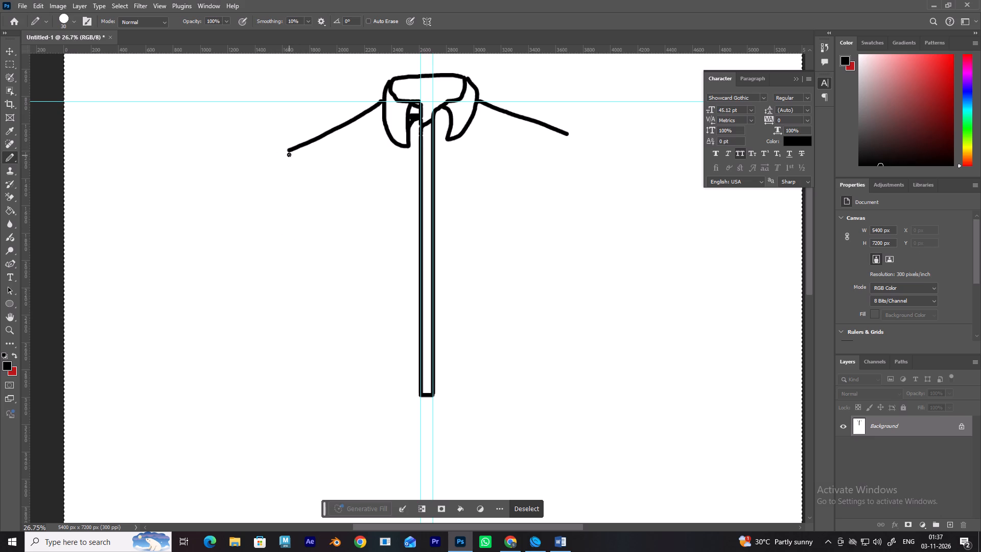
Draw a curved left armhole line about 500 px tall, from the left shoulder's outer end down to the underarm.
{"action": "left_click_drag", "start_coordinate": [289, 151], "coordinate": [282, 220]}
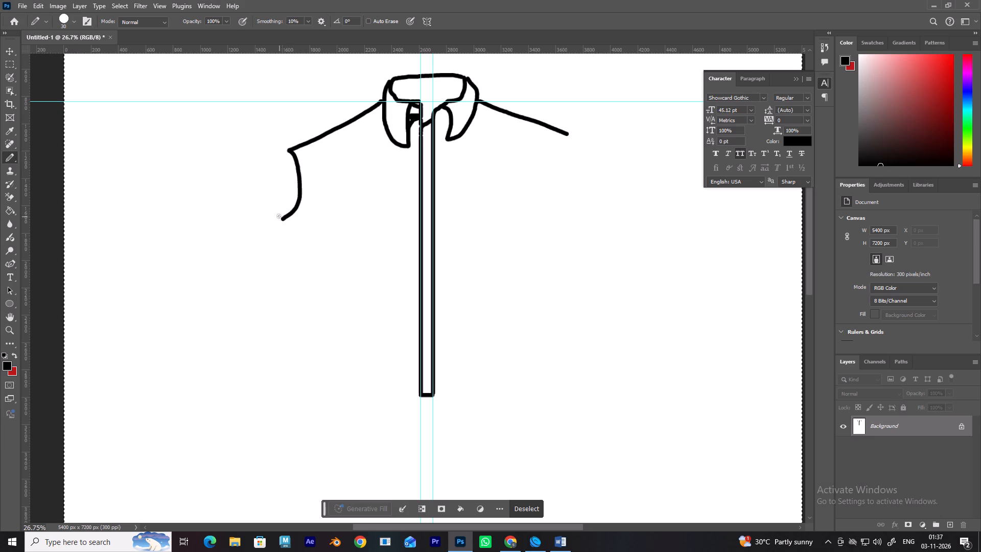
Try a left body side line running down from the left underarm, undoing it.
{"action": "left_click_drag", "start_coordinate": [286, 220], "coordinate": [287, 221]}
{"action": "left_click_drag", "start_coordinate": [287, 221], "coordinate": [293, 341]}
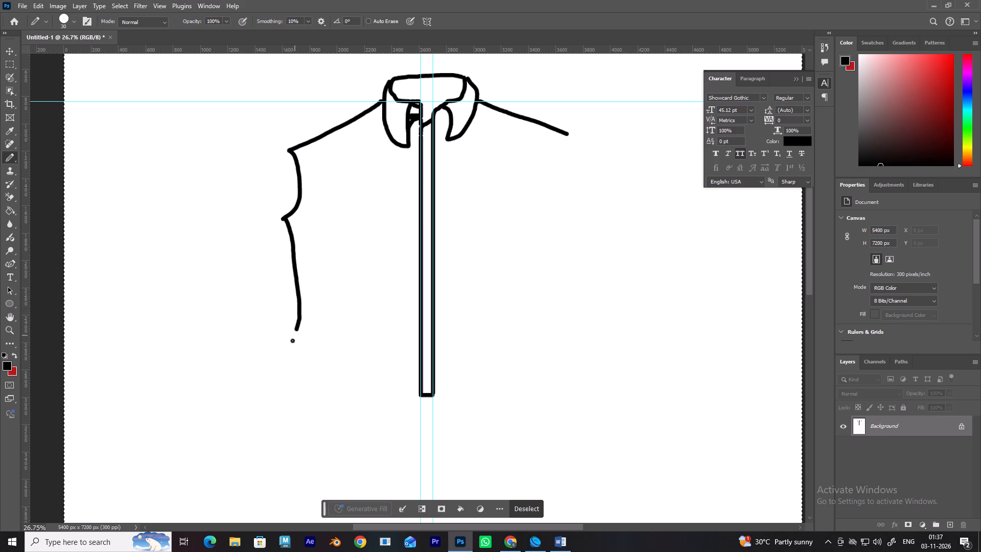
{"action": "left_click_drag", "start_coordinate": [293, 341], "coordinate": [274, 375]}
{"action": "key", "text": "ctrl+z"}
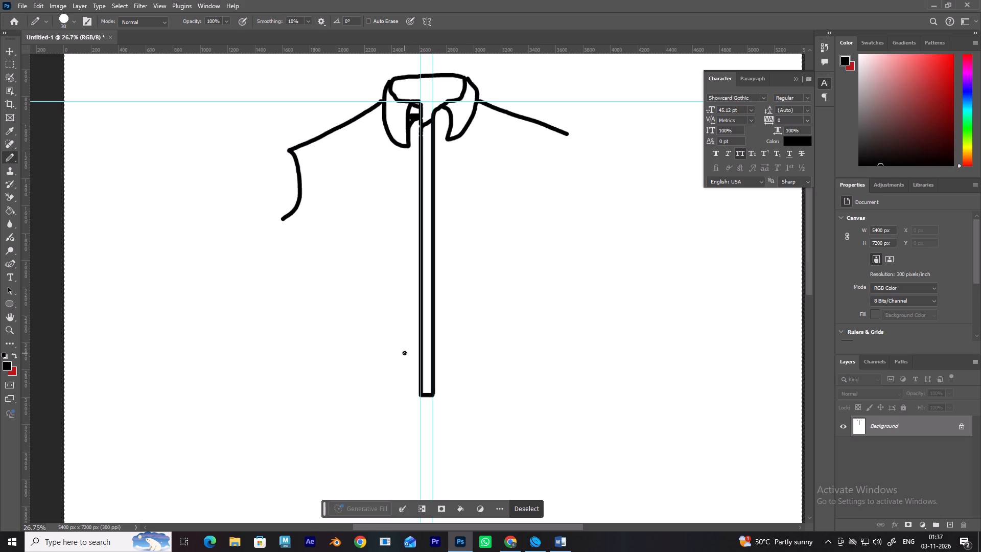
Draw a curved right armhole line about 740 px tall, from the right shoulder's outer end down to the underarm.
{"action": "scroll", "coordinate": [506, 321], "scroll_direction": "up", "scroll_amount": 1}
{"action": "left_click_drag", "start_coordinate": [567, 143], "coordinate": [545, 182]}
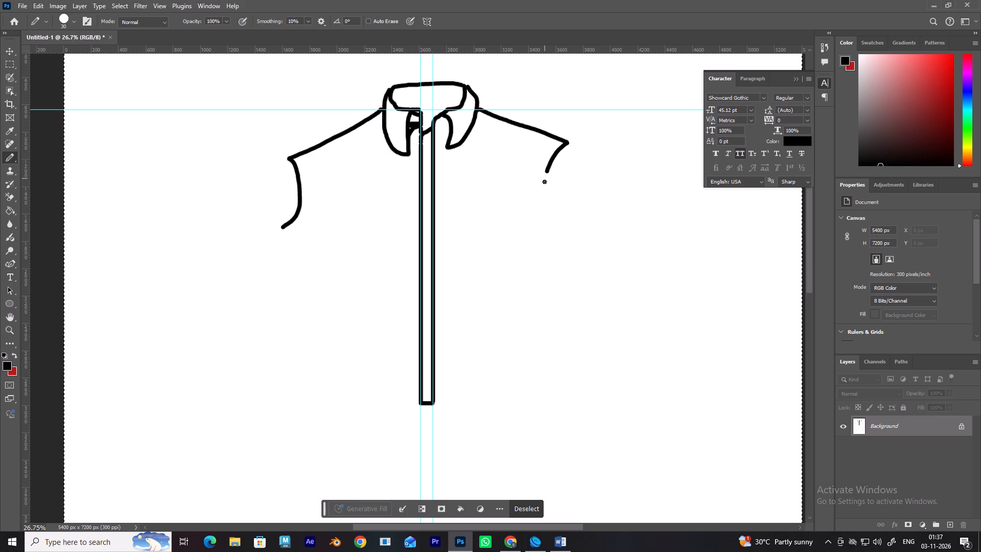
{"action": "left_click_drag", "start_coordinate": [545, 182], "coordinate": [555, 244]}
Extend both edges of the front placket downward by about 560 px along the guides and close the bottom end.
{"action": "left_click_drag", "start_coordinate": [421, 402], "coordinate": [428, 473]}
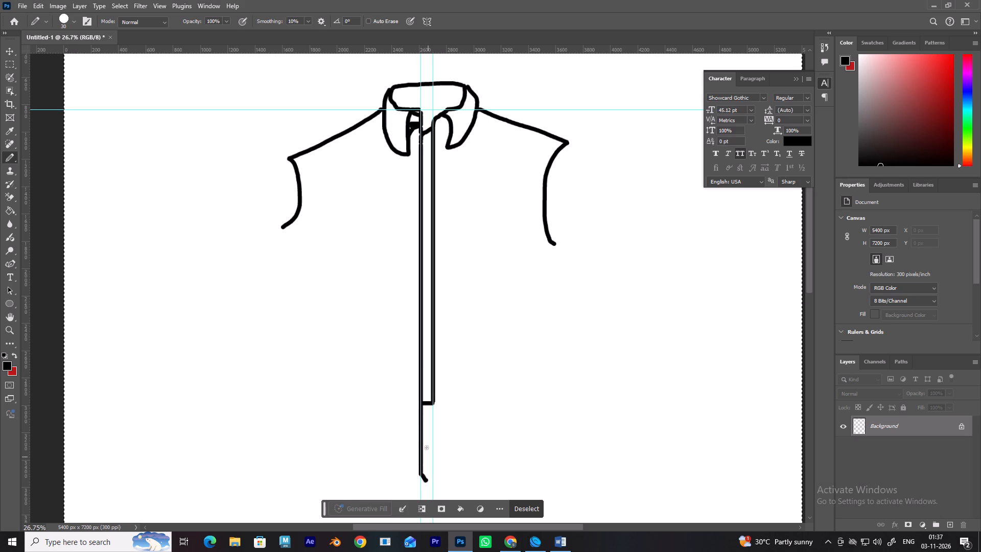
{"action": "left_click_drag", "start_coordinate": [433, 405], "coordinate": [430, 452]}
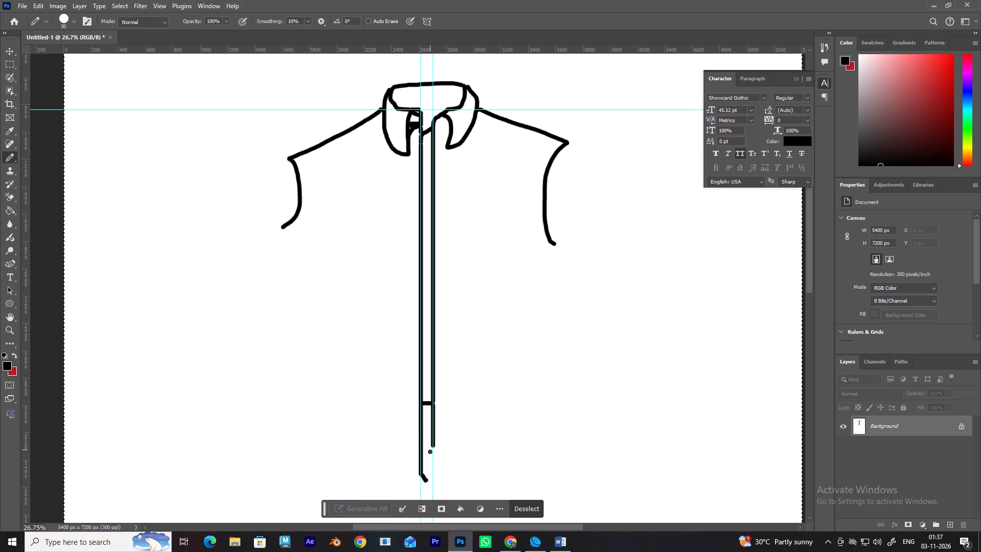
{"action": "left_click_drag", "start_coordinate": [430, 452], "coordinate": [418, 470]}
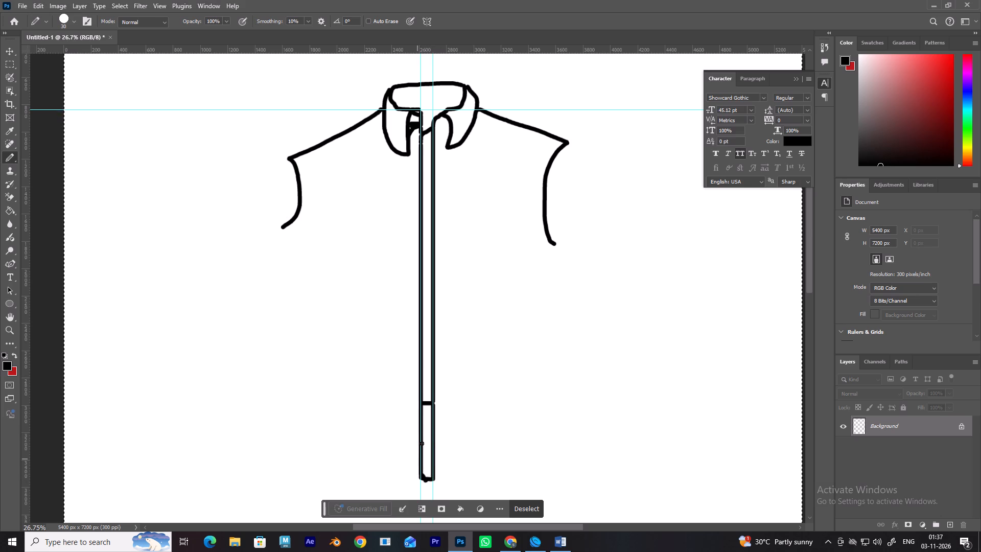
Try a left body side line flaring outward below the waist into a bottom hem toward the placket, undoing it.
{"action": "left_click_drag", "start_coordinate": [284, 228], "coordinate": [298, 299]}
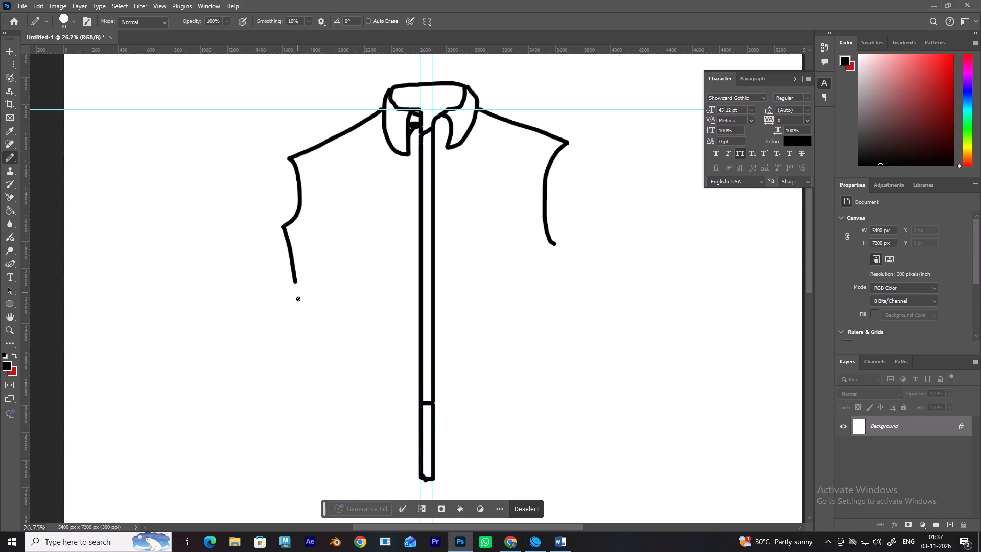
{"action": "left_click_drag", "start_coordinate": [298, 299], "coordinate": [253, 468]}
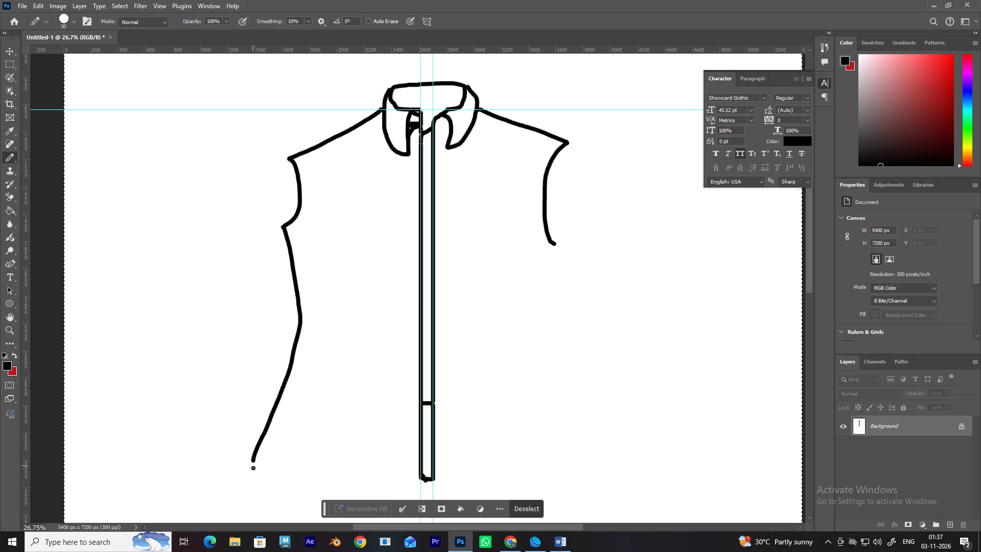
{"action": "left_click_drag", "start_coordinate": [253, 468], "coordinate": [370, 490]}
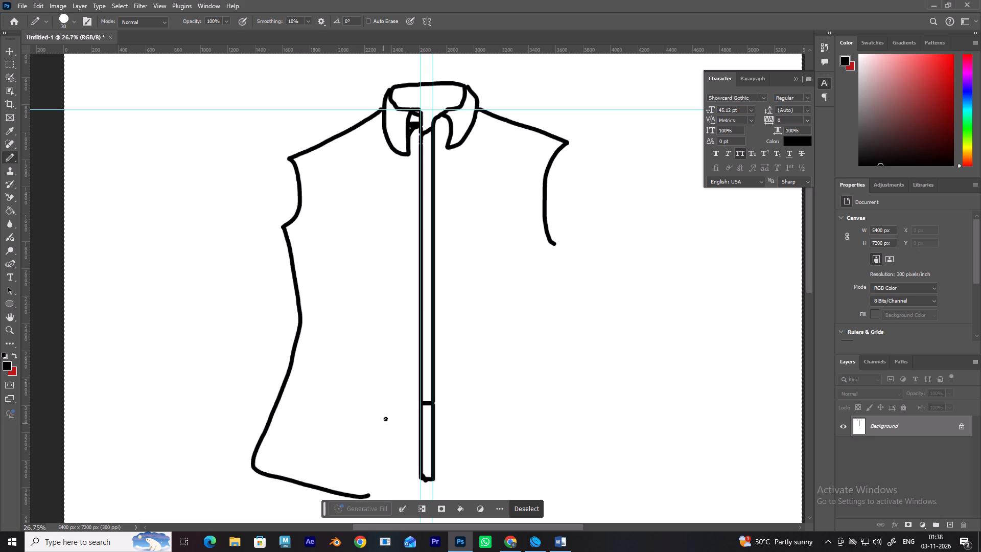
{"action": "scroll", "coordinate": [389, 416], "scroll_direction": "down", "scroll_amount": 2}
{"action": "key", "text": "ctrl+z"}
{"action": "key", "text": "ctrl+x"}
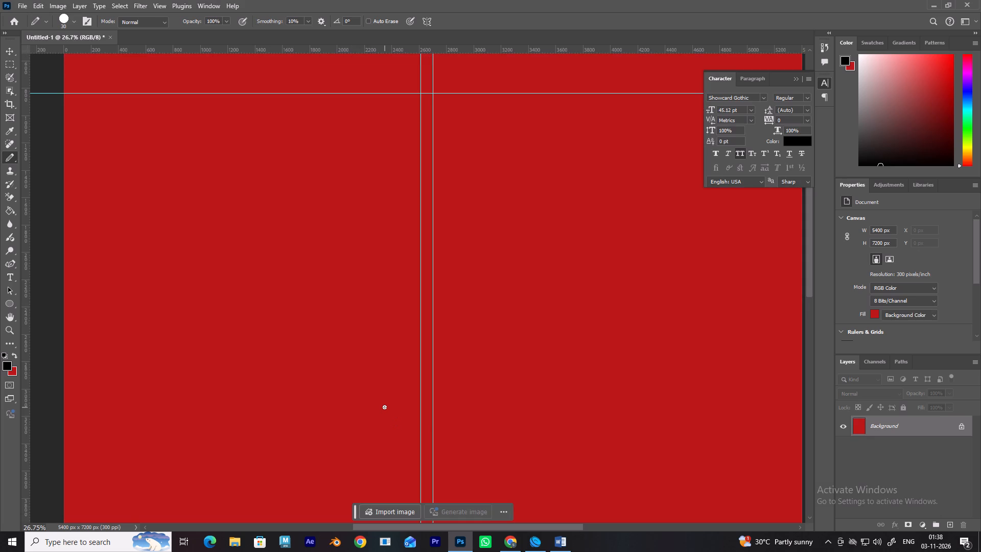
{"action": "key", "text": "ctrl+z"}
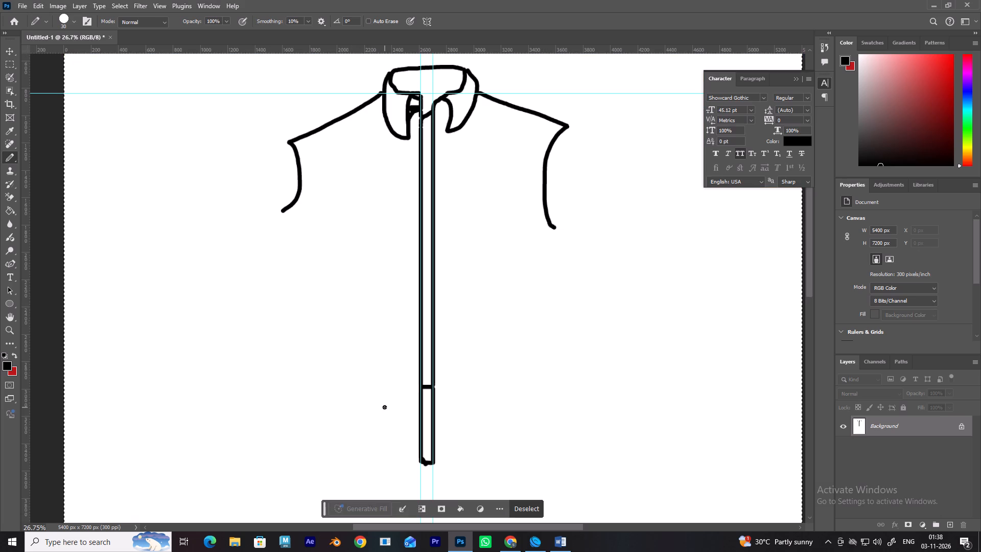
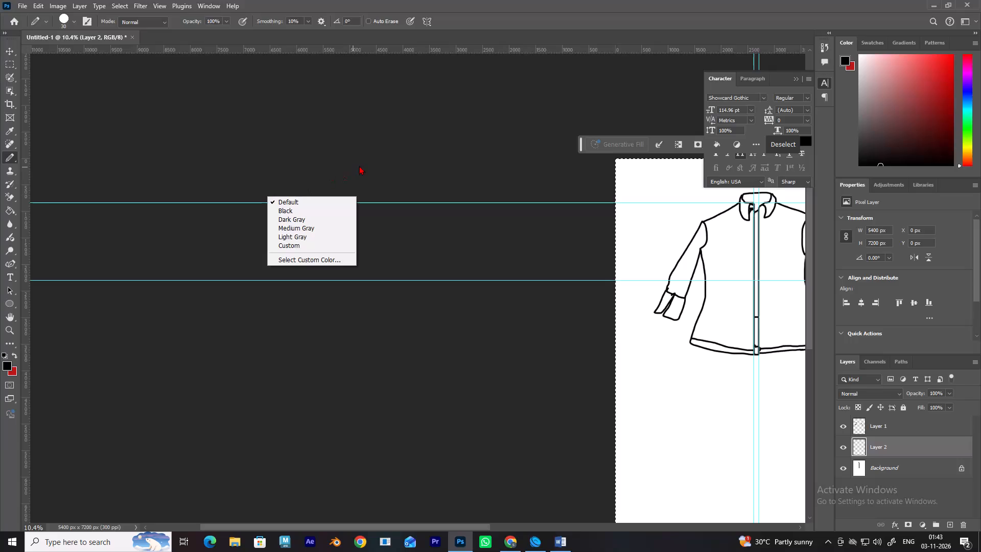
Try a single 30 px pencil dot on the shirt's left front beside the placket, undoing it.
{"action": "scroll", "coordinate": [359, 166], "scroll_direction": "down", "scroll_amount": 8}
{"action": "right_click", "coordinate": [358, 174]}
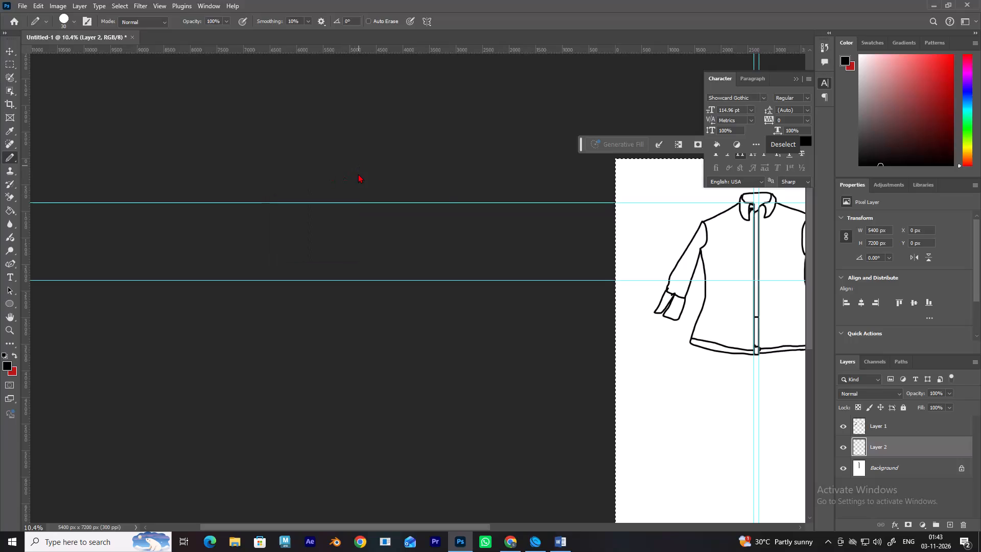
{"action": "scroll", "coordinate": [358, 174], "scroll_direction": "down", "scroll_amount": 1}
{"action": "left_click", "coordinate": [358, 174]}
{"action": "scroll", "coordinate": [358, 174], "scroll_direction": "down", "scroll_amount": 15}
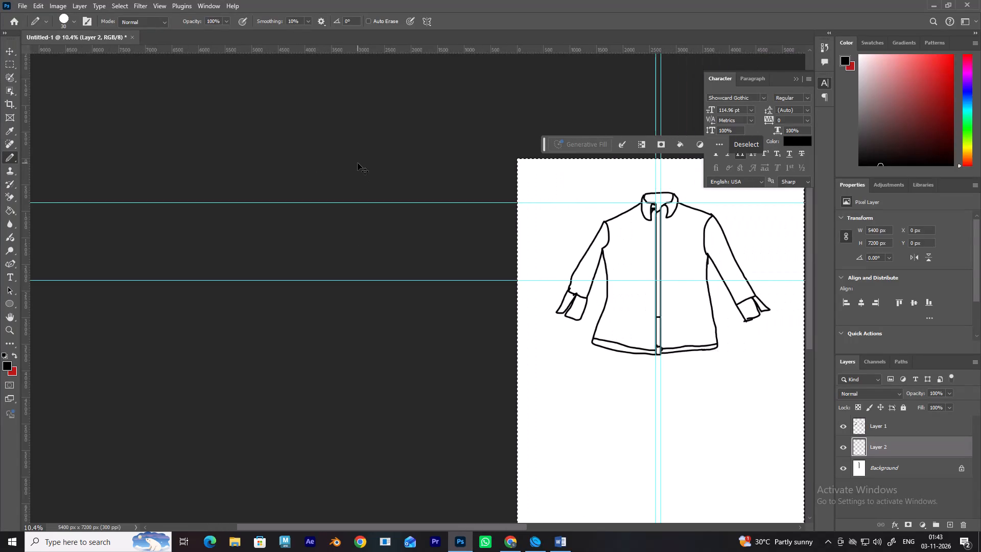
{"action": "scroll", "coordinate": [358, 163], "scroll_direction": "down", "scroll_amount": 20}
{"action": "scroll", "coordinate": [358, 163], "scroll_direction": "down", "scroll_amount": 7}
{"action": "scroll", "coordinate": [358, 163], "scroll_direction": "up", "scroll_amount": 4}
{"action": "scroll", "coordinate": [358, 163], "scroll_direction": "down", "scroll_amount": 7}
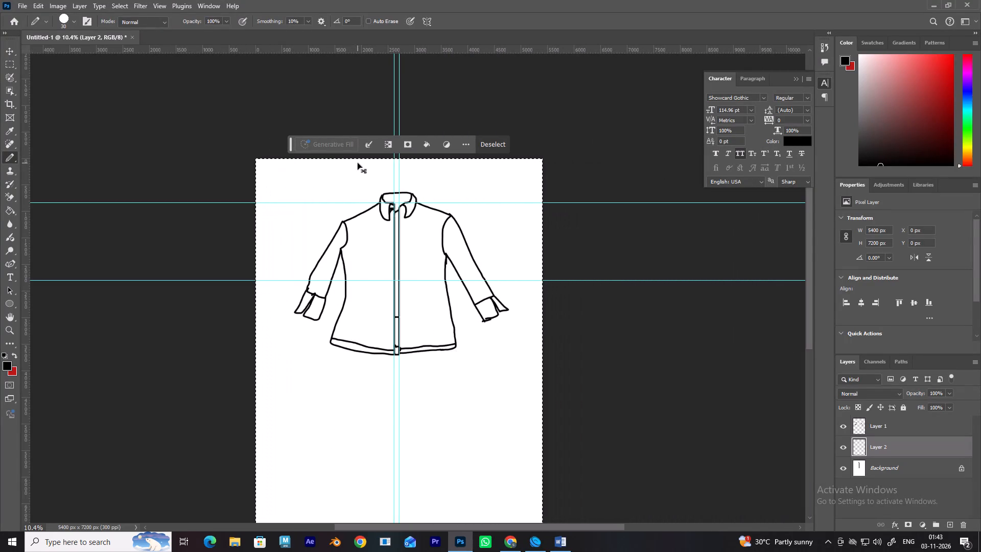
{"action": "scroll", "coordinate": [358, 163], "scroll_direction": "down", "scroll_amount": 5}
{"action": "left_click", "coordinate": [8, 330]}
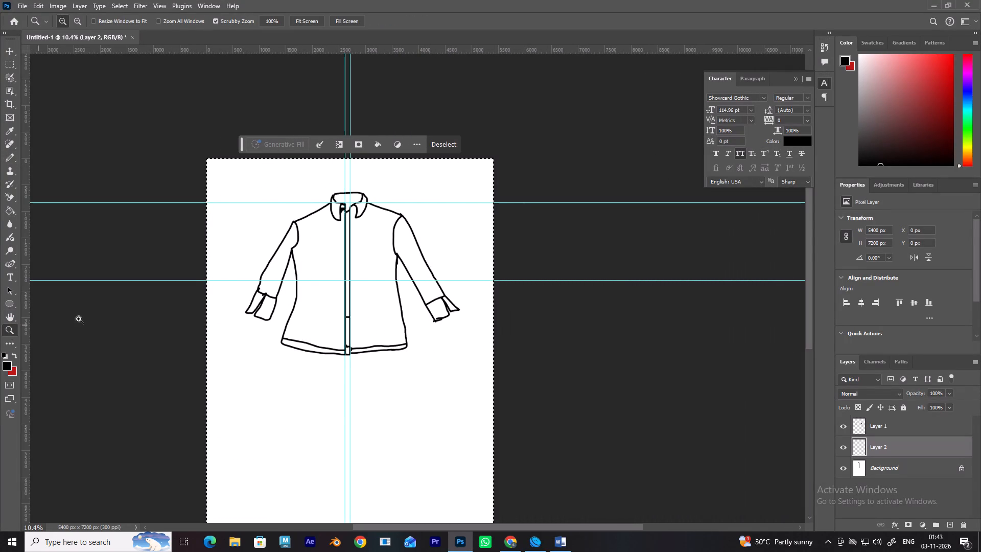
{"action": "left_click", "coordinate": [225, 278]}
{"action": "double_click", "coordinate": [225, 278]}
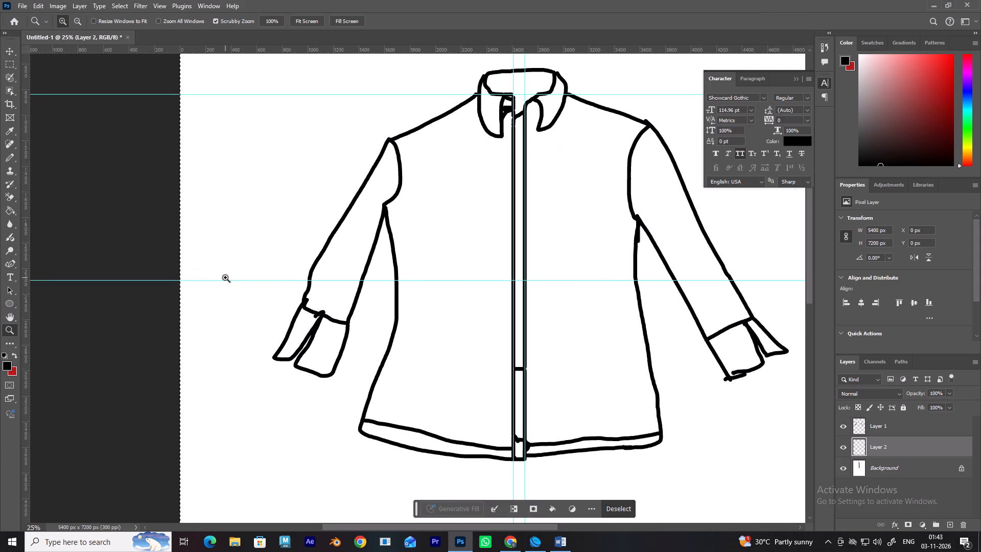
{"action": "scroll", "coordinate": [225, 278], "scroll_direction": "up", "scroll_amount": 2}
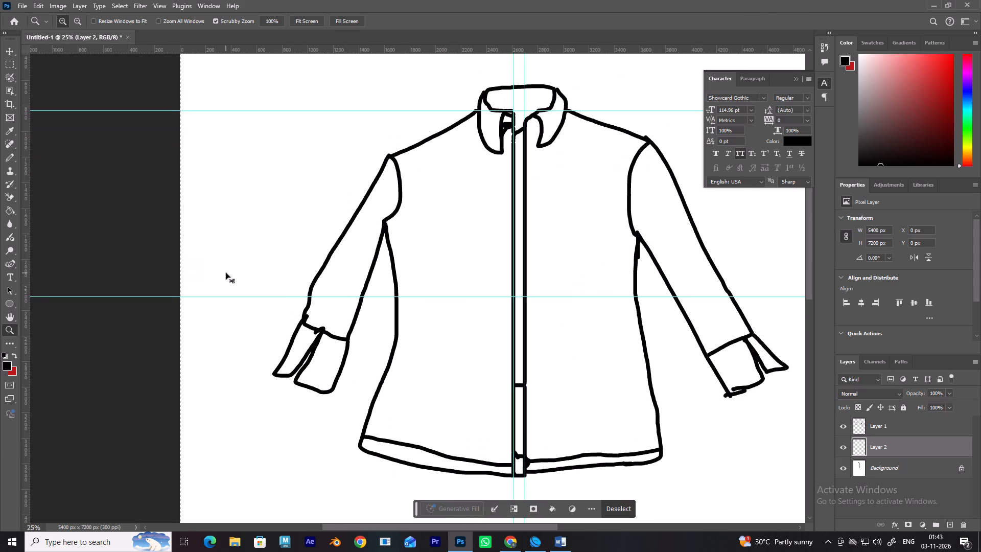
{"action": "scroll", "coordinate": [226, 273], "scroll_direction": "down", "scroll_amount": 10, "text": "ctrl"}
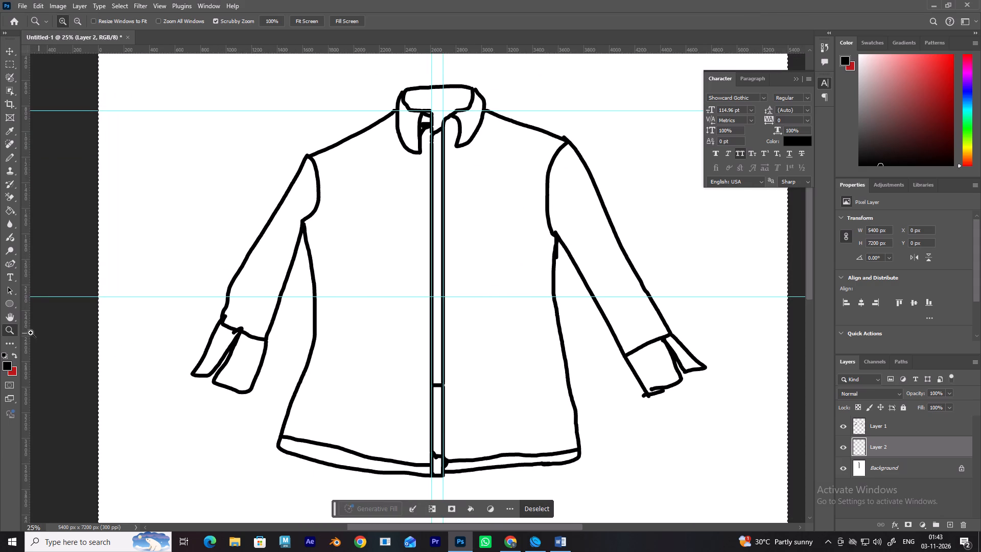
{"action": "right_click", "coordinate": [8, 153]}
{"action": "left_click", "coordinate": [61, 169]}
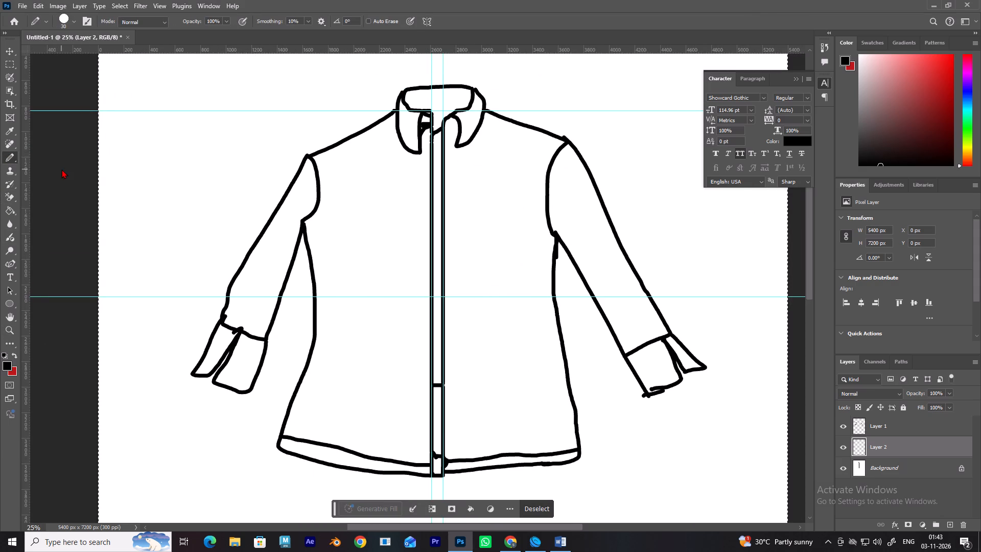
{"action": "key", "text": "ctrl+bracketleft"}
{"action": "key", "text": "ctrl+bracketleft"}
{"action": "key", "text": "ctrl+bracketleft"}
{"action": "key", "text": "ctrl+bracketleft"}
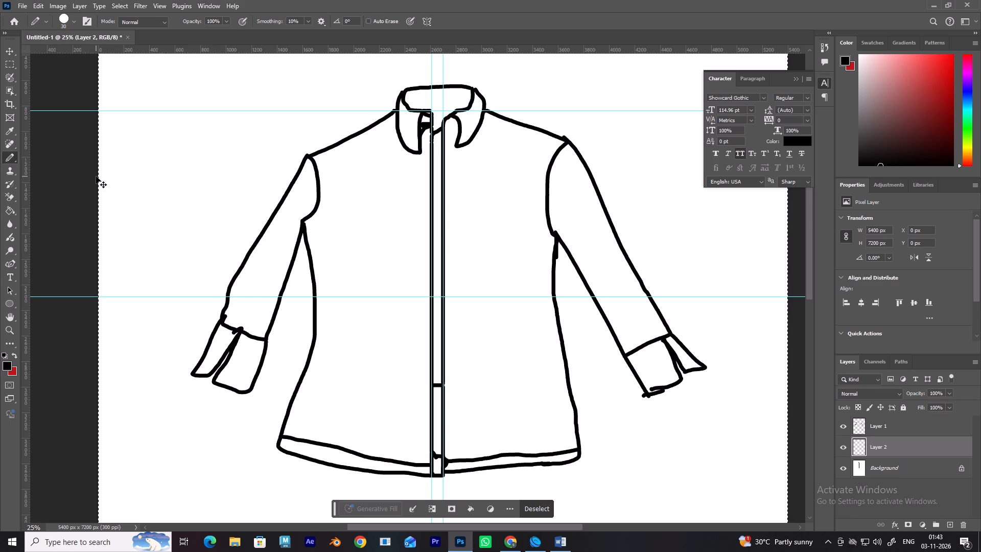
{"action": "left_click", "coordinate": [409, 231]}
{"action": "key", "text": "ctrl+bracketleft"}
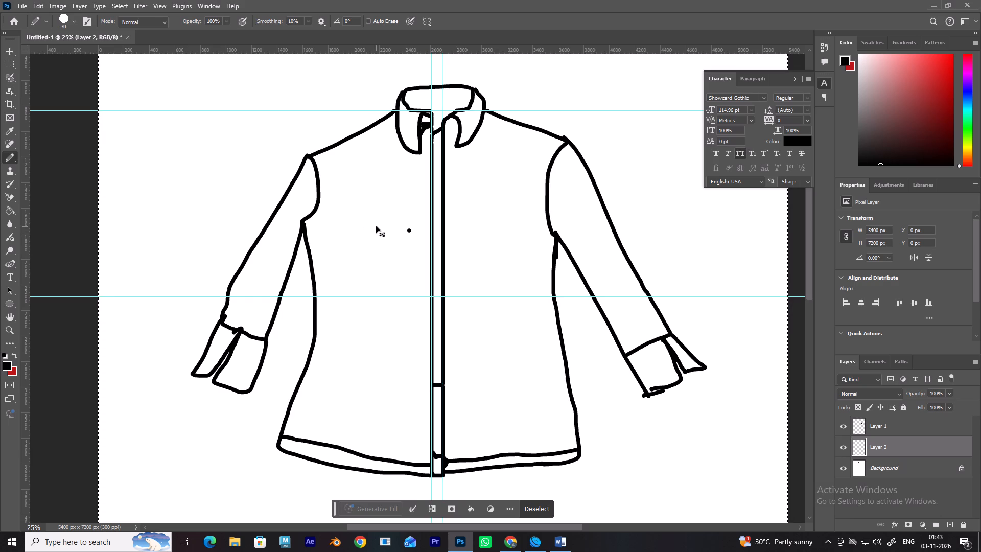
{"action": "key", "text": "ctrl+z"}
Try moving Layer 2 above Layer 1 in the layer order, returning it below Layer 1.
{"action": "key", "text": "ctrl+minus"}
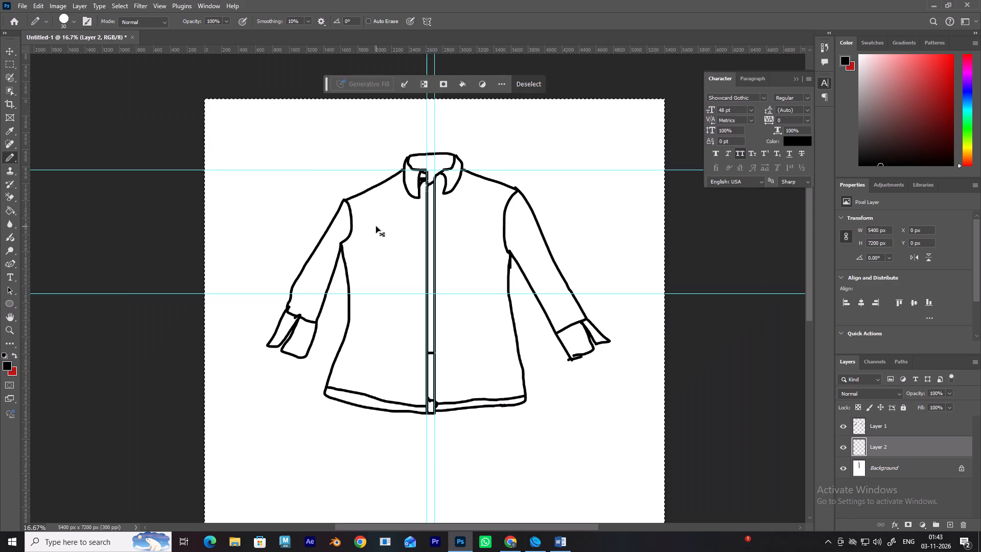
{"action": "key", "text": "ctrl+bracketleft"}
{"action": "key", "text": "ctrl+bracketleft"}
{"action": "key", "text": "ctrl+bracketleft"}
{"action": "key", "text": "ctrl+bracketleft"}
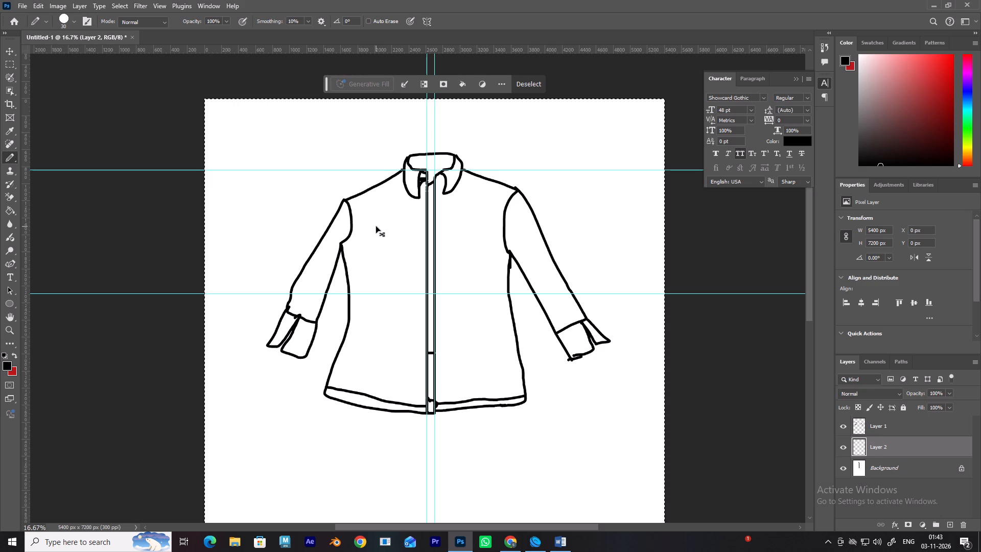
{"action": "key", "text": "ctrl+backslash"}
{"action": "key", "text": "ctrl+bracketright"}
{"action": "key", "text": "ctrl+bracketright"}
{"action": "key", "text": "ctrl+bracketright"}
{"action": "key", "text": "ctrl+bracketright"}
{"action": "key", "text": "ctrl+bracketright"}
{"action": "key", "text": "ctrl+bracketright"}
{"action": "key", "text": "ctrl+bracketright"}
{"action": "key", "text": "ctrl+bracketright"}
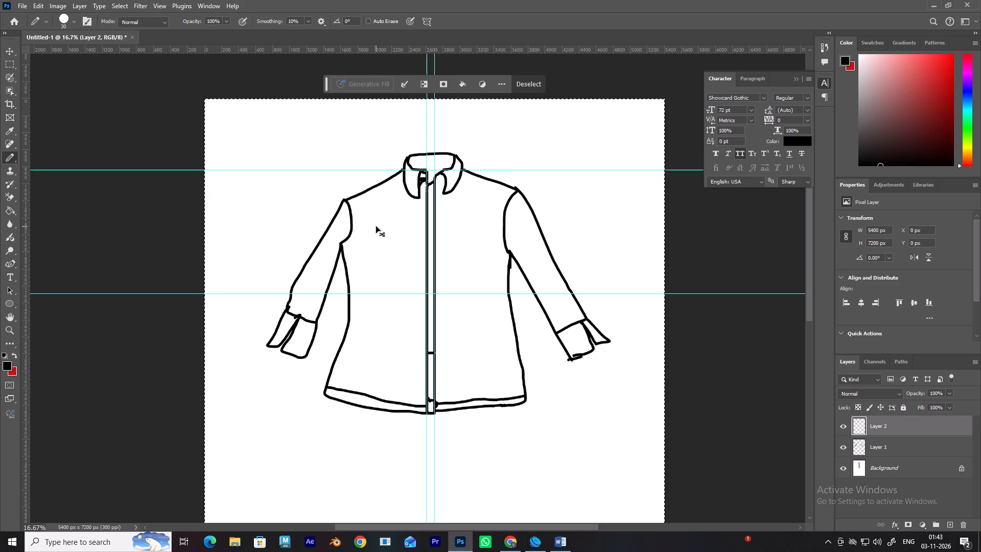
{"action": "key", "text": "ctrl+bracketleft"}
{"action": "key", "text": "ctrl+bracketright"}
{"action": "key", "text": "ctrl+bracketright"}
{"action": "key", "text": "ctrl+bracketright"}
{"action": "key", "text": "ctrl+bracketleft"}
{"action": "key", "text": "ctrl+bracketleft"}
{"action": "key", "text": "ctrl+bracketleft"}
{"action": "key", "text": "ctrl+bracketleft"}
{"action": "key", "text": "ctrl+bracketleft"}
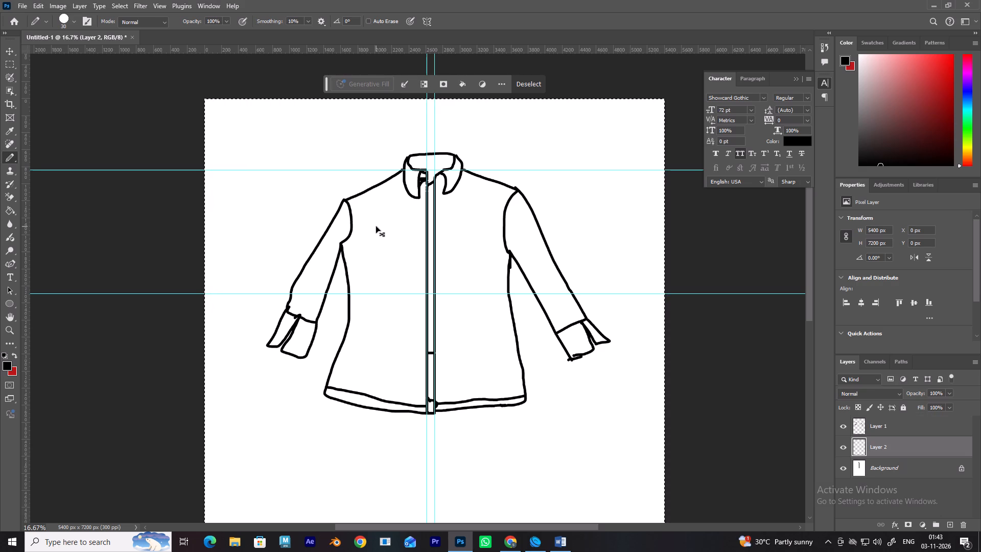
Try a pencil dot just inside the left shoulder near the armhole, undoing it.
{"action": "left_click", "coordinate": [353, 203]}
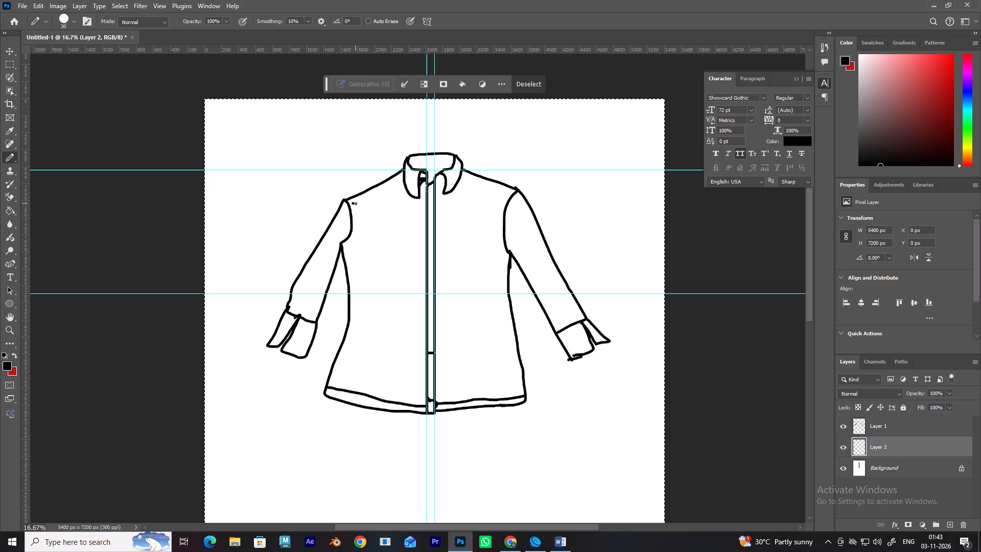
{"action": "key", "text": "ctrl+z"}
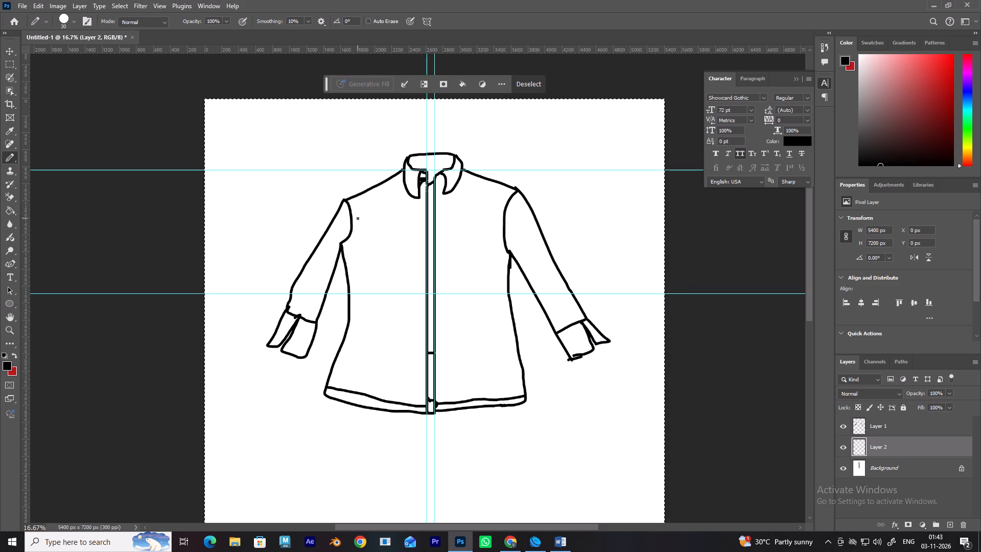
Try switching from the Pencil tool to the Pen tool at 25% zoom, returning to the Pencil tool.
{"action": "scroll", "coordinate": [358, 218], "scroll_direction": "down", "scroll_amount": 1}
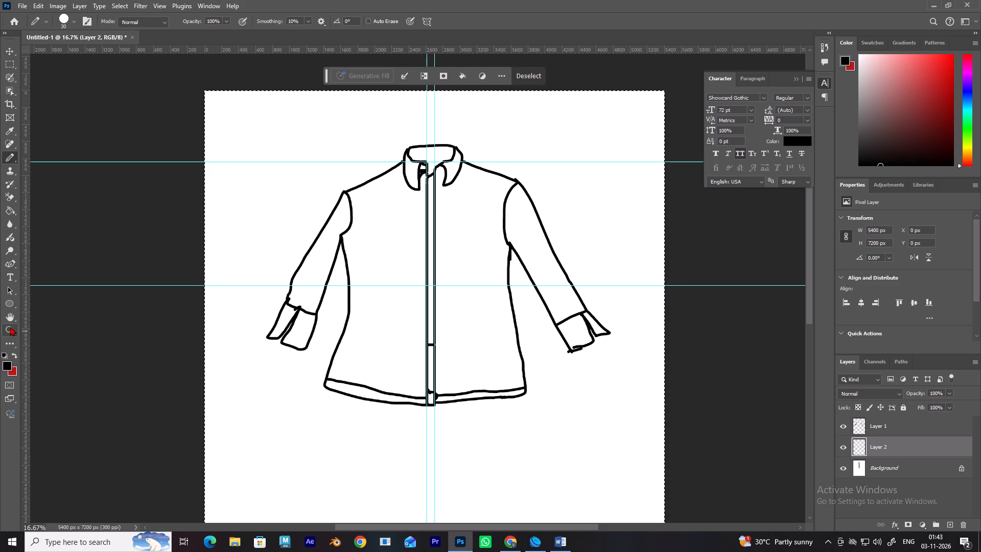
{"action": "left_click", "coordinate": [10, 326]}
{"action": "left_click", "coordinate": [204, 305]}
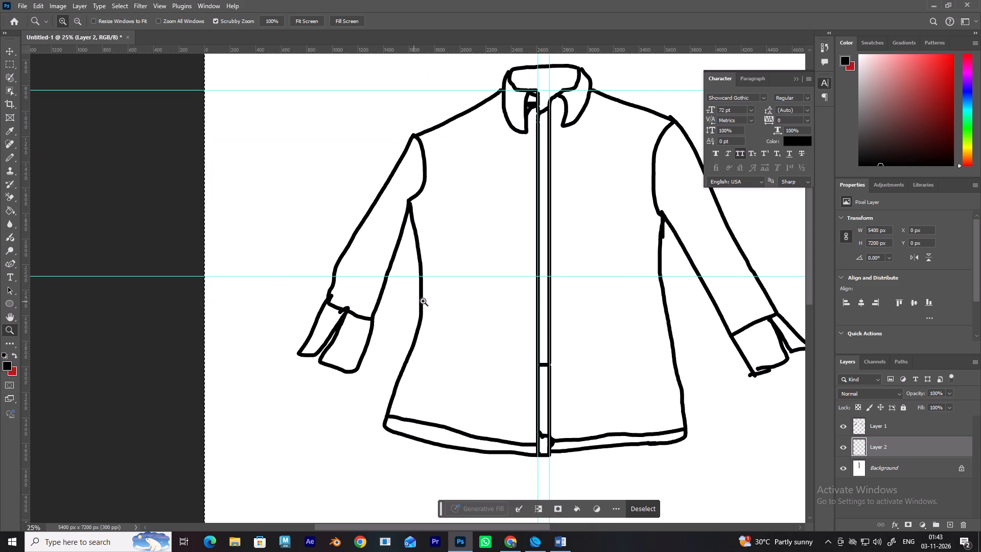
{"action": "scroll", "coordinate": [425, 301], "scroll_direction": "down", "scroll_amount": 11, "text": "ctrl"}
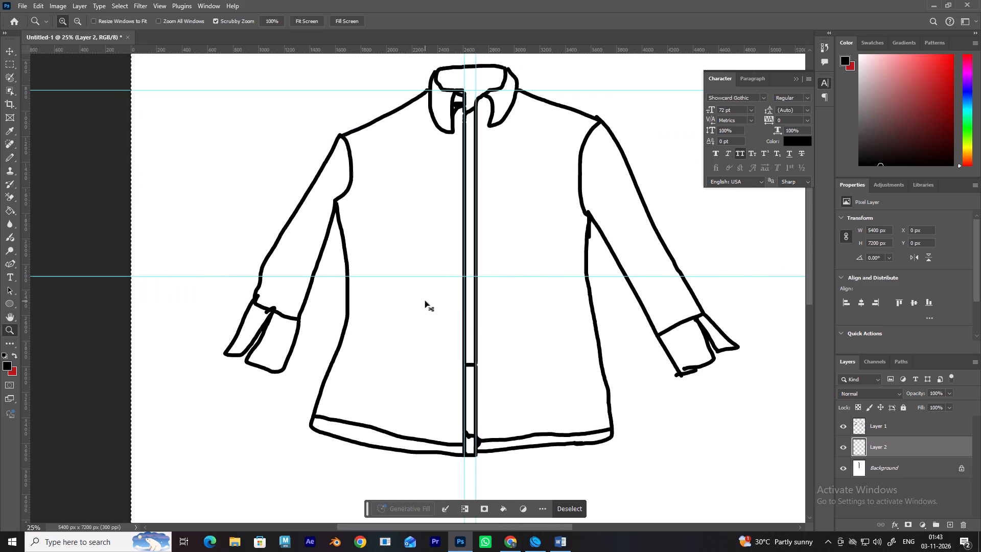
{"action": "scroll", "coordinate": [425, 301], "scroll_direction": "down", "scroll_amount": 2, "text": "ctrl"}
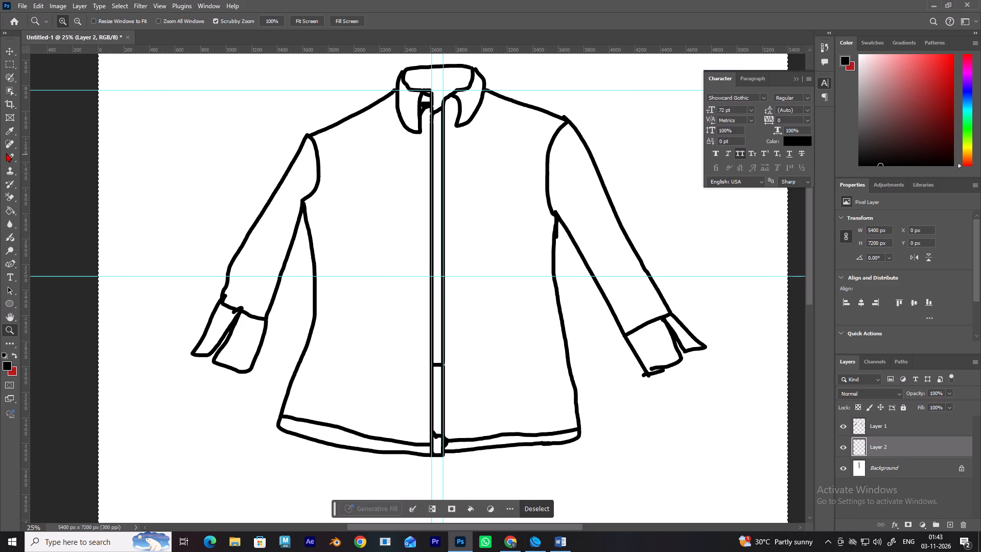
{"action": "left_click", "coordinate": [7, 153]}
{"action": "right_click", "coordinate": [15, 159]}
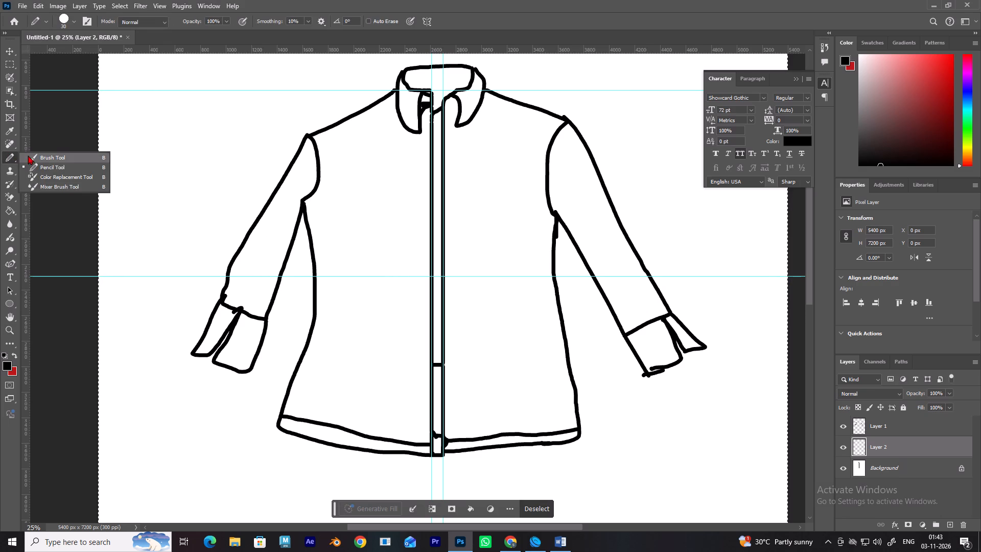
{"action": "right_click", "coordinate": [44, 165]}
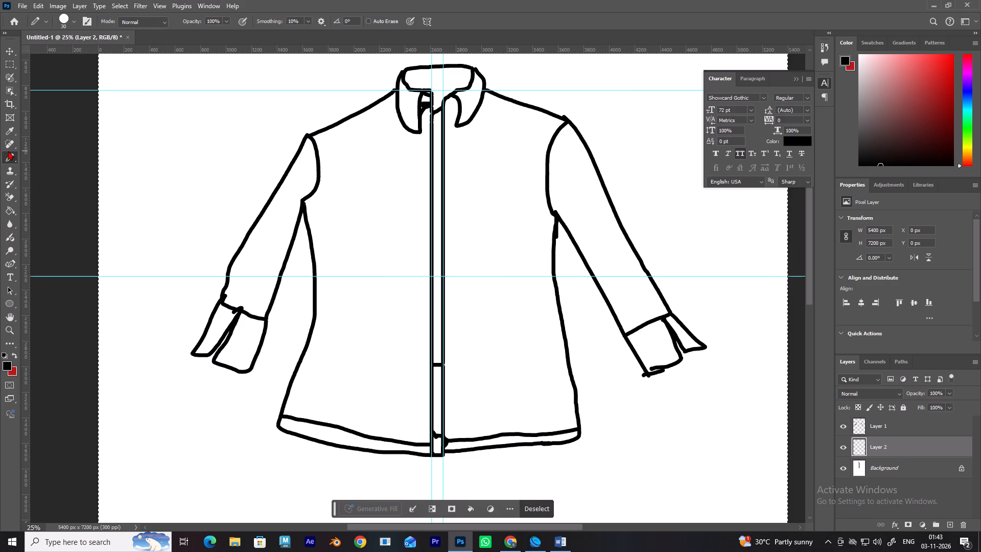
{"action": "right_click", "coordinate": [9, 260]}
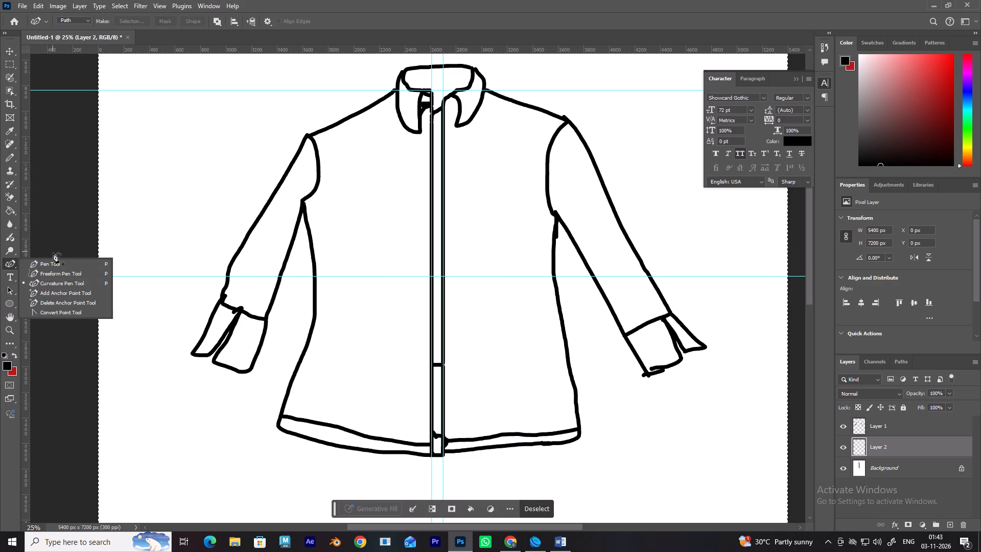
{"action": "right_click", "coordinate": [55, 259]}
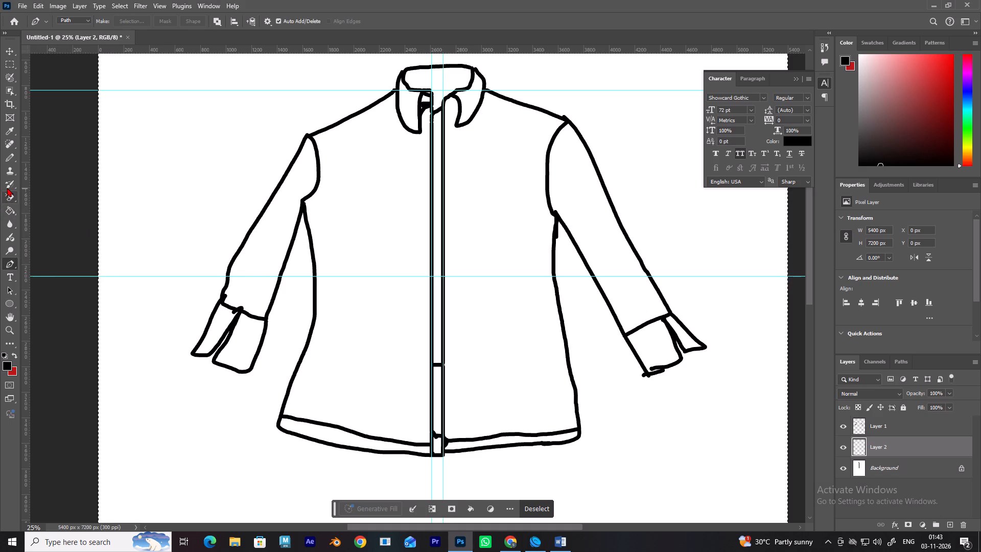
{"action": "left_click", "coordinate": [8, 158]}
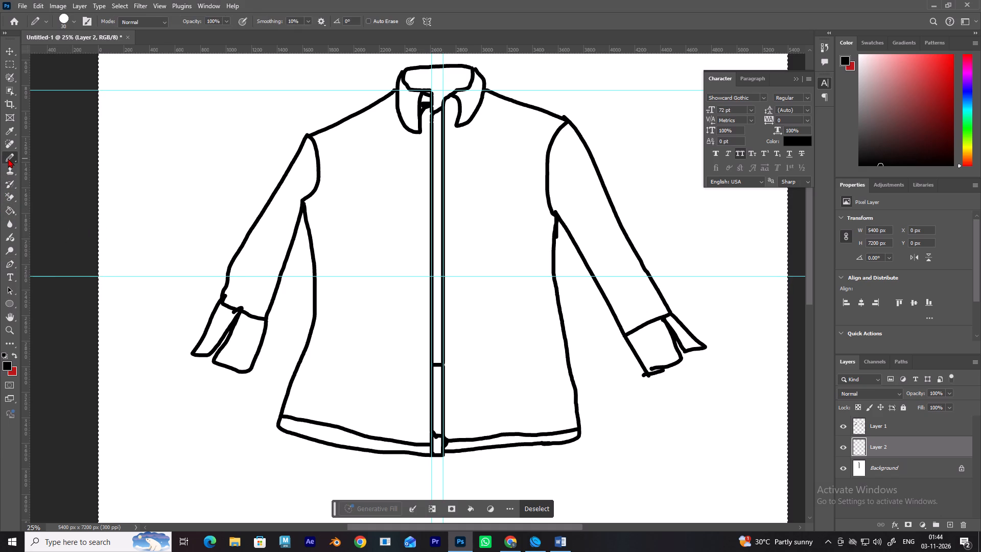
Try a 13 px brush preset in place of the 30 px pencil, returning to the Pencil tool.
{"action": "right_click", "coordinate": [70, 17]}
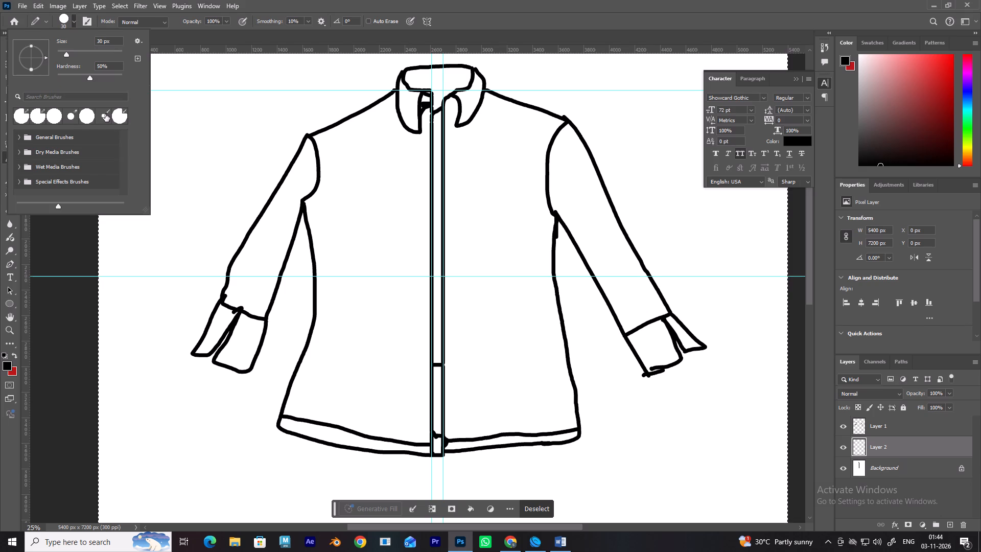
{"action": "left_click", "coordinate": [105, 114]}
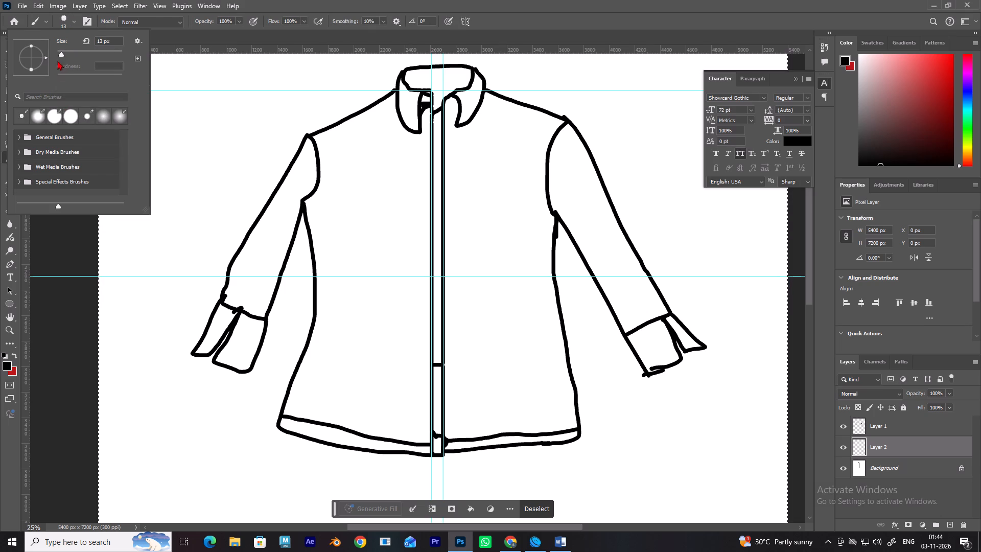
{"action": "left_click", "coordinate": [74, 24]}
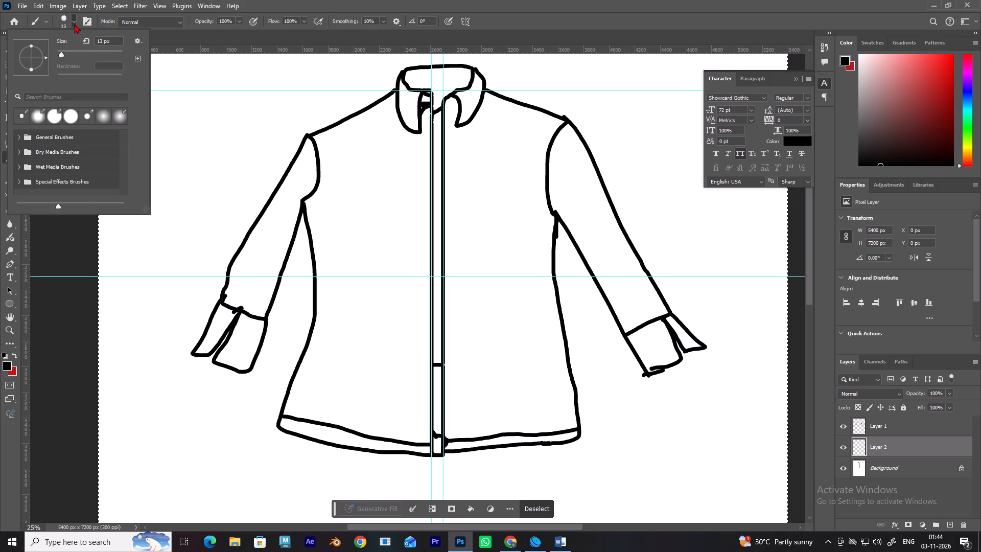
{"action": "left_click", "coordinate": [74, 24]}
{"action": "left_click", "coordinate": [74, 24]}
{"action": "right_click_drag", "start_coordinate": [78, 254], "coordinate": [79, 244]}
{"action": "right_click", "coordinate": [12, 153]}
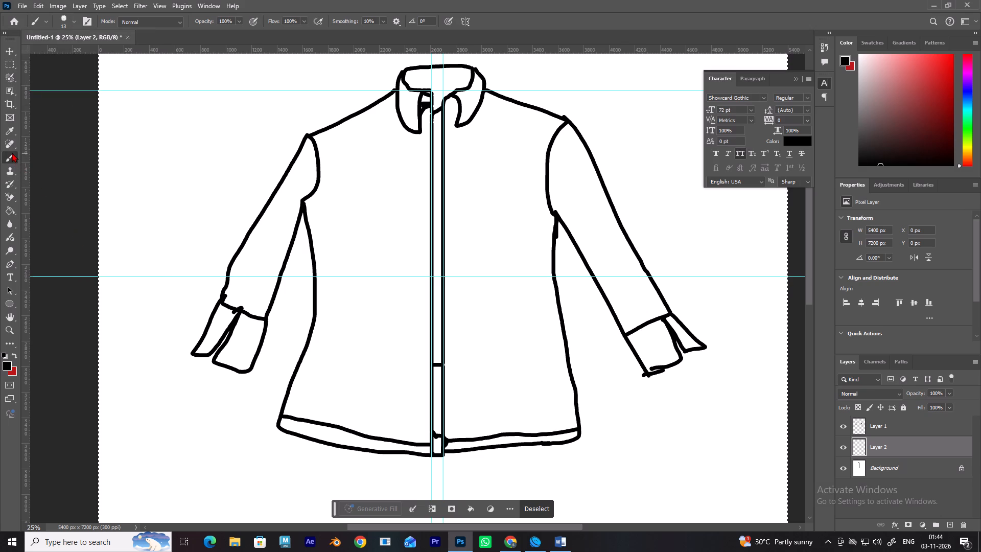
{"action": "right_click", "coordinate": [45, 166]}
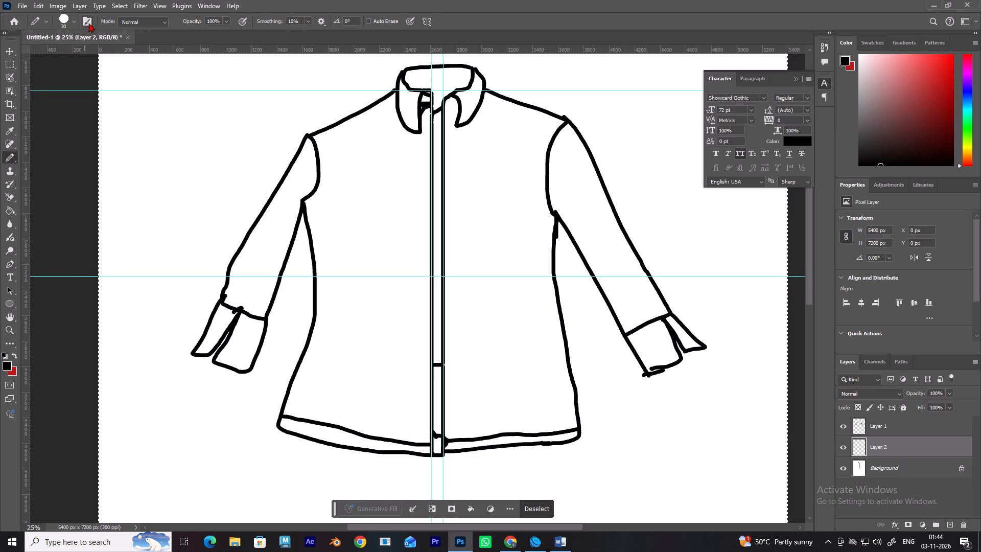
Set the pencil tip to 9 px size and 19% hardness for finer detail lines.
{"action": "left_click", "coordinate": [47, 23]}
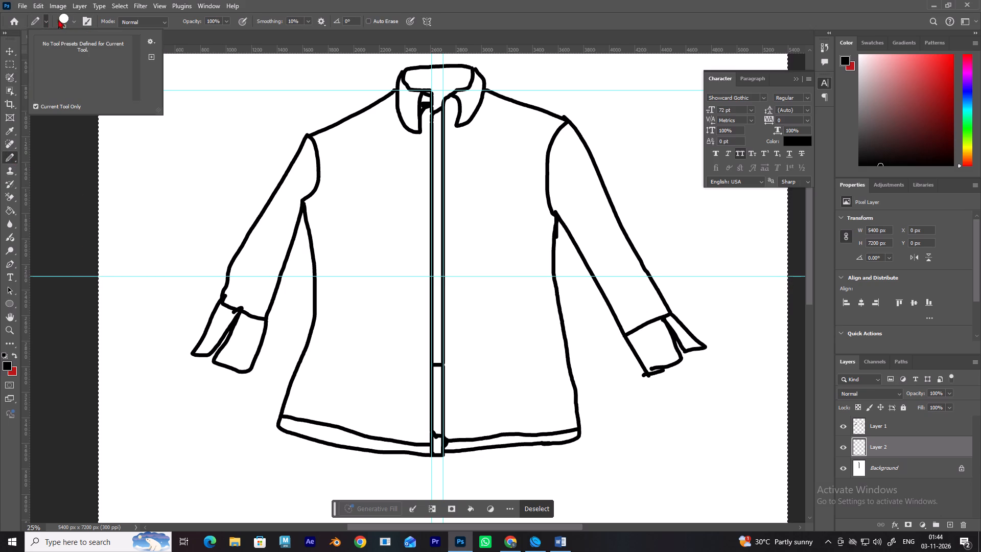
{"action": "left_click", "coordinate": [73, 20]}
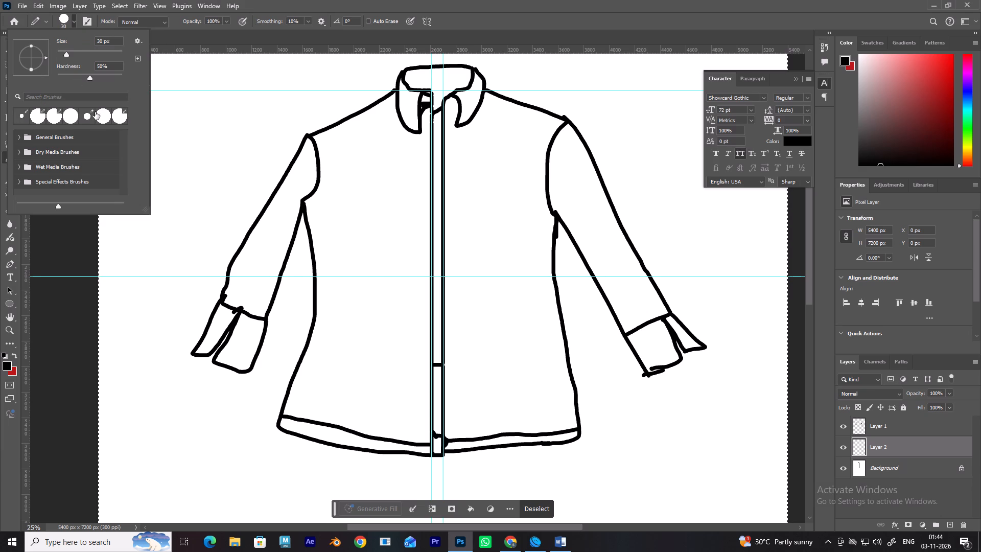
{"action": "scroll", "coordinate": [95, 112], "scroll_direction": "down", "scroll_amount": 3}
{"action": "scroll", "coordinate": [95, 112], "scroll_direction": "up", "scroll_amount": 1}
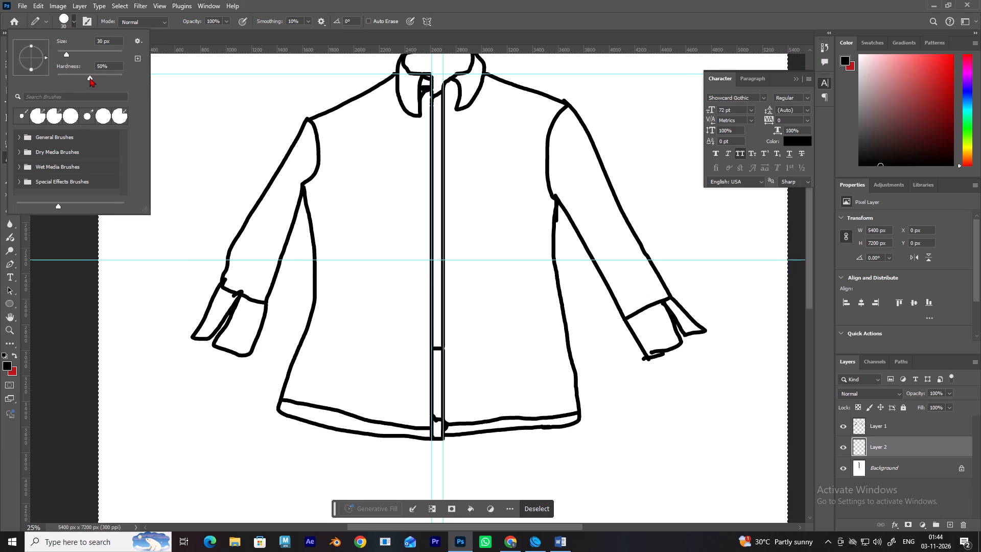
{"action": "left_click_drag", "start_coordinate": [88, 78], "coordinate": [69, 83]}
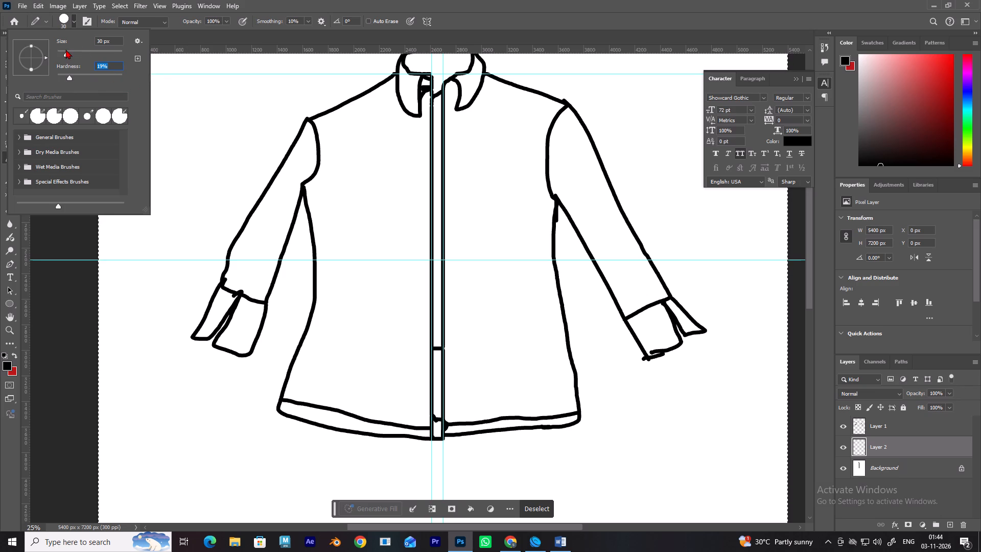
{"action": "left_click_drag", "start_coordinate": [65, 50], "coordinate": [60, 52]}
{"action": "left_click_drag", "start_coordinate": [226, 97], "coordinate": [219, 103]}
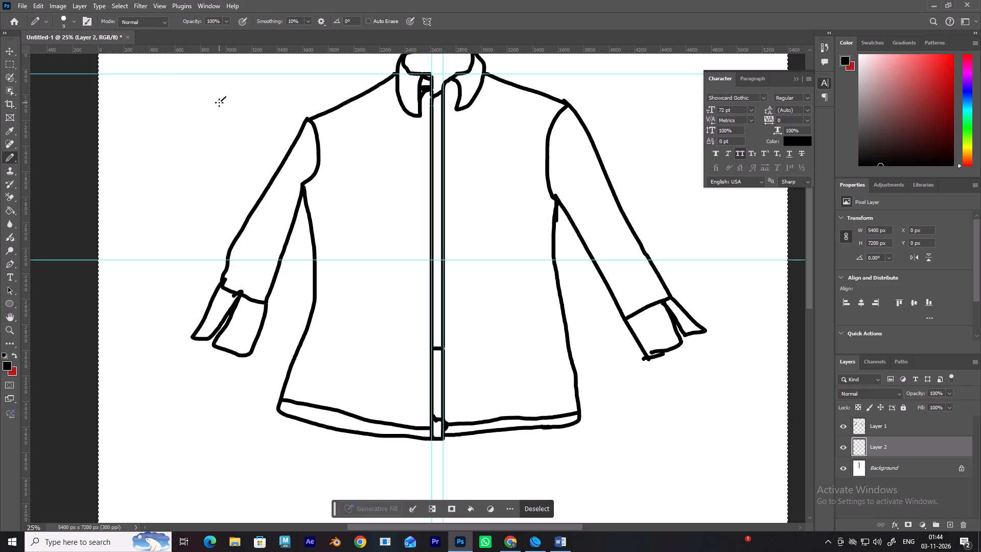
{"action": "key", "text": "ctrl+z"}
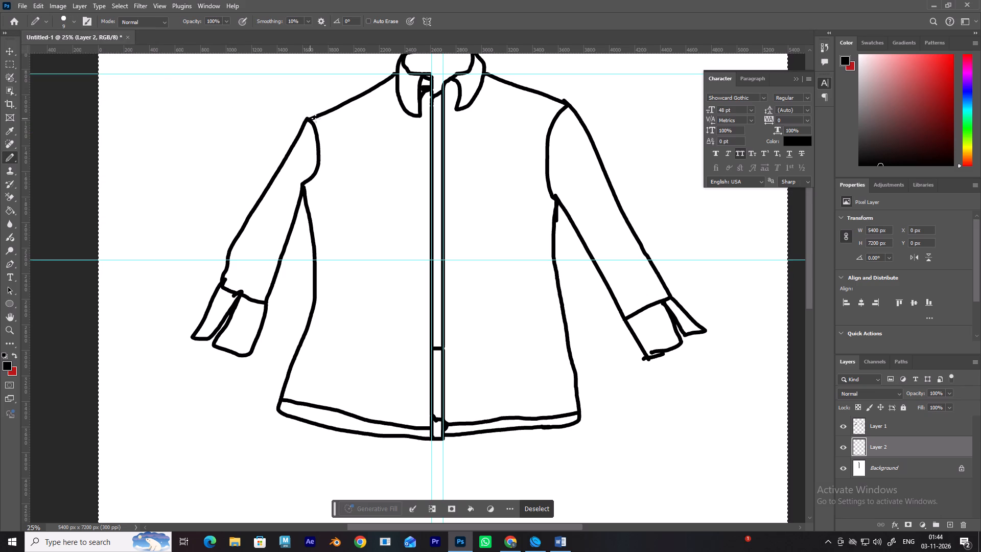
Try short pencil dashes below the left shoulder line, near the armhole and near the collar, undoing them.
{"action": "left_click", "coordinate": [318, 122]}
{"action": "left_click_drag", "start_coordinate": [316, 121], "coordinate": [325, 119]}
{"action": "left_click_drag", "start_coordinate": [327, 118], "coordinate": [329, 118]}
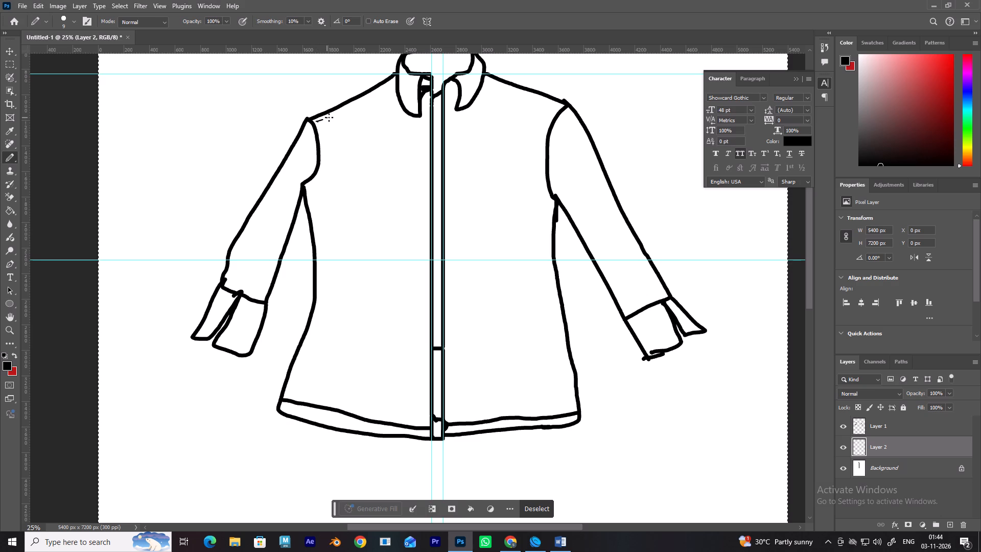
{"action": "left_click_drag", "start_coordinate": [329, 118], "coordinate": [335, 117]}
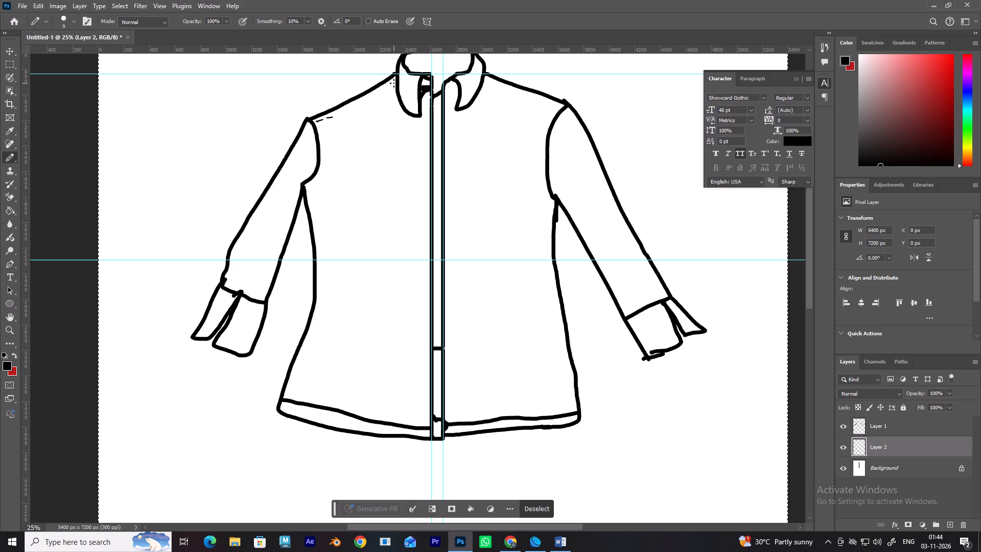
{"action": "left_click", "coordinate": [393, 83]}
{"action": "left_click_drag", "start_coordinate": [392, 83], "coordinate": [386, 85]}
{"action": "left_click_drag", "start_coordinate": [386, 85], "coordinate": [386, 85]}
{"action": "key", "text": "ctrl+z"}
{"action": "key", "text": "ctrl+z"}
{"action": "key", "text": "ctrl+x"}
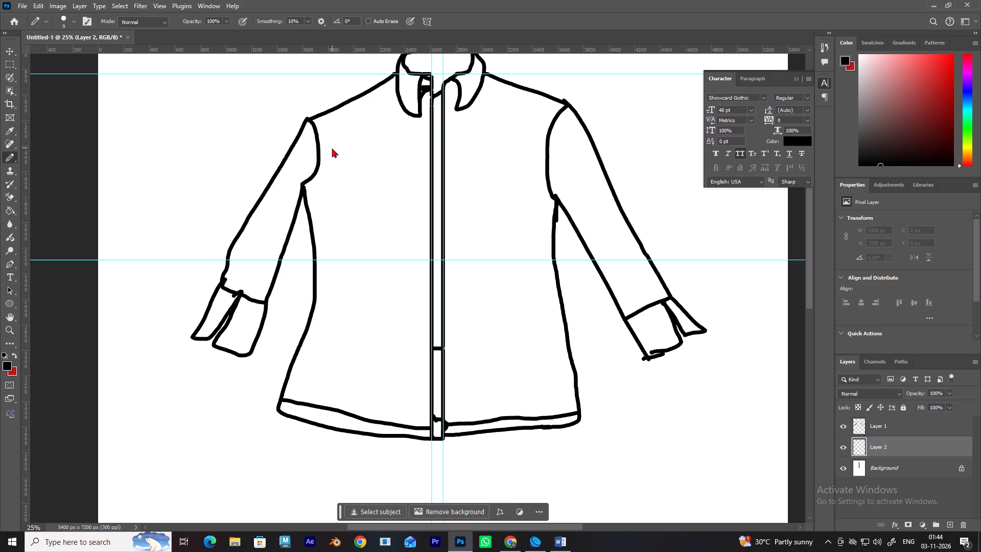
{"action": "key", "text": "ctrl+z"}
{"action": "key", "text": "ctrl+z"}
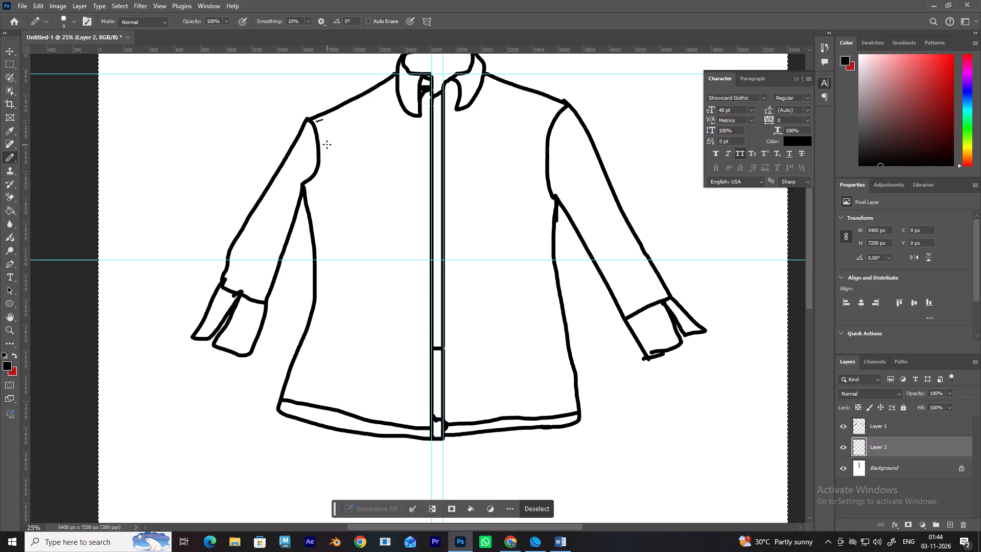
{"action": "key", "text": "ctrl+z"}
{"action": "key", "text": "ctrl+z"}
Draw short stitch dashes just below the left shoulder line, from the armhole to about the middle of the shoulder.
{"action": "left_click_drag", "start_coordinate": [318, 122], "coordinate": [324, 119]}
{"action": "left_click_drag", "start_coordinate": [326, 119], "coordinate": [332, 115]}
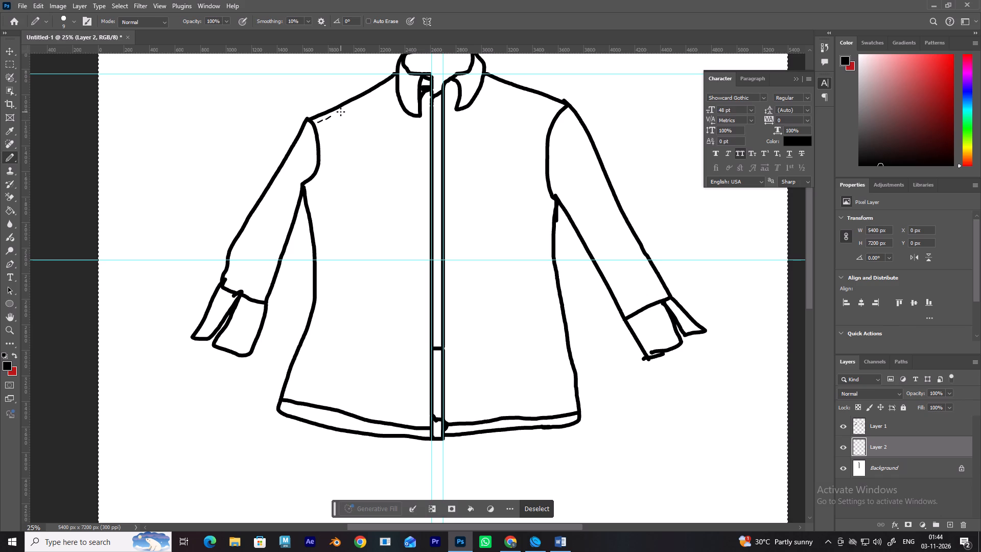
{"action": "left_click_drag", "start_coordinate": [335, 113], "coordinate": [340, 111]}
{"action": "left_click_drag", "start_coordinate": [343, 110], "coordinate": [353, 105]}
{"action": "key", "text": "ctrl+z"}
{"action": "left_click_drag", "start_coordinate": [343, 111], "coordinate": [345, 111]}
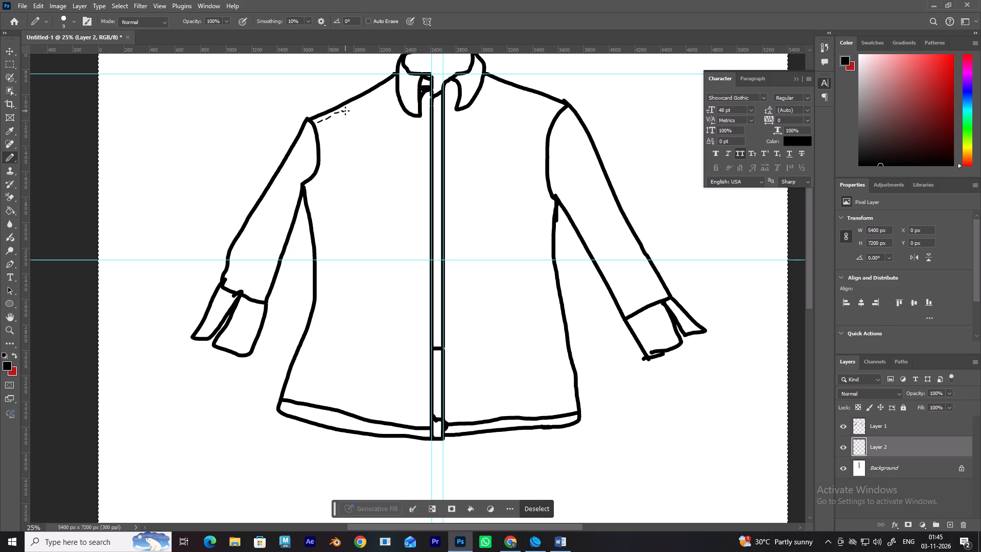
{"action": "left_click_drag", "start_coordinate": [345, 111], "coordinate": [348, 108]}
{"action": "key", "text": "ctrl+z"}
{"action": "left_click_drag", "start_coordinate": [343, 109], "coordinate": [346, 109]}
{"action": "left_click_drag", "start_coordinate": [346, 109], "coordinate": [351, 106]}
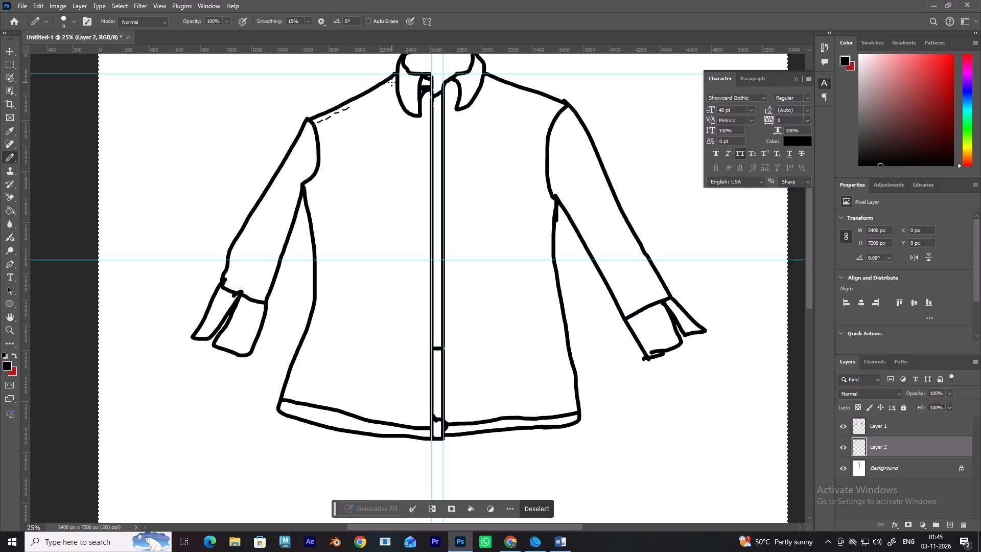
Continue the left shoulder stitching with dashes from the collar down to meet the dashes at mid-shoulder.
{"action": "left_click_drag", "start_coordinate": [390, 82], "coordinate": [387, 87]}
{"action": "left_click_drag", "start_coordinate": [382, 88], "coordinate": [378, 90]}
{"action": "left_click_drag", "start_coordinate": [375, 91], "coordinate": [369, 97]}
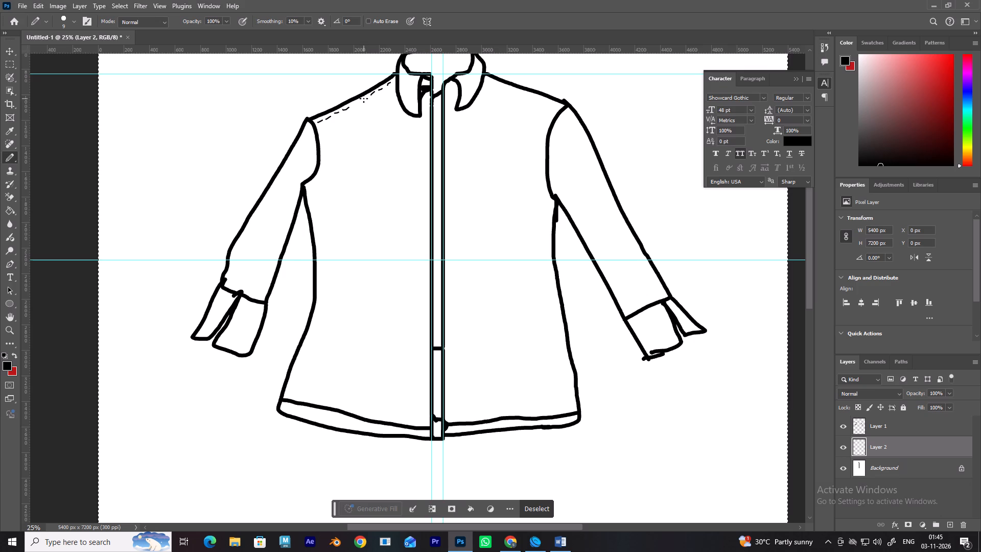
{"action": "left_click", "coordinate": [368, 96]}
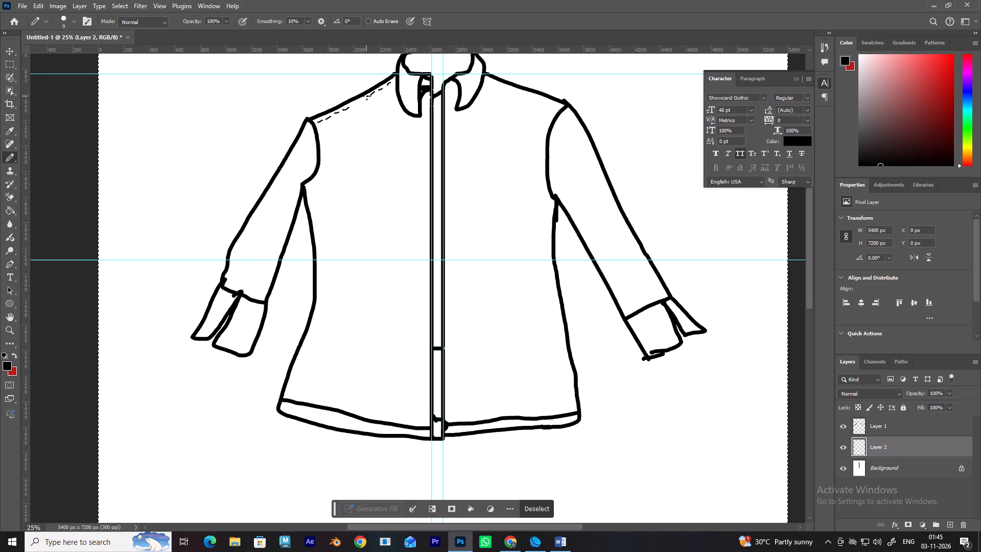
{"action": "left_click", "coordinate": [367, 96]}
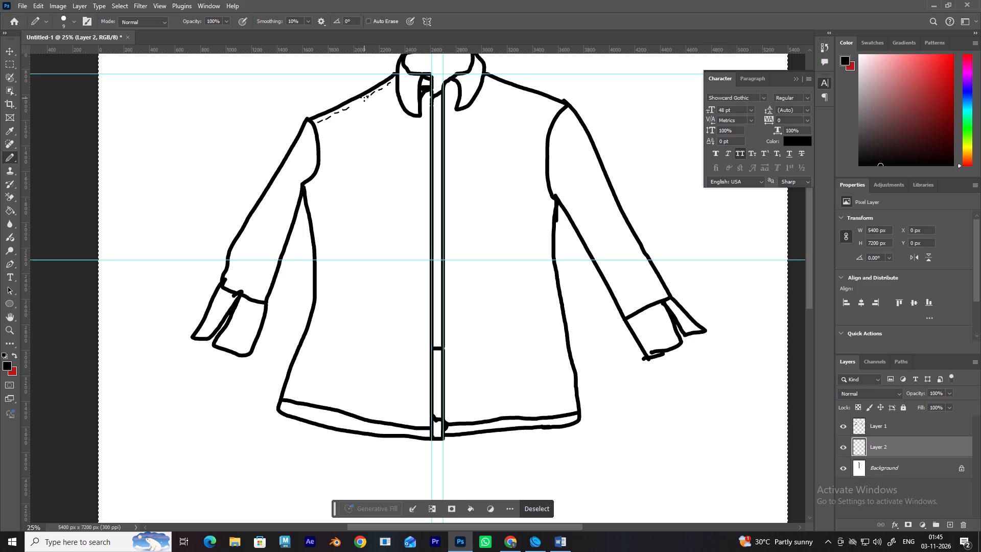
{"action": "left_click", "coordinate": [364, 100]}
{"action": "left_click_drag", "start_coordinate": [356, 104], "coordinate": [352, 107]}
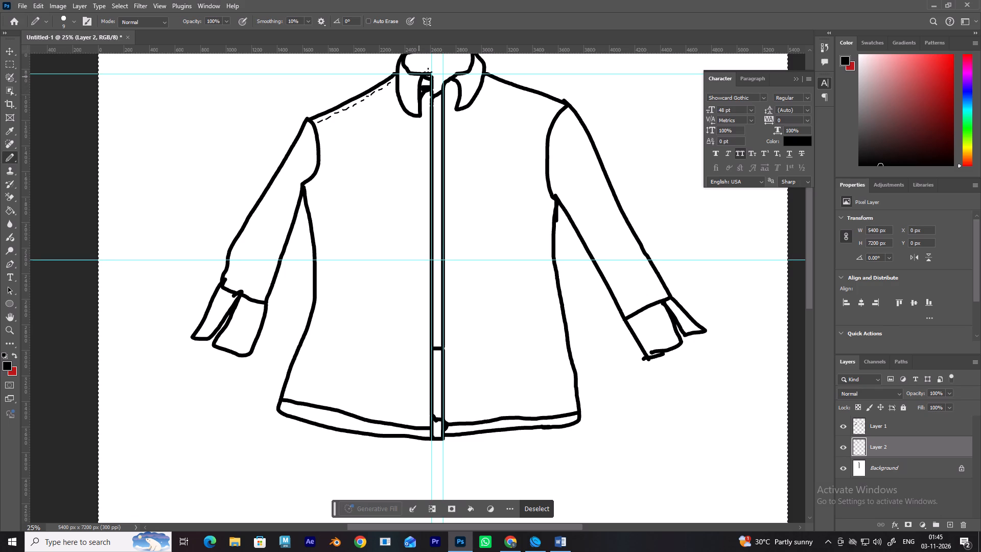
Draw a dashed stitch line just inside the collar's top edge, running from its left end to its right end.
{"action": "scroll", "coordinate": [429, 71], "scroll_direction": "up", "scroll_amount": 1}
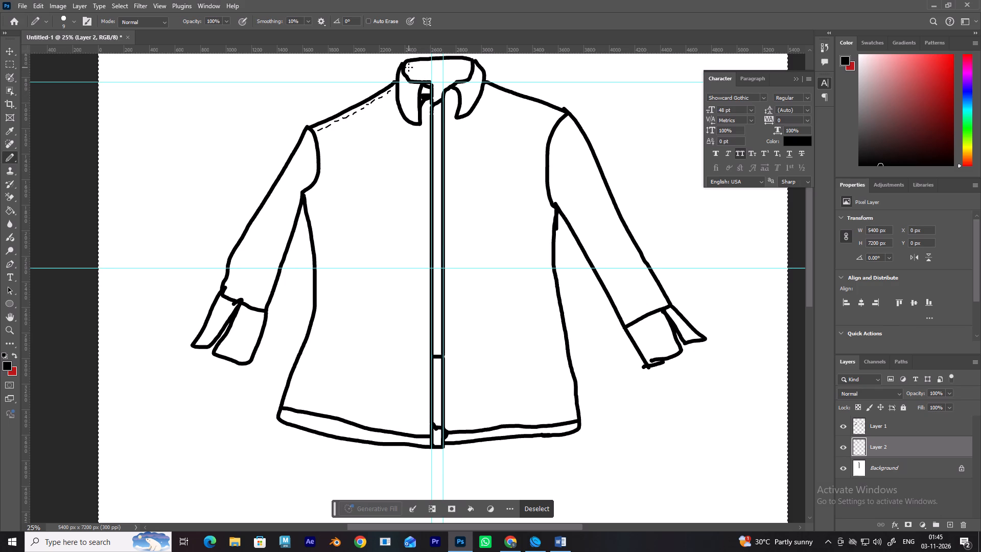
{"action": "left_click_drag", "start_coordinate": [409, 67], "coordinate": [416, 64]}
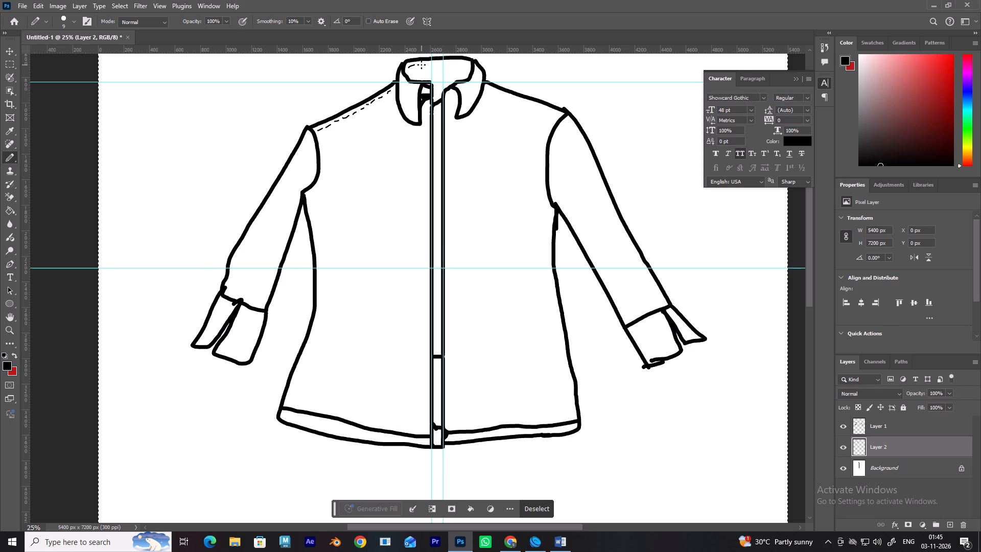
{"action": "left_click", "coordinate": [419, 63]}
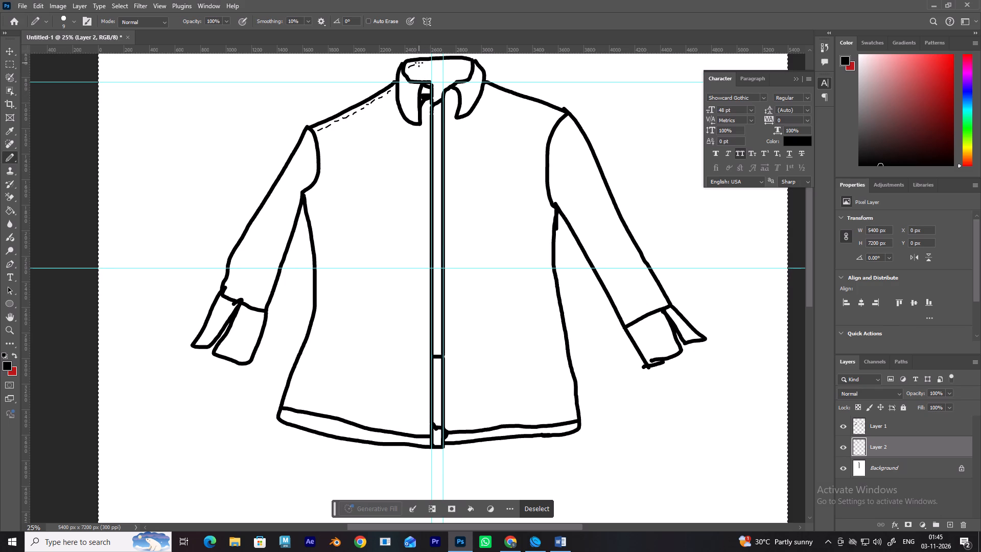
{"action": "left_click", "coordinate": [427, 63]}
{"action": "left_click_drag", "start_coordinate": [434, 62], "coordinate": [445, 60]}
{"action": "left_click_drag", "start_coordinate": [444, 62], "coordinate": [451, 61]}
{"action": "left_click_drag", "start_coordinate": [454, 61], "coordinate": [466, 62]}
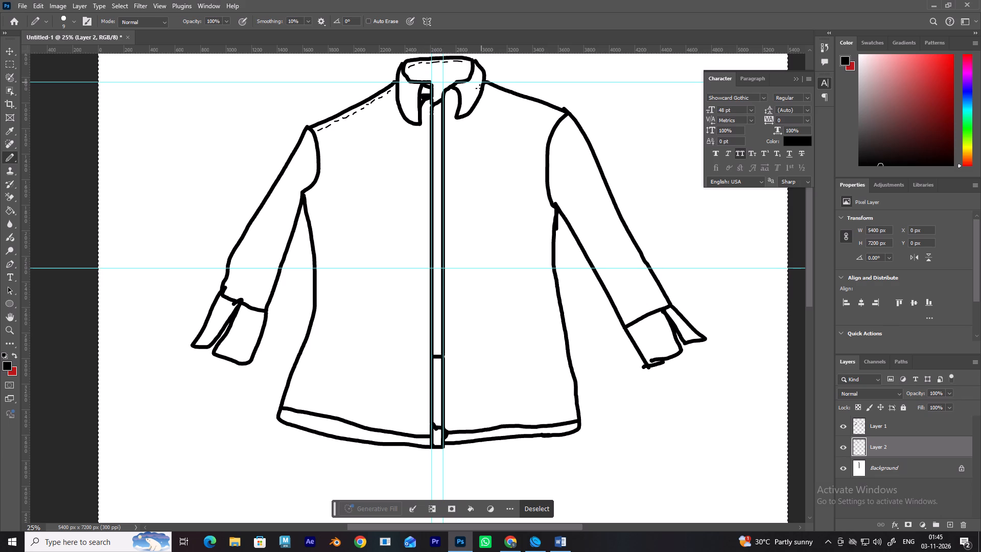
Draw pencil stitch dashes just below the right shoulder line, from the collar to about the middle of the shoulder.
{"action": "left_click_drag", "start_coordinate": [487, 88], "coordinate": [501, 89]}
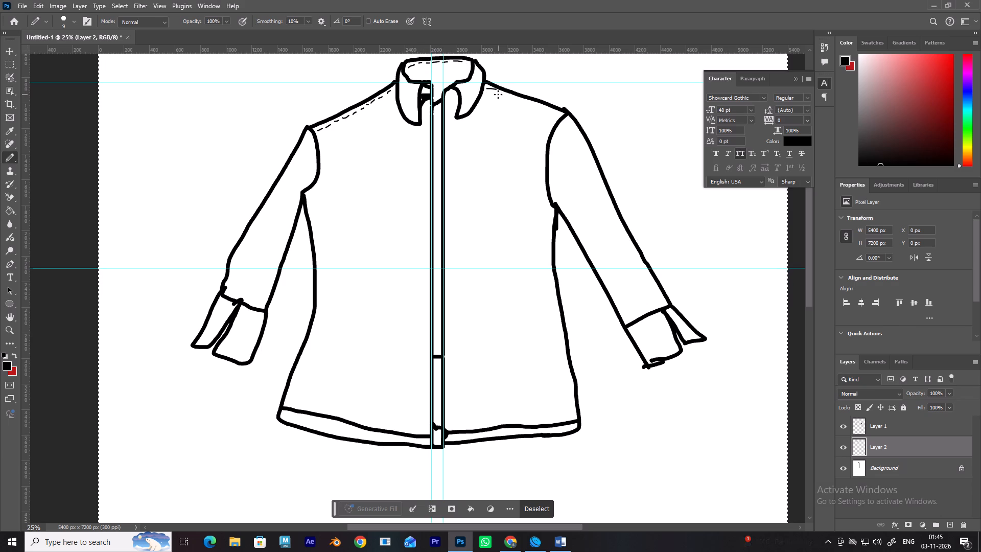
{"action": "key", "text": "ctrl+z"}
{"action": "left_click_drag", "start_coordinate": [487, 86], "coordinate": [488, 86]}
{"action": "left_click_drag", "start_coordinate": [488, 86], "coordinate": [492, 88]}
{"action": "left_click_drag", "start_coordinate": [495, 89], "coordinate": [499, 90]}
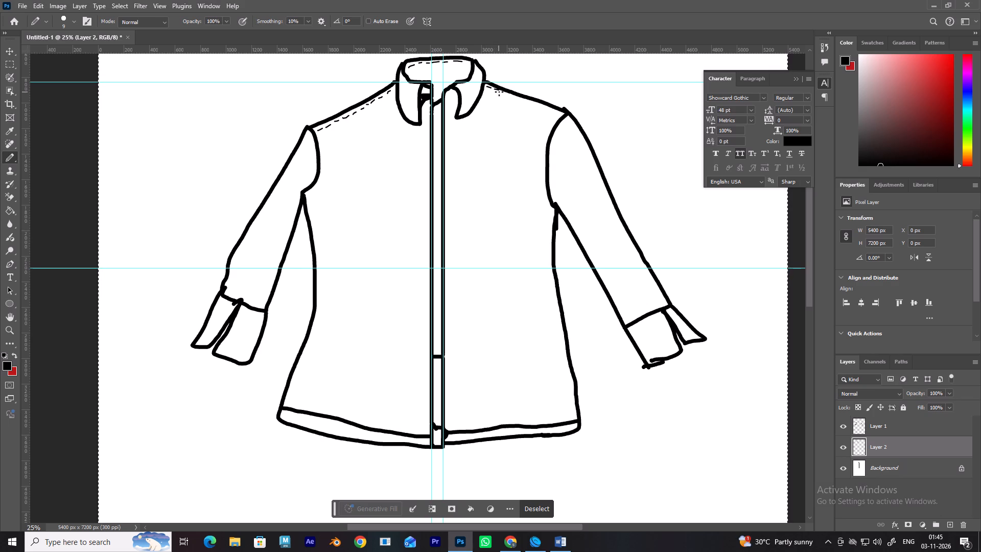
{"action": "left_click_drag", "start_coordinate": [499, 92], "coordinate": [510, 94]}
{"action": "left_click_drag", "start_coordinate": [509, 97], "coordinate": [518, 98]}
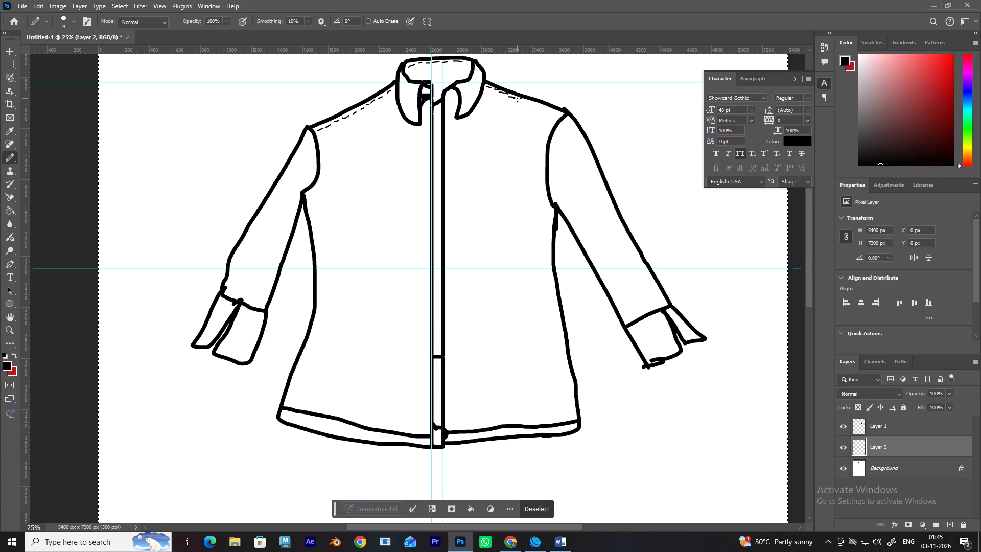
{"action": "left_click", "coordinate": [520, 100]}
Continue the right shoulder stitching with short dashes from mid-shoulder out to the armhole corner.
{"action": "left_click_drag", "start_coordinate": [527, 101], "coordinate": [531, 103]}
{"action": "left_click_drag", "start_coordinate": [531, 103], "coordinate": [531, 103]}
{"action": "left_click_drag", "start_coordinate": [535, 103], "coordinate": [546, 108]}
{"action": "left_click", "coordinate": [546, 108]}
{"action": "left_click_drag", "start_coordinate": [547, 108], "coordinate": [567, 112]}
{"action": "key", "text": "ctrl+z"}
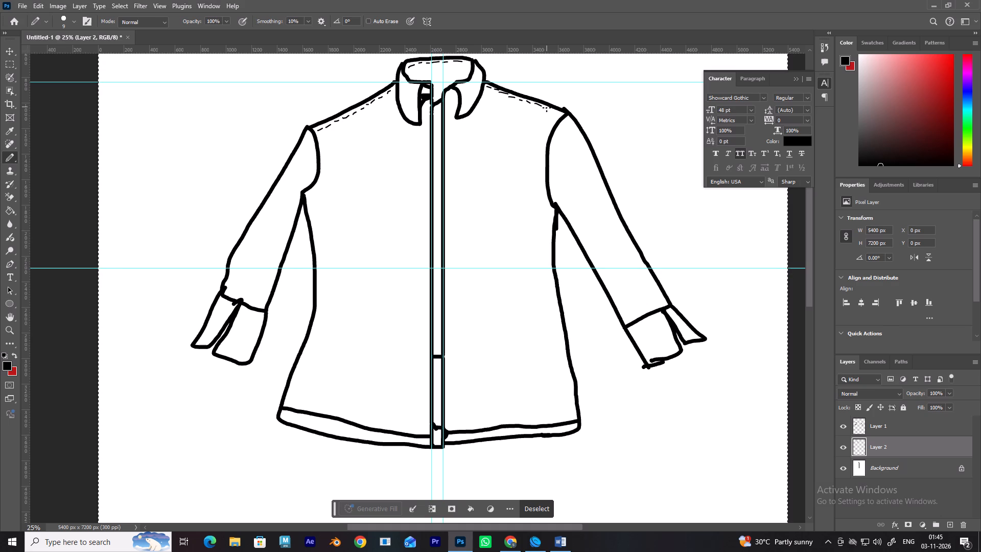
{"action": "left_click_drag", "start_coordinate": [546, 108], "coordinate": [550, 110]}
{"action": "left_click_drag", "start_coordinate": [552, 110], "coordinate": [558, 113]}
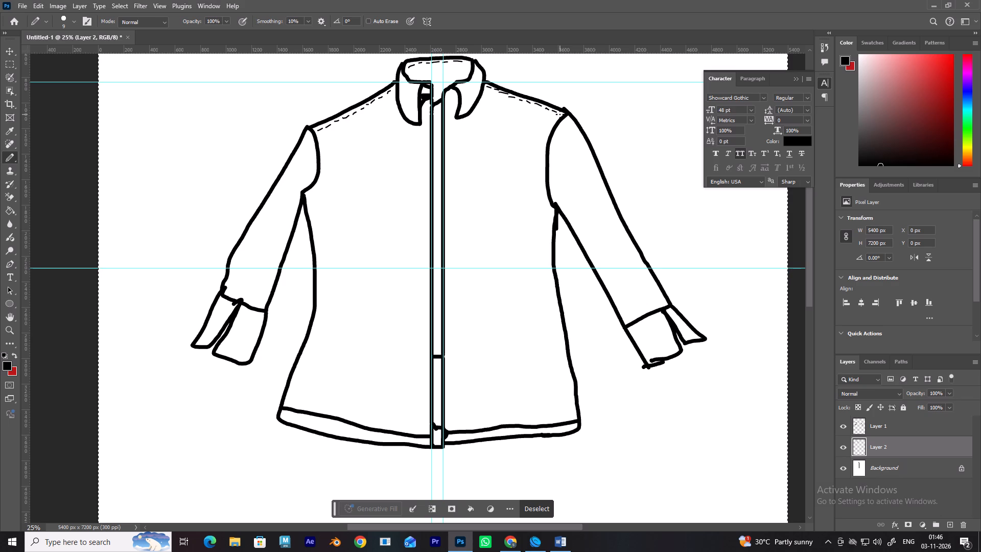
{"action": "left_click", "coordinate": [560, 114]}
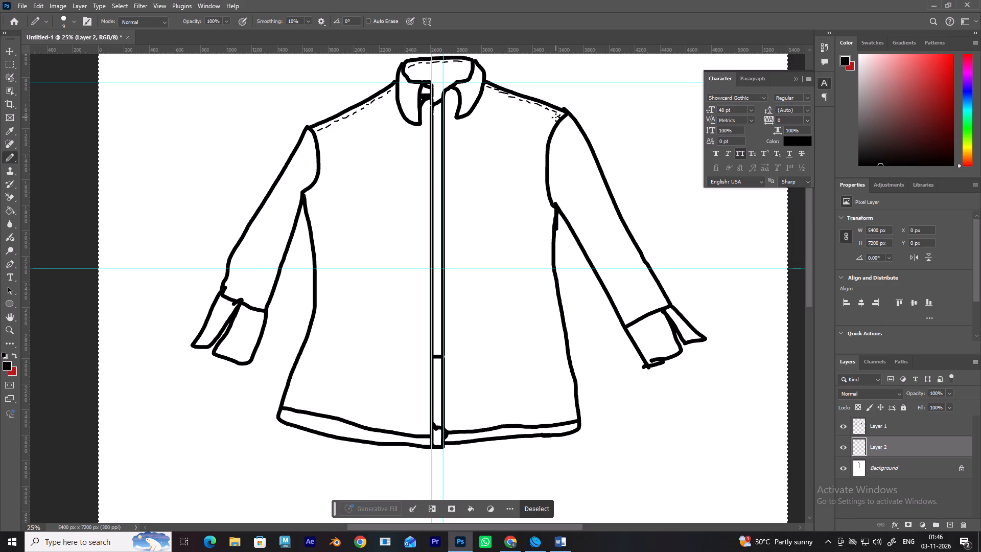
Start the right armhole stitching with short dashes on the body side, curving down from the shoulder corner.
{"action": "left_click", "coordinate": [556, 119]}
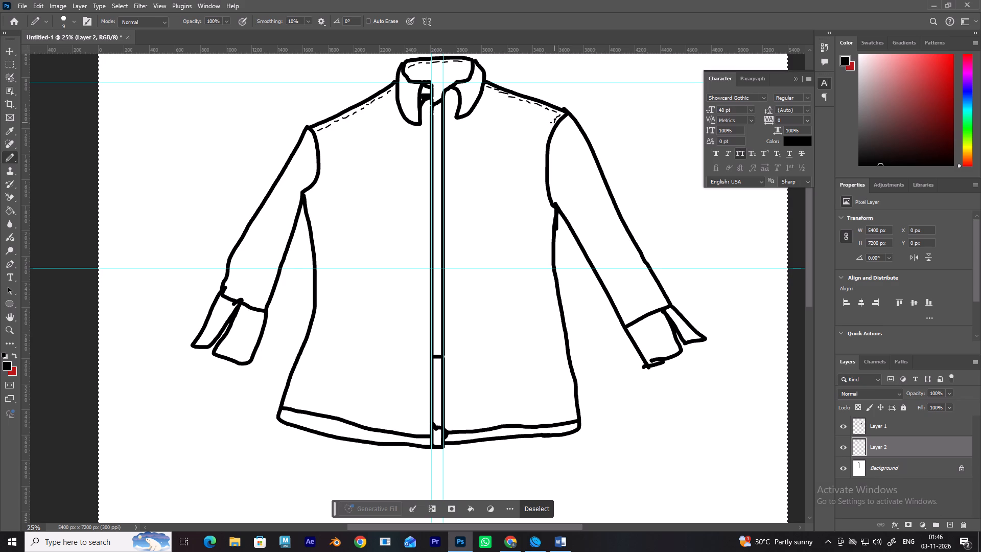
{"action": "left_click", "coordinate": [553, 125]}
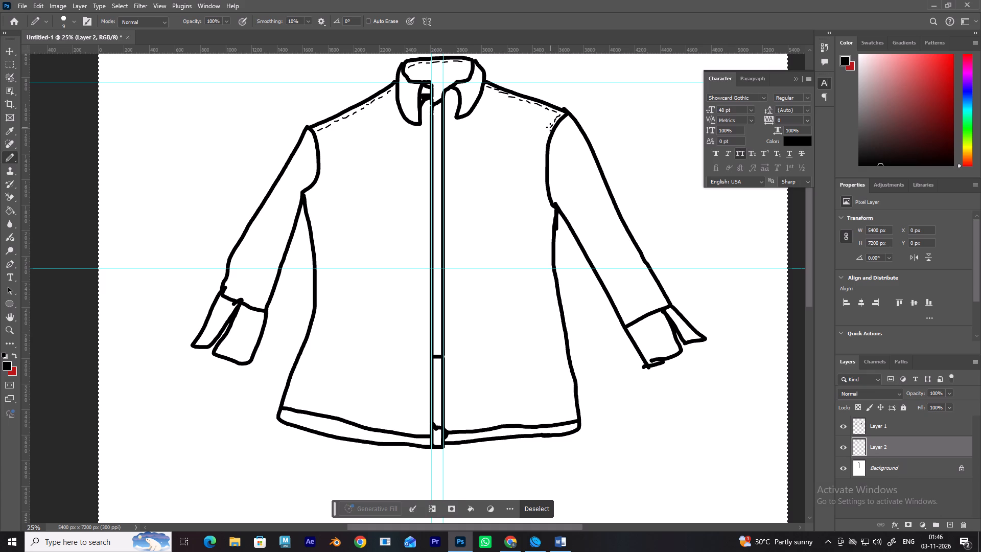
{"action": "left_click", "coordinate": [548, 131]}
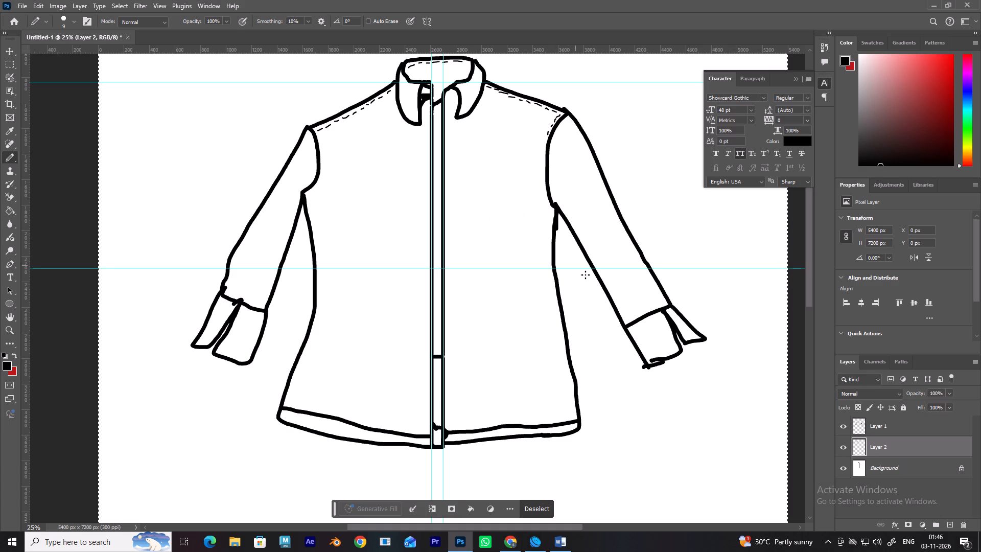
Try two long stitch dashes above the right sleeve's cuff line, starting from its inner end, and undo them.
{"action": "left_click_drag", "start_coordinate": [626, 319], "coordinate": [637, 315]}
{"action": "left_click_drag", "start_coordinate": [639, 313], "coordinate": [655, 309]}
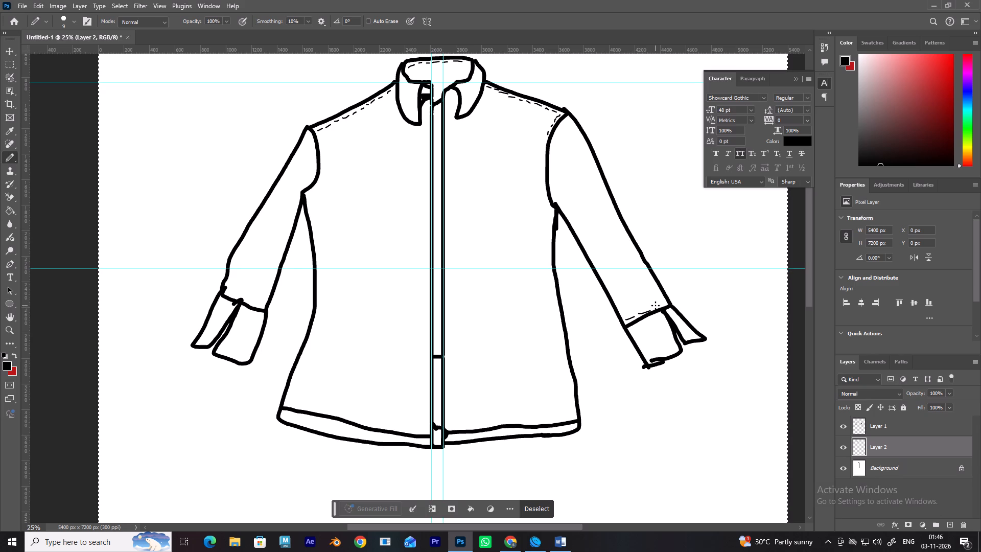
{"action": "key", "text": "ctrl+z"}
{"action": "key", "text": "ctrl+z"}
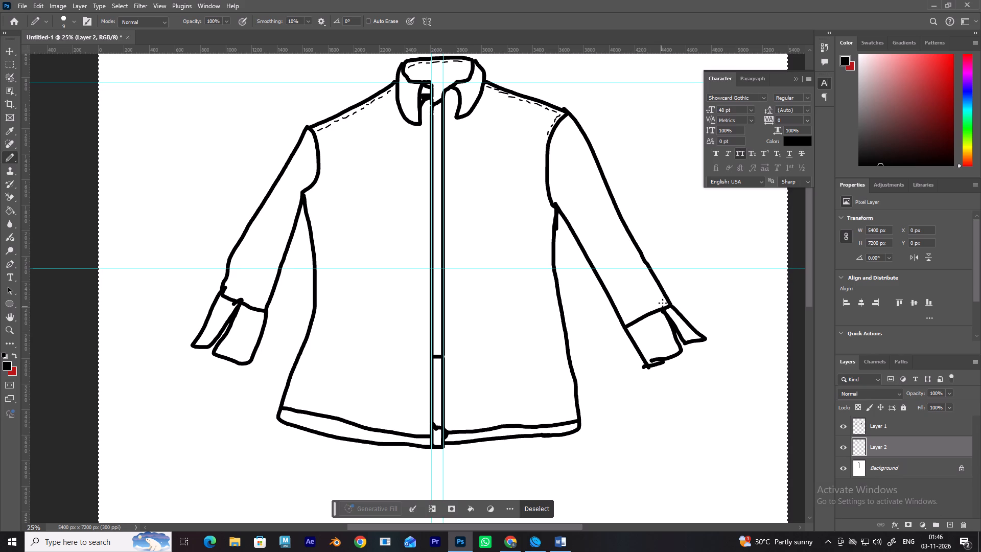
Draw a row of short stitch dashes just above the right sleeve's cuff line, from its outer end to its inner end.
{"action": "left_click", "coordinate": [664, 303]}
{"action": "left_click_drag", "start_coordinate": [660, 306], "coordinate": [652, 307]}
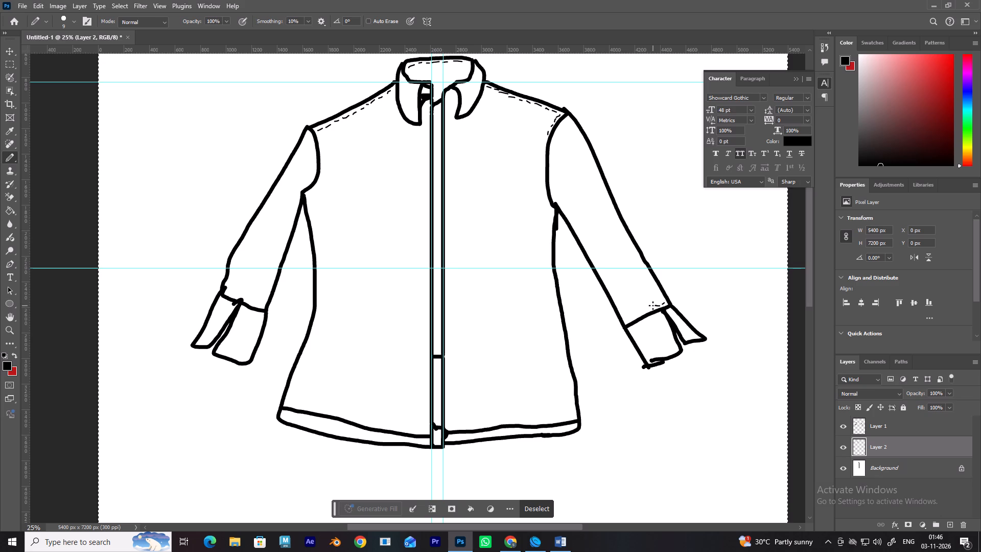
{"action": "left_click", "coordinate": [653, 306]}
{"action": "key", "text": "ctrl+z"}
{"action": "type", "text": "zz"}
{"action": "key", "text": "ctrl+z"}
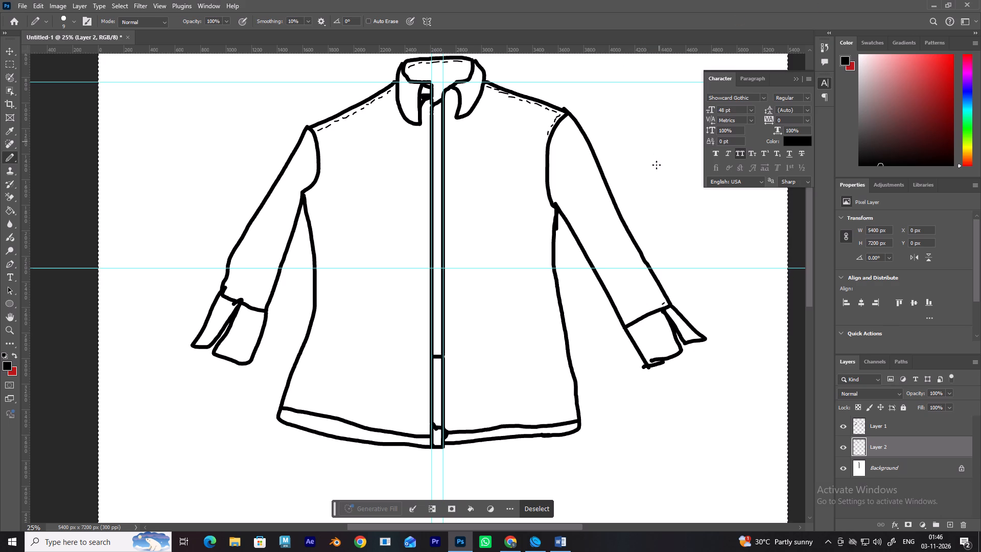
{"action": "left_click_drag", "start_coordinate": [660, 306], "coordinate": [655, 307]}
{"action": "left_click", "coordinate": [651, 309]}
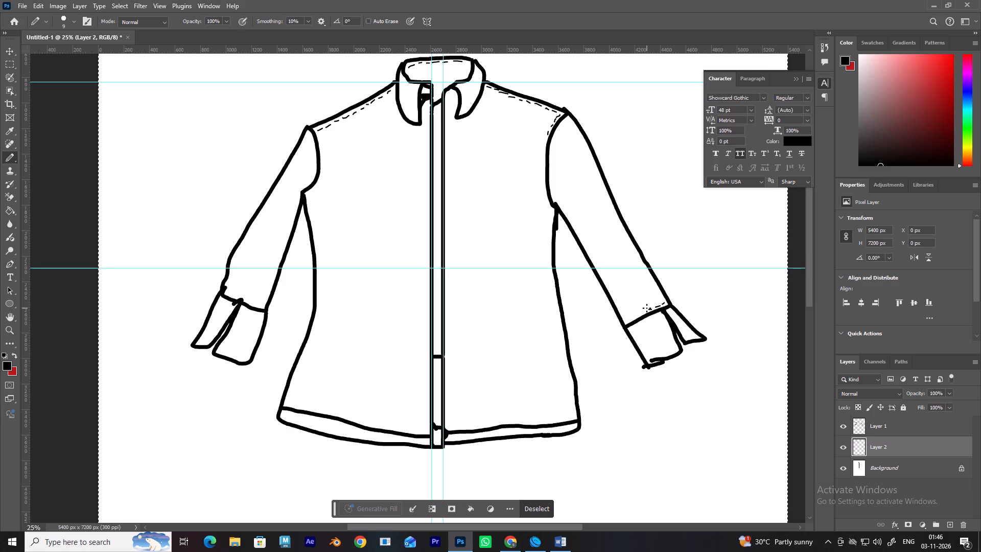
{"action": "left_click", "coordinate": [645, 311]}
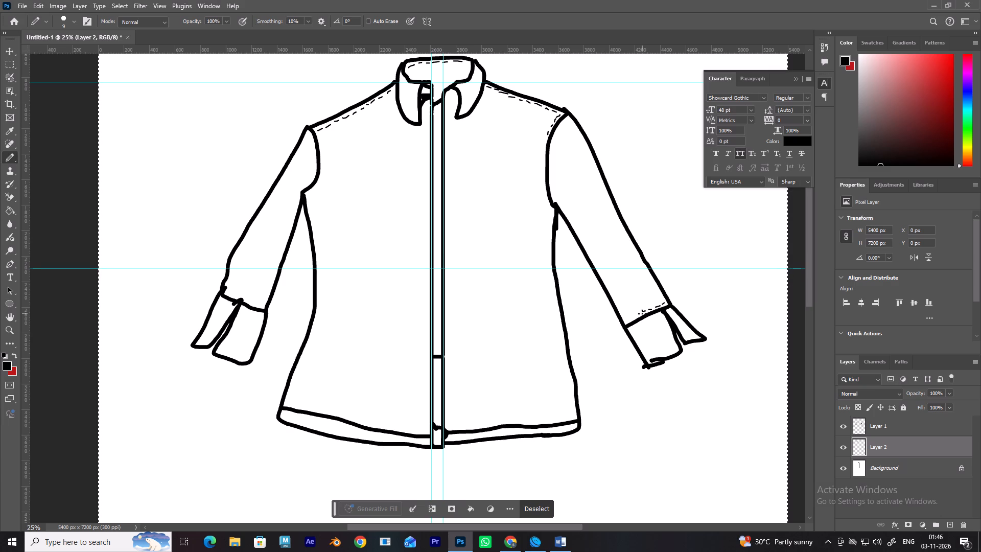
{"action": "left_click_drag", "start_coordinate": [642, 314], "coordinate": [638, 316]}
{"action": "left_click", "coordinate": [636, 316]}
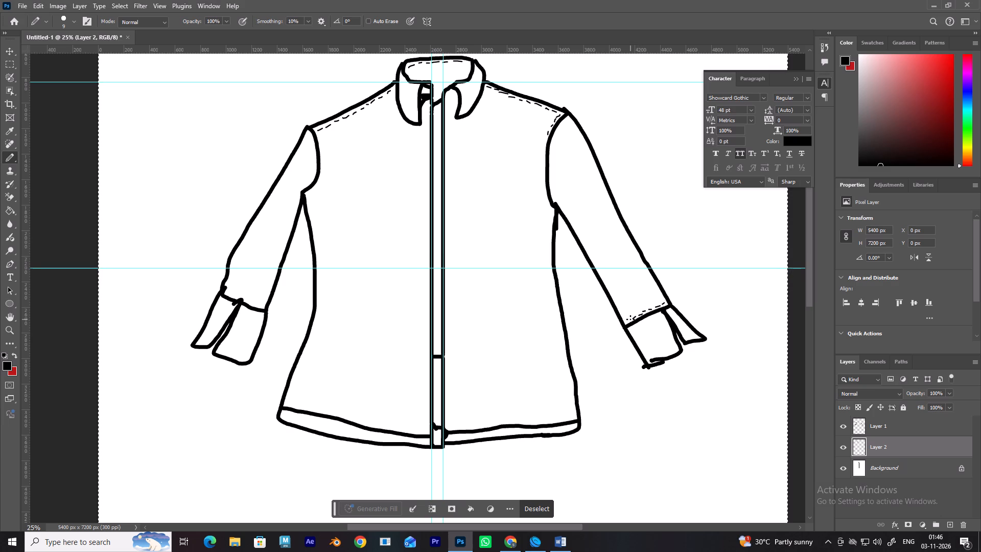
{"action": "left_click", "coordinate": [630, 319]}
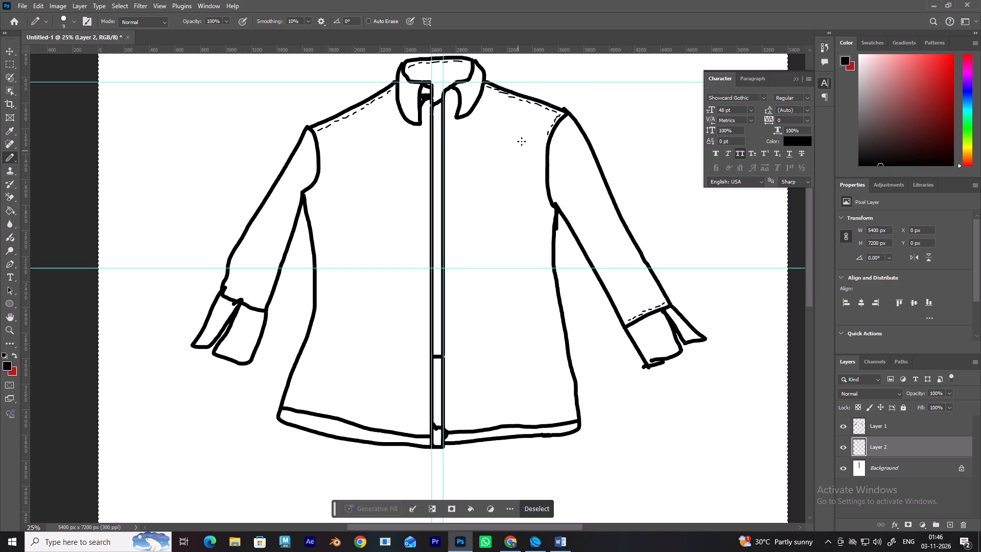
Continue the right armhole stitching with dashes following the curve on the body side down to the underarm, redrawing misplaced ones.
{"action": "left_click_drag", "start_coordinate": [546, 136], "coordinate": [543, 145]}
{"action": "left_click_drag", "start_coordinate": [543, 145], "coordinate": [544, 155]}
{"action": "left_click_drag", "start_coordinate": [543, 159], "coordinate": [544, 165]}
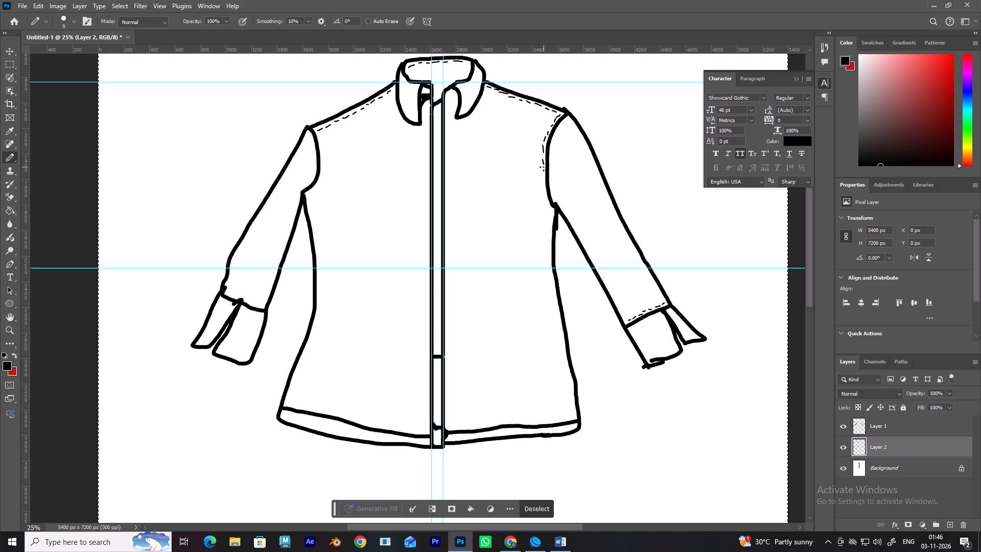
{"action": "left_click_drag", "start_coordinate": [544, 167], "coordinate": [546, 180]}
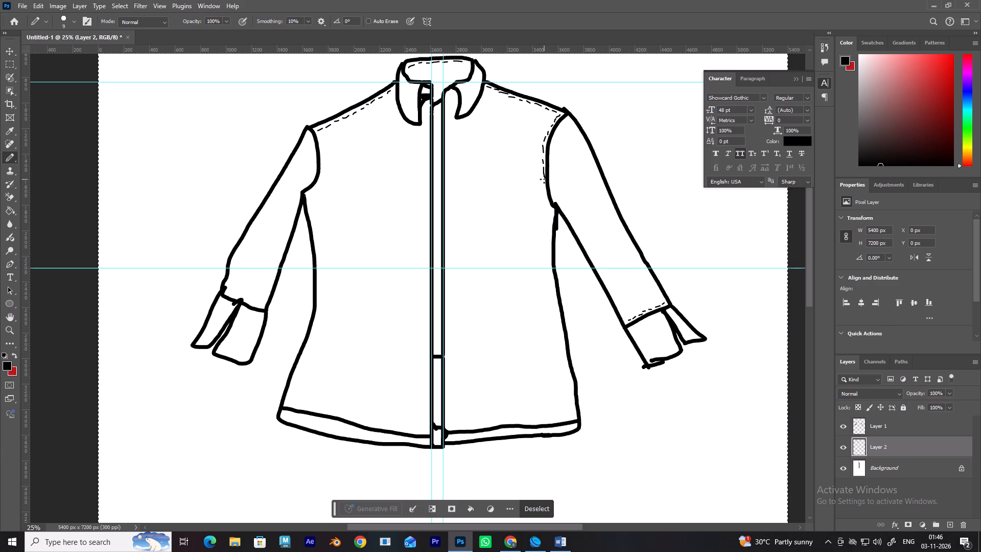
{"action": "left_click", "coordinate": [544, 179]}
{"action": "key", "text": "ctrl+z"}
{"action": "key", "text": "ctrl+z"}
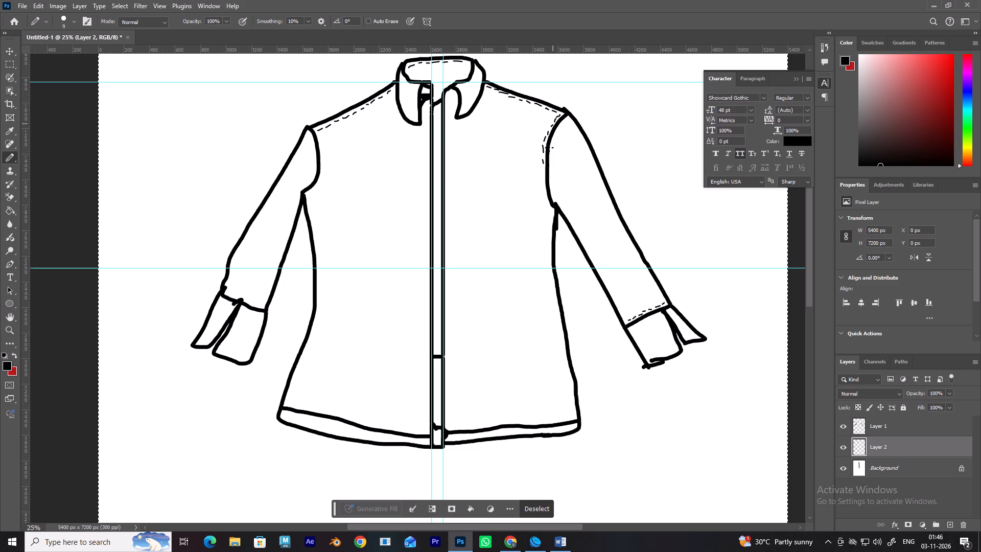
{"action": "left_click_drag", "start_coordinate": [543, 167], "coordinate": [542, 174]}
{"action": "left_click_drag", "start_coordinate": [546, 179], "coordinate": [546, 185]}
{"action": "left_click", "coordinate": [540, 180]}
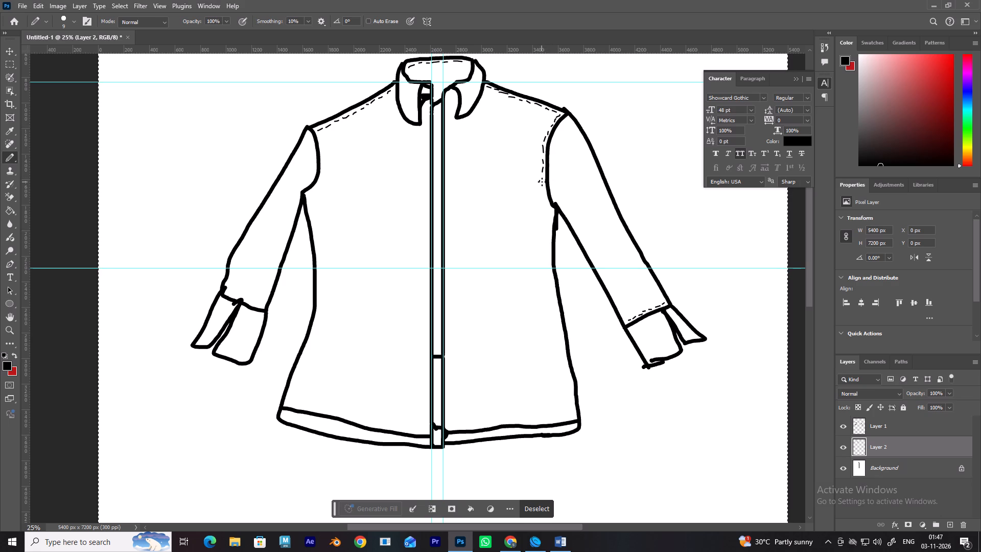
{"action": "key", "text": "ctrl+z"}
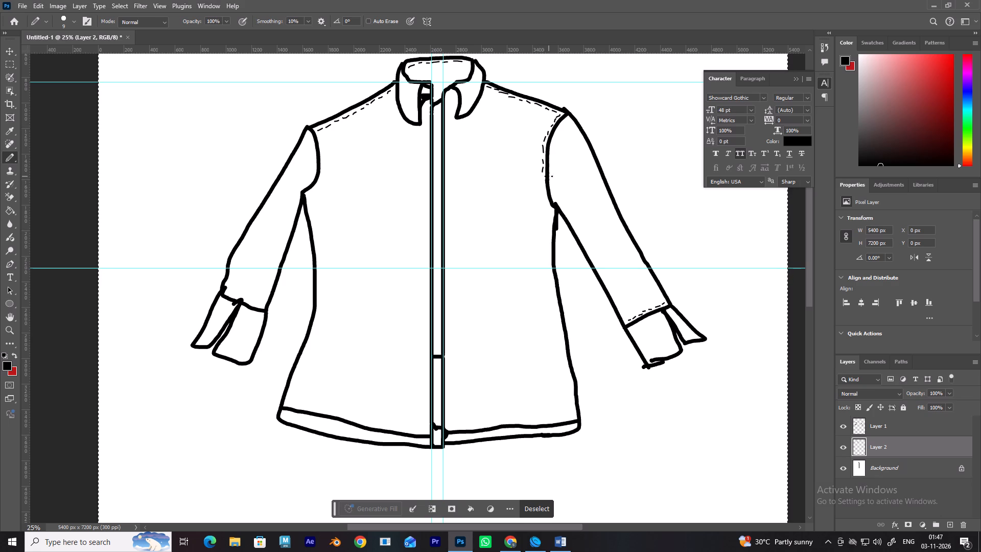
{"action": "left_click_drag", "start_coordinate": [542, 176], "coordinate": [544, 189]}
{"action": "left_click_drag", "start_coordinate": [544, 189], "coordinate": [548, 199]}
{"action": "left_click_drag", "start_coordinate": [546, 202], "coordinate": [548, 206]}
Draw short stitch dashes inside the right side seam, from the underarm down to just below the horizontal guide at mid-body.
{"action": "left_click_drag", "start_coordinate": [552, 209], "coordinate": [552, 217]}
{"action": "left_click_drag", "start_coordinate": [550, 220], "coordinate": [549, 229]}
{"action": "left_click_drag", "start_coordinate": [549, 240], "coordinate": [549, 245]}
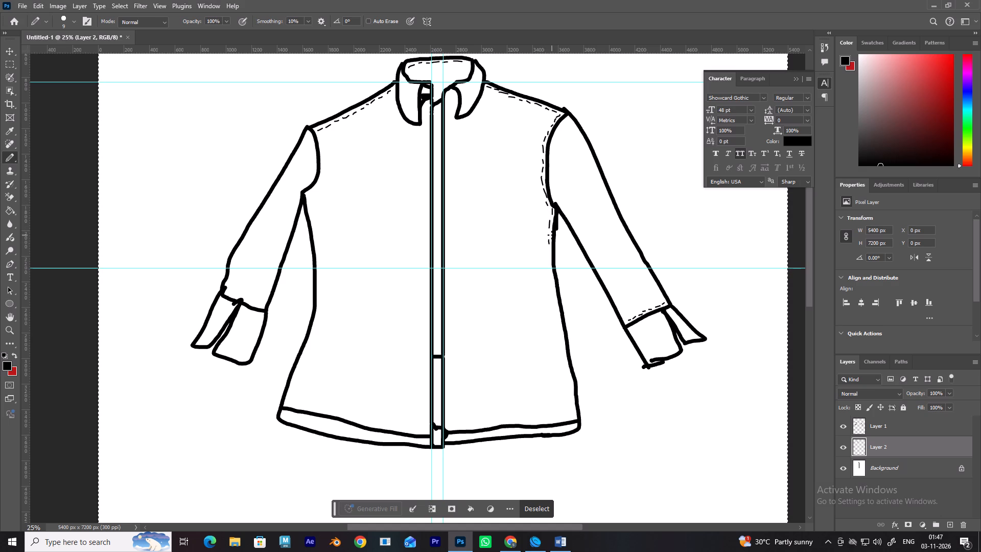
{"action": "left_click", "coordinate": [549, 233]}
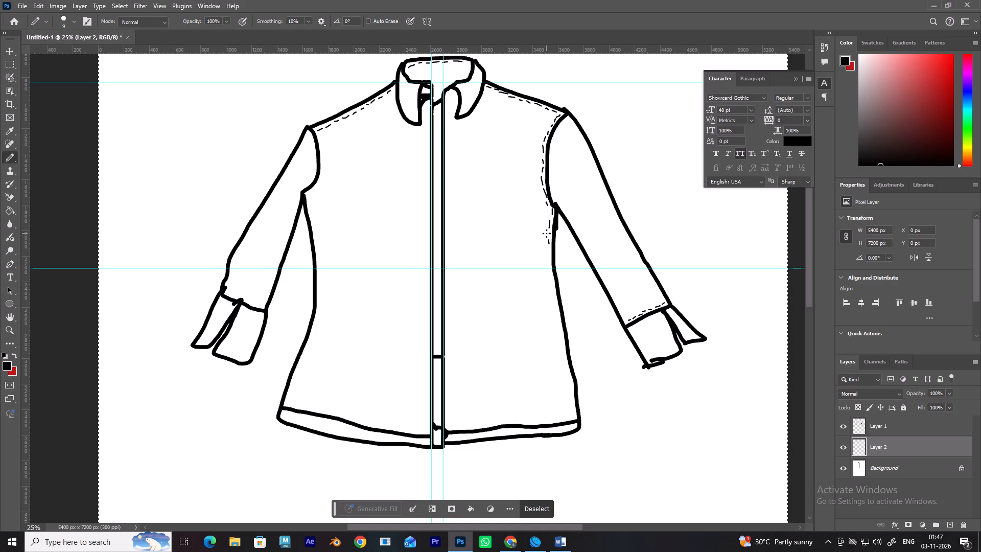
{"action": "left_click_drag", "start_coordinate": [548, 232], "coordinate": [547, 238]}
{"action": "left_click_drag", "start_coordinate": [549, 248], "coordinate": [549, 258]}
{"action": "left_click_drag", "start_coordinate": [549, 263], "coordinate": [550, 269]}
{"action": "left_click_drag", "start_coordinate": [551, 277], "coordinate": [552, 283]}
{"action": "left_click", "coordinate": [550, 271]}
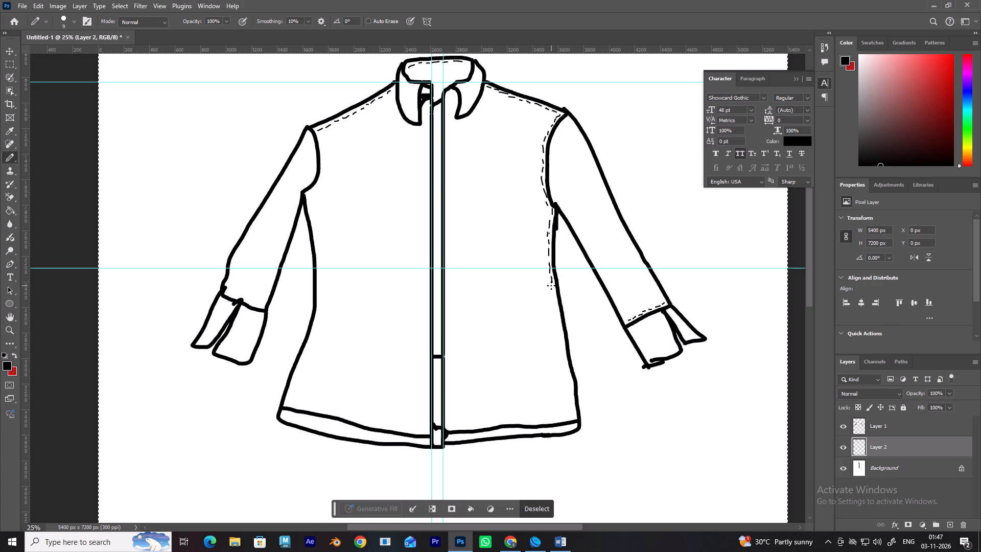
{"action": "left_click_drag", "start_coordinate": [553, 290], "coordinate": [554, 296]}
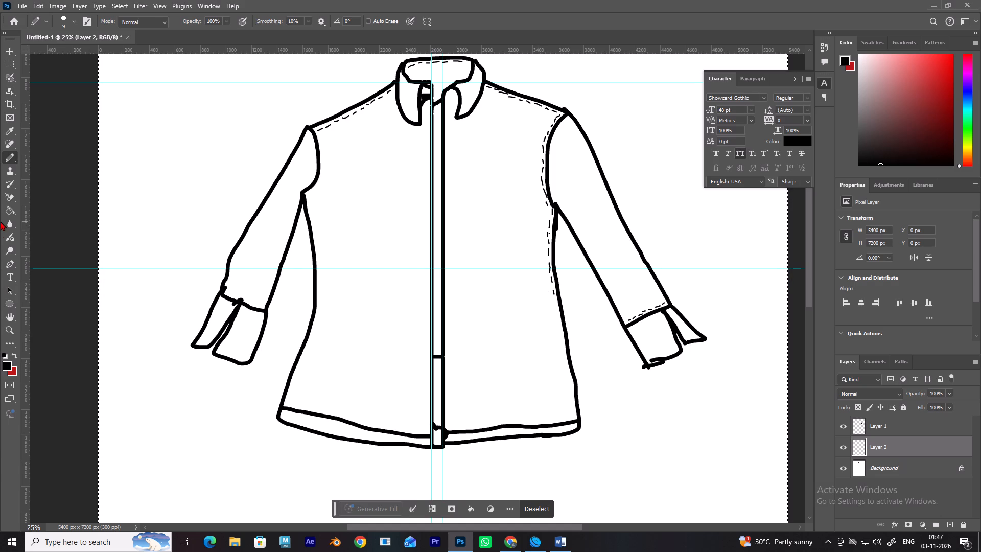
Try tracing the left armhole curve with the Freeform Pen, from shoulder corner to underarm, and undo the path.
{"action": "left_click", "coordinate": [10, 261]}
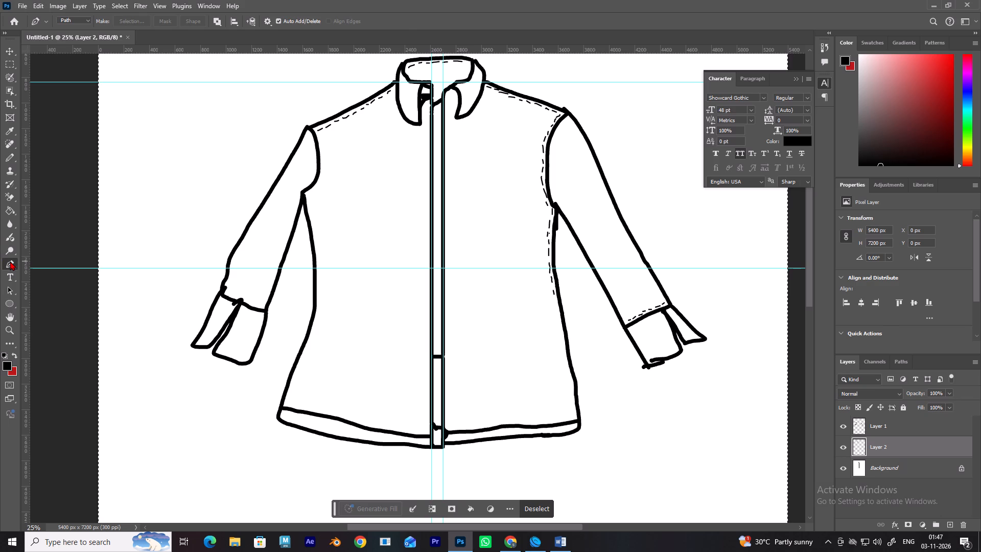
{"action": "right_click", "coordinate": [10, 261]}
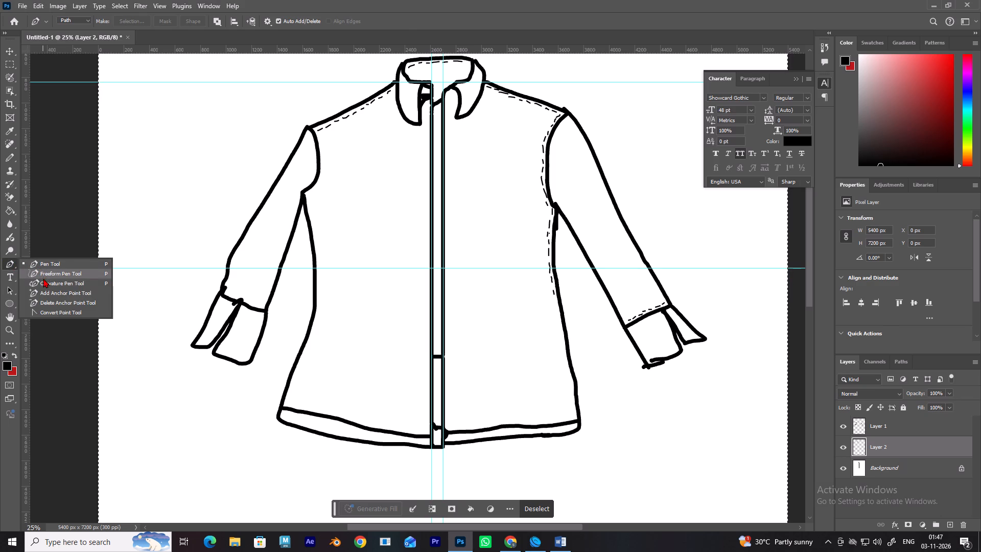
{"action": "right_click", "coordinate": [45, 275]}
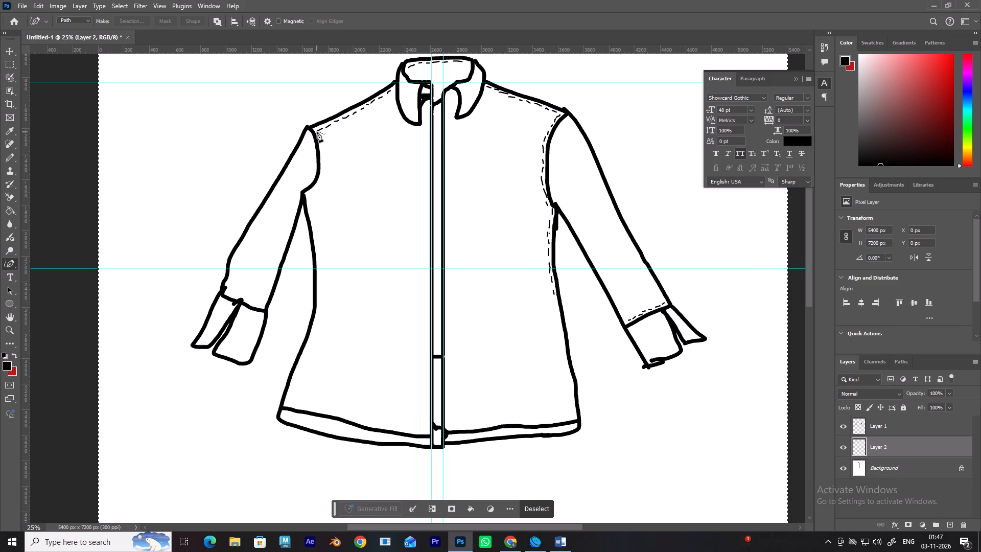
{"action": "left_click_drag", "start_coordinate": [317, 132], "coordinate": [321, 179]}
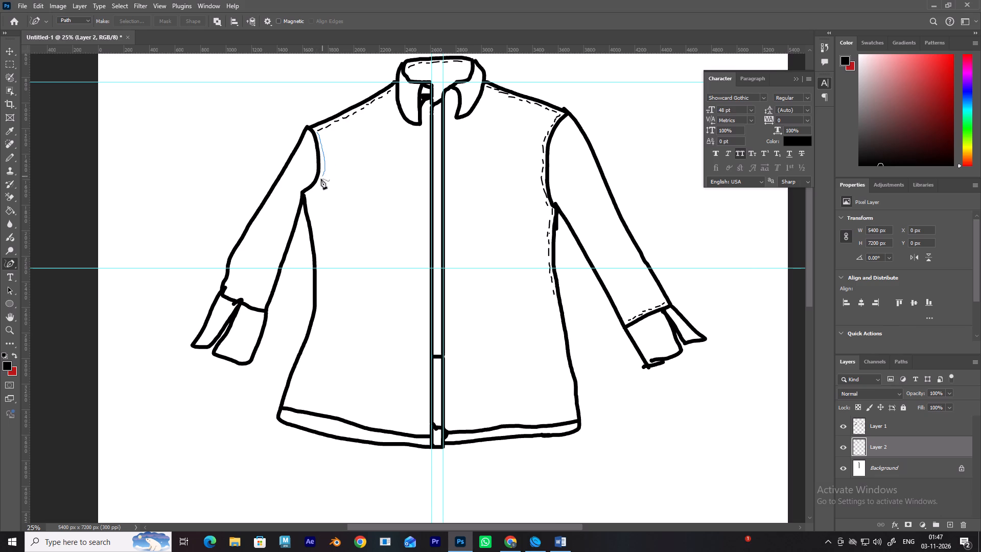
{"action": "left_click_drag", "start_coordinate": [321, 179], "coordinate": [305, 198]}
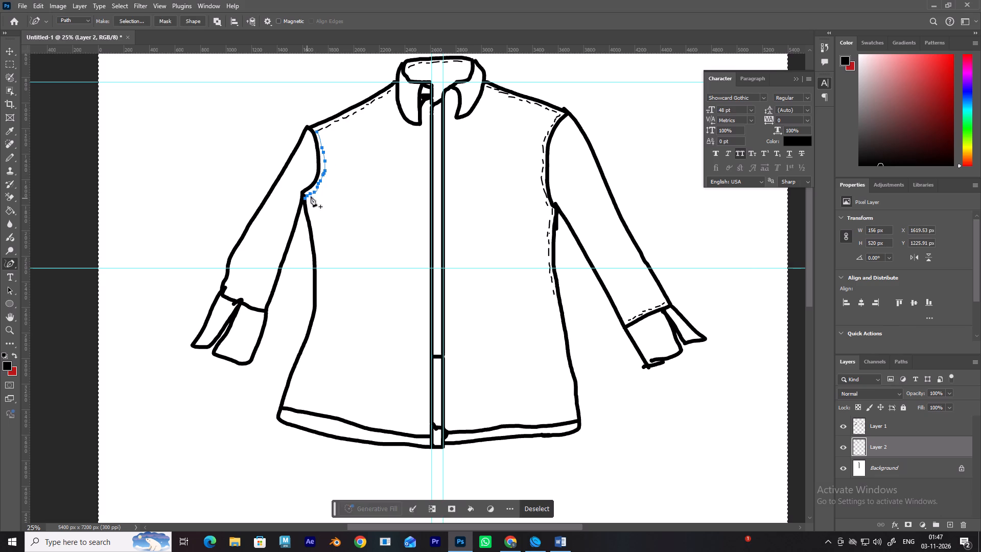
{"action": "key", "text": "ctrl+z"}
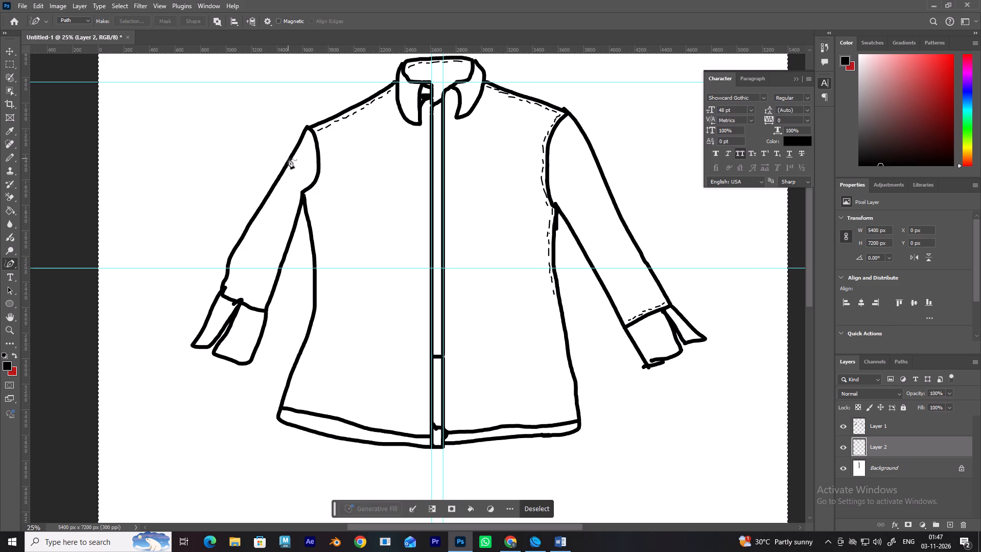
Return to the Pencil tool and continue the right side seam's stitch dashes down to about two-thirds of the body's height.
{"action": "right_click", "coordinate": [11, 153]}
{"action": "right_click", "coordinate": [55, 168]}
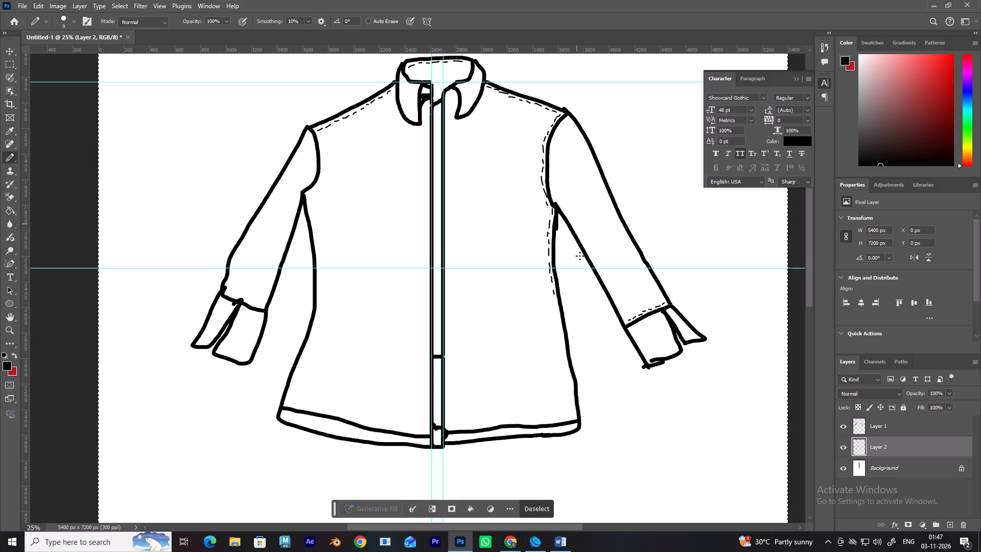
{"action": "left_click", "coordinate": [554, 298]}
{"action": "left_click", "coordinate": [554, 301]}
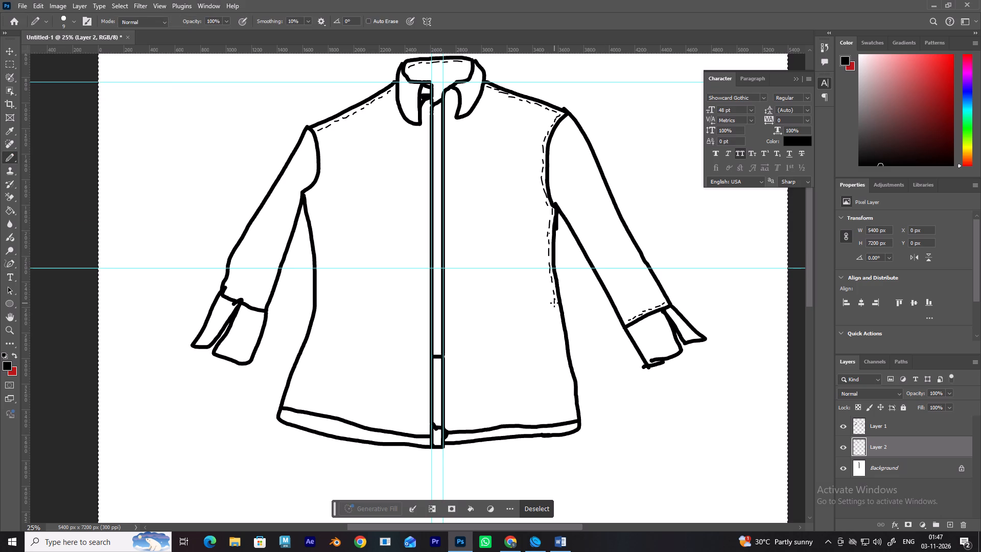
{"action": "left_click_drag", "start_coordinate": [555, 307], "coordinate": [558, 319]}
{"action": "left_click", "coordinate": [560, 324]}
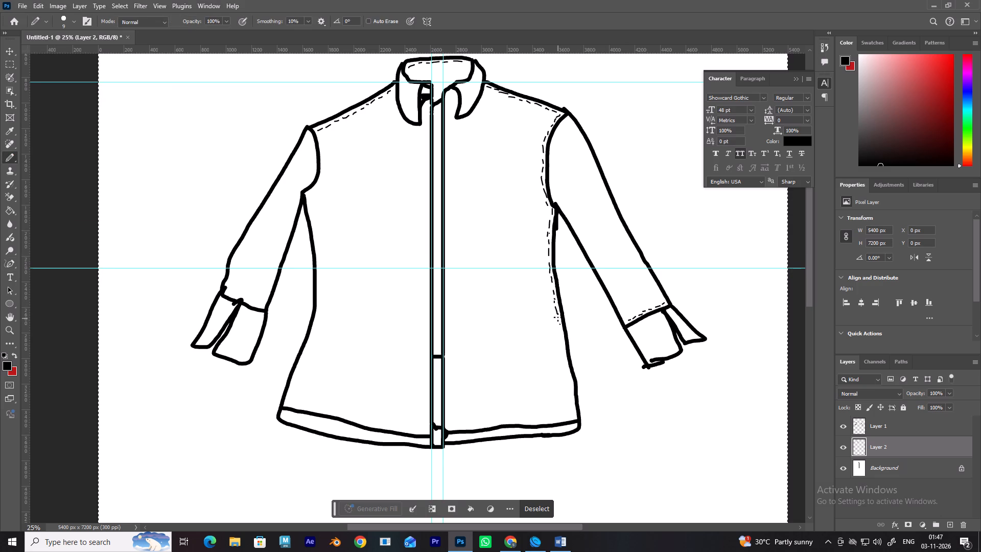
{"action": "left_click", "coordinate": [558, 317]}
{"action": "left_click", "coordinate": [560, 320]}
{"action": "left_click_drag", "start_coordinate": [558, 317], "coordinate": [559, 321]}
{"action": "left_click_drag", "start_coordinate": [560, 324], "coordinate": [561, 332]}
{"action": "left_click_drag", "start_coordinate": [566, 334], "coordinate": [568, 340]}
Start the left armhole stitching with short dashes on the body side below the shoulder corner, undoing the overlong dash and stray line.
{"action": "left_click", "coordinate": [319, 137]}
{"action": "left_click_drag", "start_coordinate": [320, 142], "coordinate": [324, 153]}
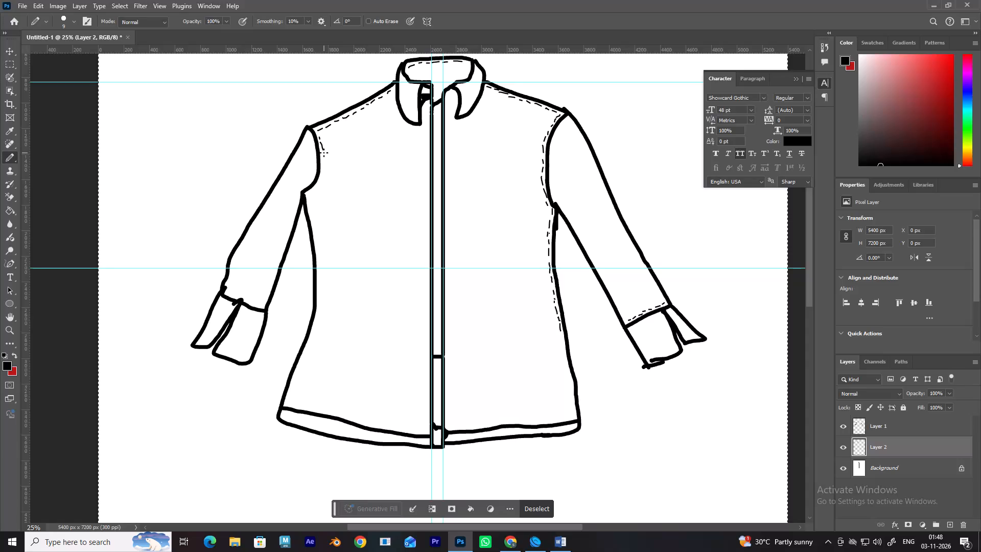
{"action": "left_click_drag", "start_coordinate": [324, 153], "coordinate": [324, 169]}
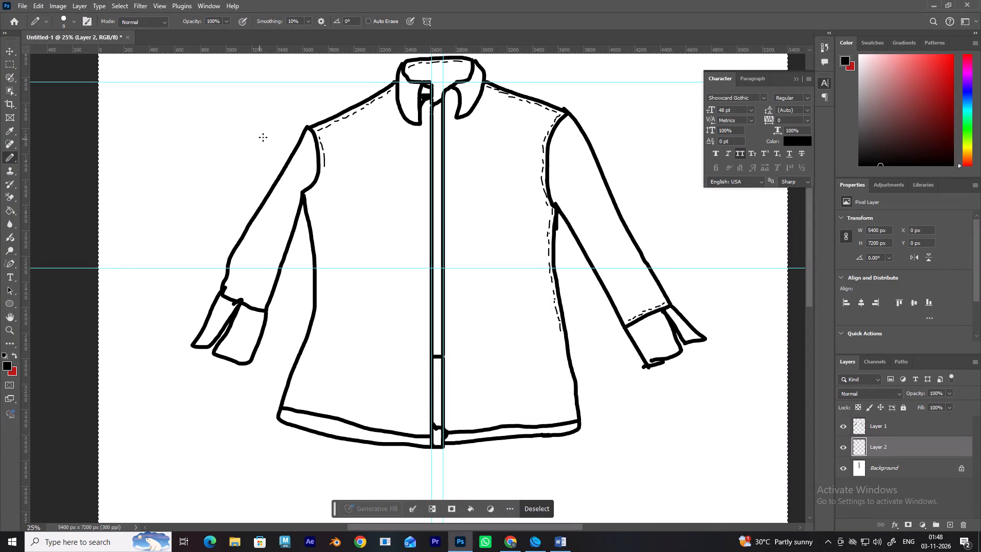
{"action": "key", "text": "ctrl+z"}
{"action": "left_click_drag", "start_coordinate": [168, 58], "coordinate": [315, 197]}
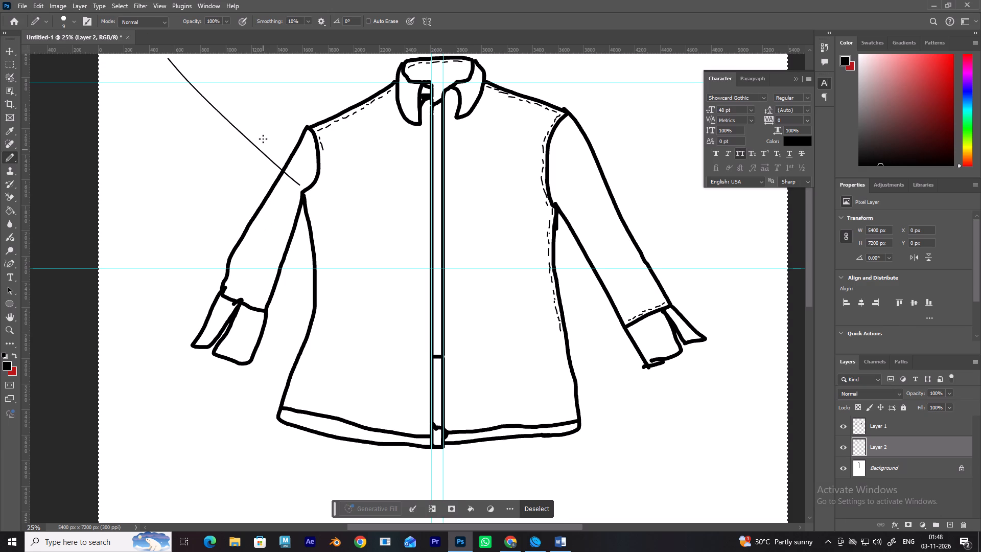
{"action": "key", "text": "ctrl+z"}
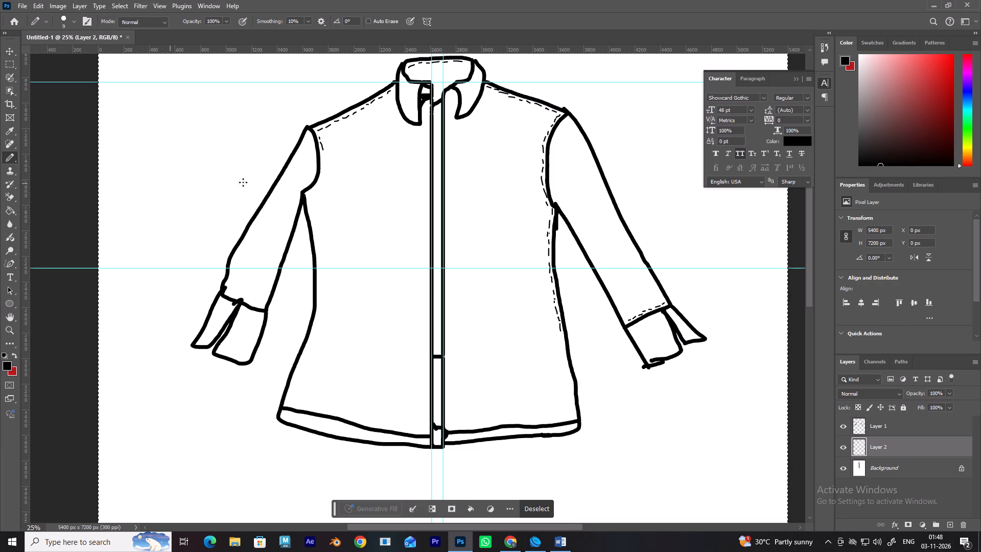
Start stitching above the left sleeve's cuff line from its outer end, keeping the first dash and undoing the following ones.
{"action": "left_click_drag", "start_coordinate": [227, 290], "coordinate": [235, 292]}
{"action": "left_click", "coordinate": [235, 292]}
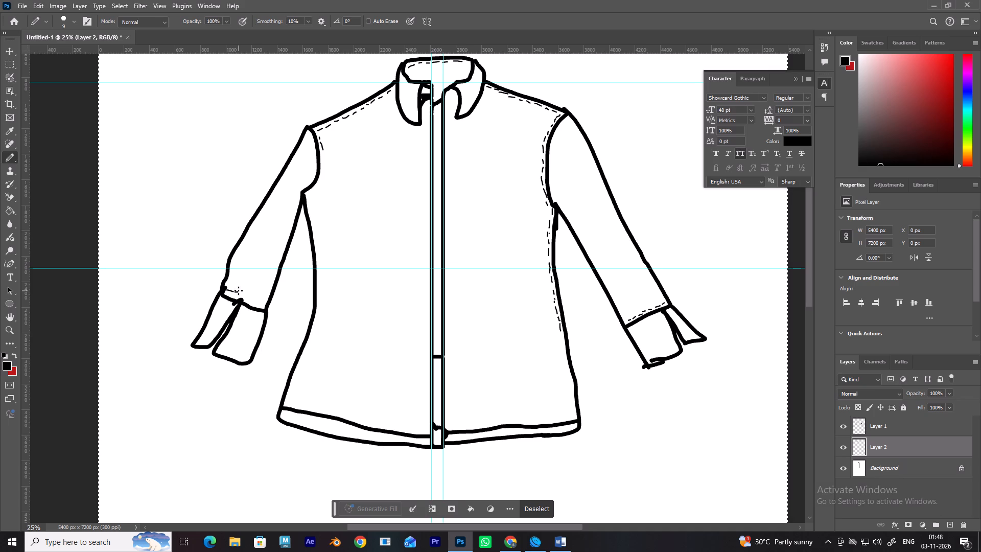
{"action": "left_click_drag", "start_coordinate": [239, 295], "coordinate": [246, 296]}
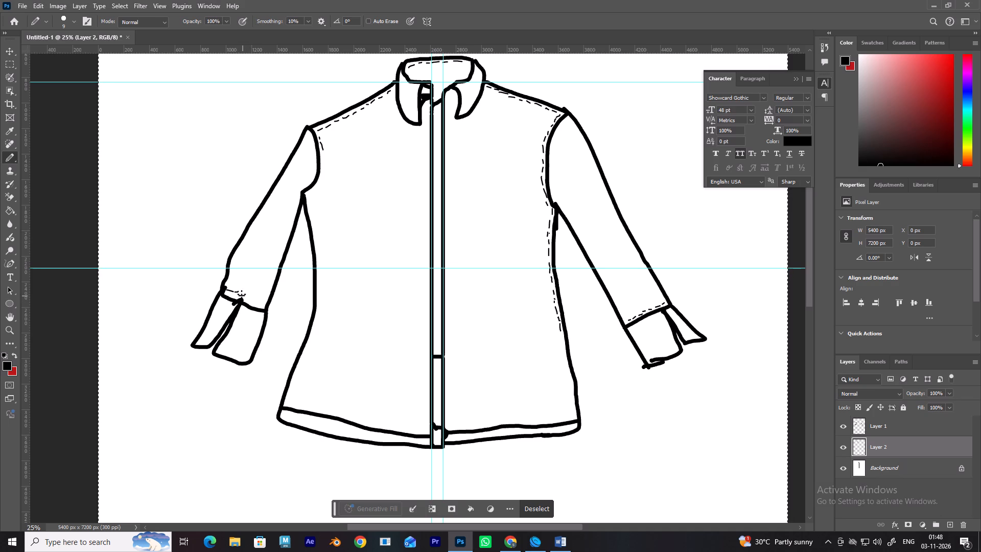
{"action": "key", "text": "ctrl+z"}
{"action": "key", "text": "ctrl+z"}
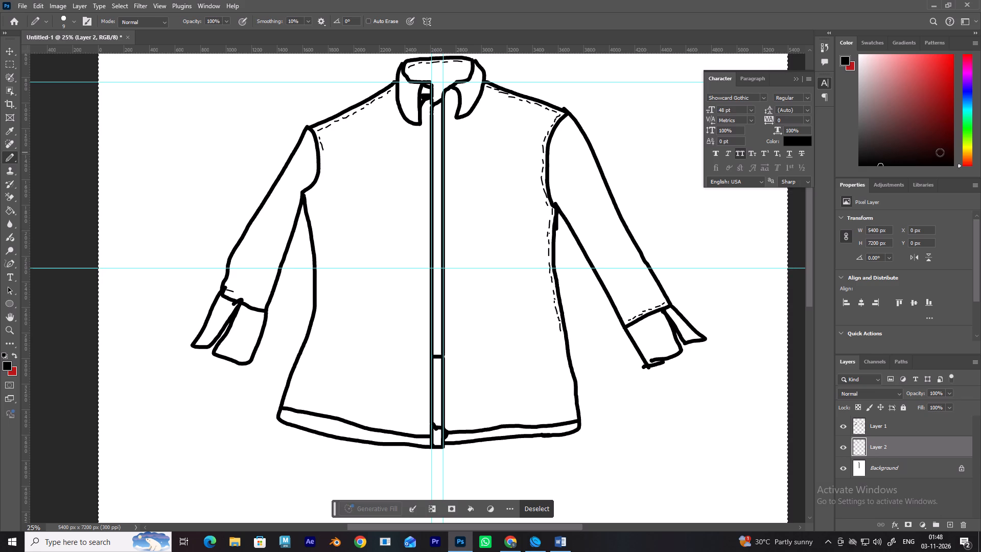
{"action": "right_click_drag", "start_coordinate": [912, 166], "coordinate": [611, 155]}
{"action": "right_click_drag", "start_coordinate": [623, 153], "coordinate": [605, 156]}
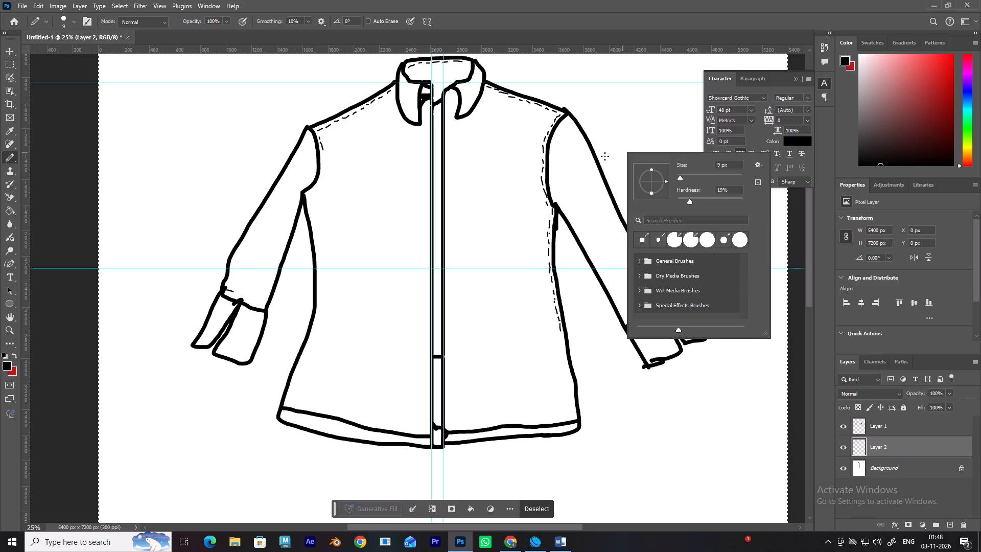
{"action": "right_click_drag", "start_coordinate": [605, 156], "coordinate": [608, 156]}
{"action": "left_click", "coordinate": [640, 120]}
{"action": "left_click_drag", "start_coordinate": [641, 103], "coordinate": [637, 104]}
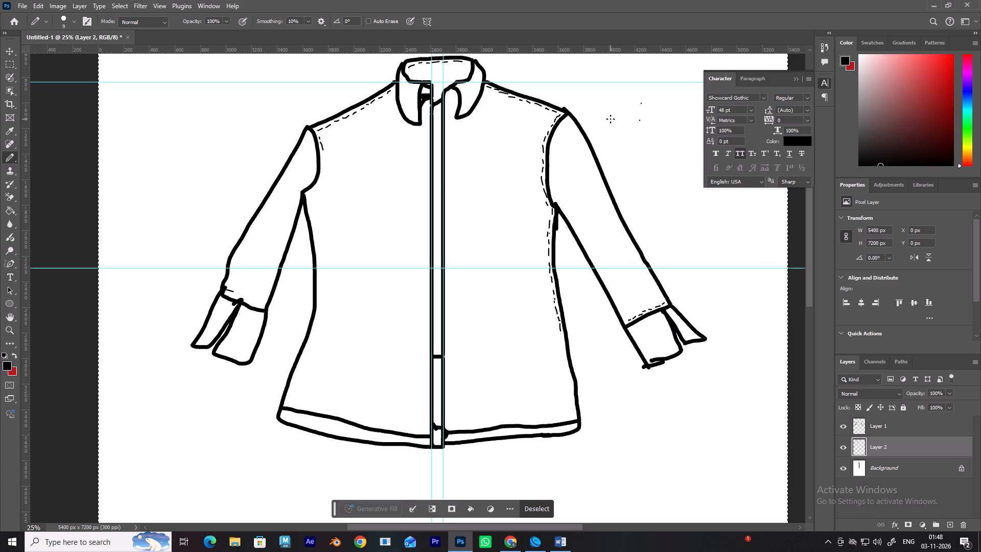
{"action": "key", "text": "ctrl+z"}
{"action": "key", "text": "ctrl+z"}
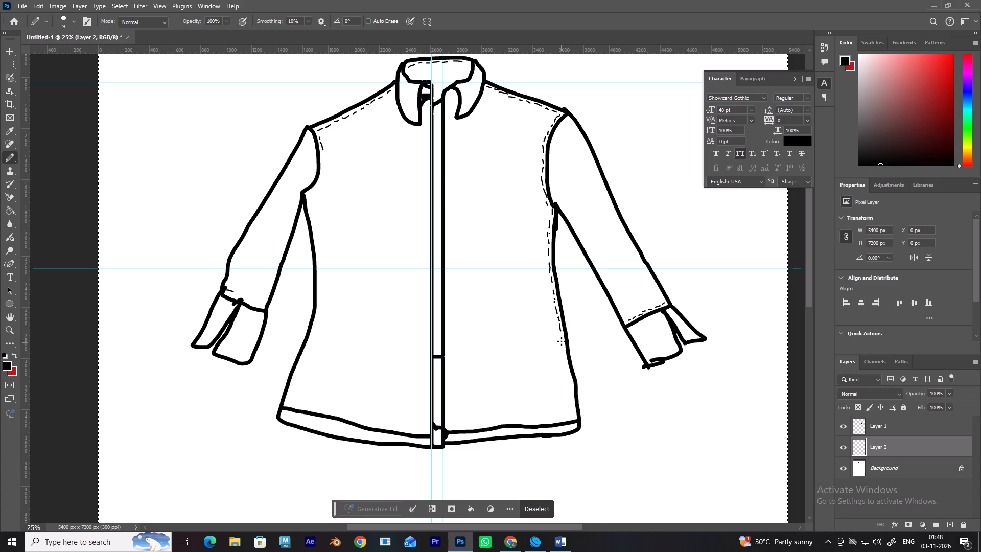
Continue the right side seam's stitch dashes down the inner edge to the corner just above the hem line.
{"action": "left_click_drag", "start_coordinate": [562, 341], "coordinate": [565, 349]}
{"action": "left_click_drag", "start_coordinate": [563, 350], "coordinate": [563, 354]}
{"action": "left_click_drag", "start_coordinate": [563, 354], "coordinate": [565, 359]}
{"action": "left_click_drag", "start_coordinate": [565, 362], "coordinate": [568, 371]}
{"action": "left_click_drag", "start_coordinate": [568, 373], "coordinate": [569, 383]}
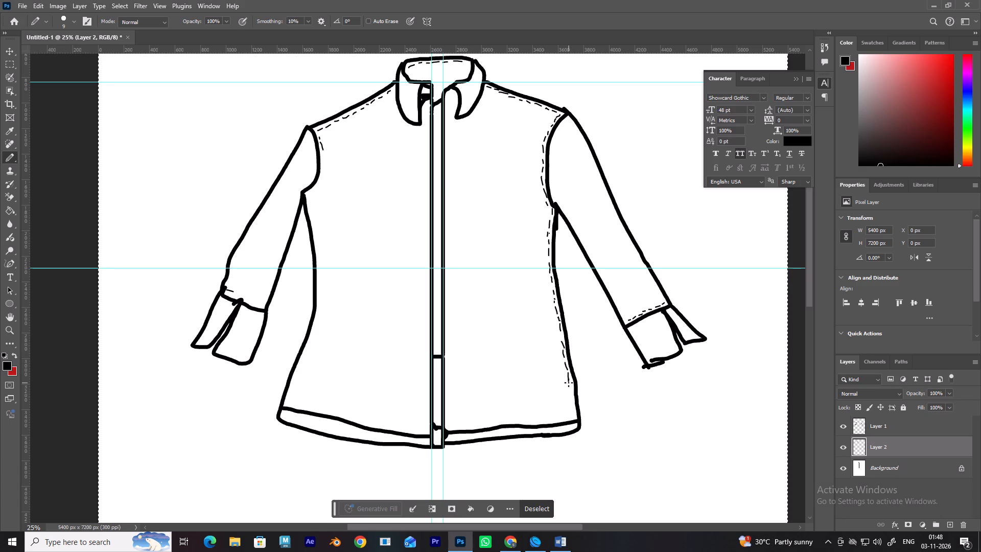
{"action": "left_click_drag", "start_coordinate": [569, 383], "coordinate": [570, 394]}
{"action": "left_click_drag", "start_coordinate": [571, 398], "coordinate": [572, 404]}
{"action": "left_click", "coordinate": [572, 406]}
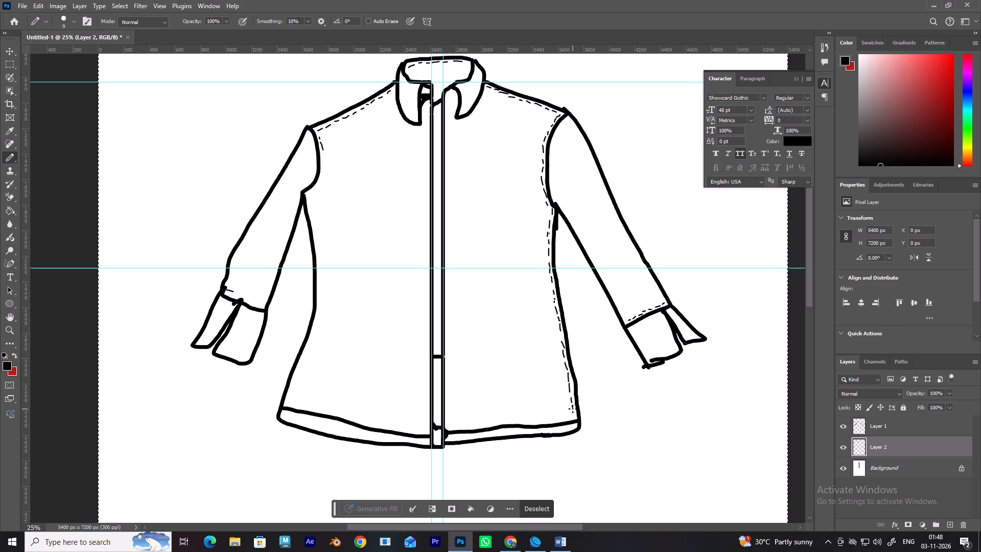
{"action": "left_click_drag", "start_coordinate": [573, 409], "coordinate": [574, 415]}
{"action": "left_click", "coordinate": [574, 415]}
{"action": "left_click", "coordinate": [572, 419]}
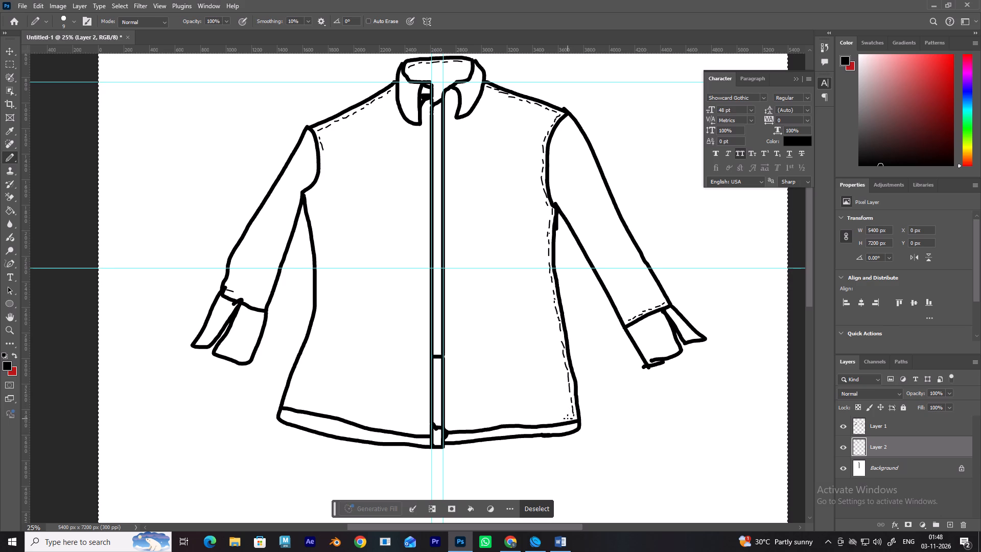
Stitch short horizontal dashes above the right hem line, from the side seam corner to a bit past the midpoint toward the placket.
{"action": "left_click_drag", "start_coordinate": [566, 419], "coordinate": [561, 422]}
{"action": "left_click", "coordinate": [557, 422]}
{"action": "left_click_drag", "start_coordinate": [551, 421], "coordinate": [543, 421]}
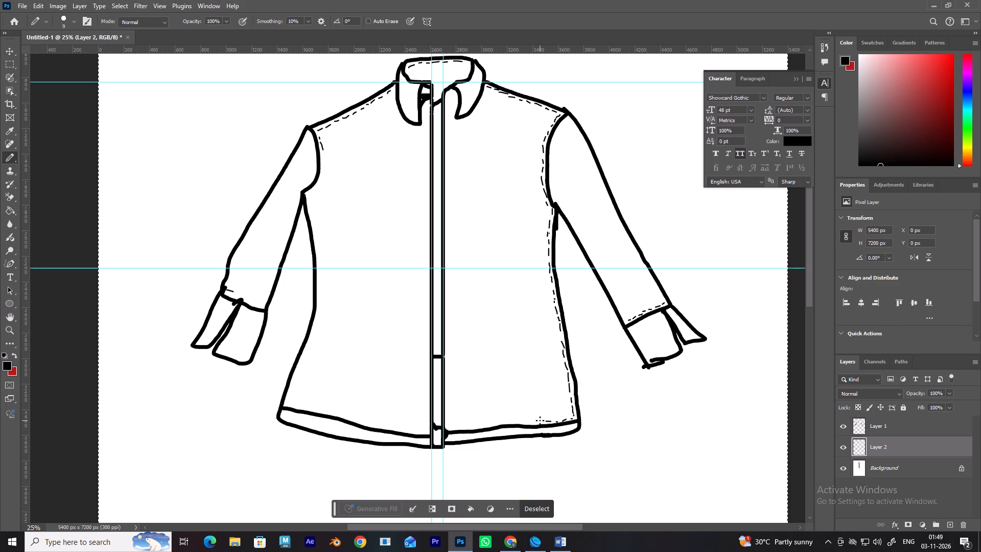
{"action": "left_click", "coordinate": [540, 421]}
{"action": "left_click_drag", "start_coordinate": [531, 421], "coordinate": [524, 421]}
{"action": "left_click_drag", "start_coordinate": [523, 421], "coordinate": [519, 421]}
{"action": "left_click_drag", "start_coordinate": [519, 421], "coordinate": [517, 421]}
{"action": "left_click_drag", "start_coordinate": [511, 421], "coordinate": [504, 421]}
{"action": "left_click", "coordinate": [501, 421]}
{"action": "left_click", "coordinate": [494, 421]}
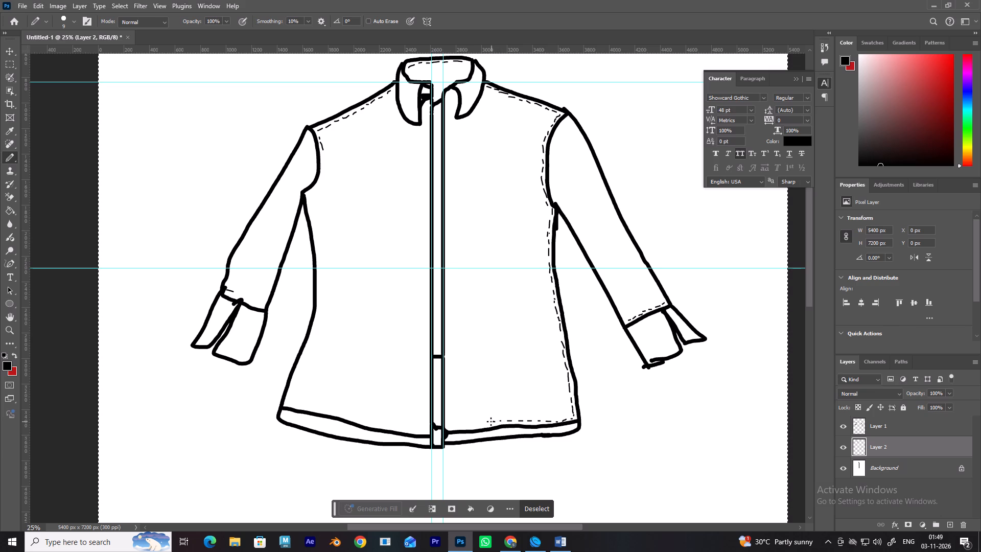
Continue the right hem stitching with short dashes following the hem line up to the front placket.
{"action": "left_click_drag", "start_coordinate": [491, 422], "coordinate": [481, 423]}
{"action": "left_click", "coordinate": [481, 423]}
{"action": "left_click_drag", "start_coordinate": [475, 423], "coordinate": [469, 423]}
{"action": "left_click_drag", "start_coordinate": [469, 423], "coordinate": [461, 424]}
{"action": "left_click_drag", "start_coordinate": [459, 424], "coordinate": [454, 425]}
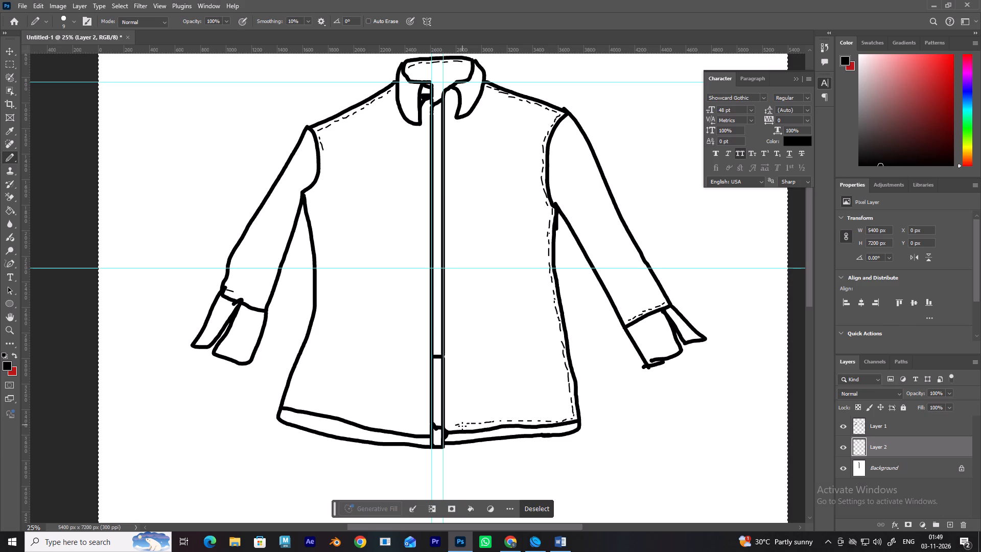
{"action": "left_click", "coordinate": [462, 426]}
{"action": "left_click", "coordinate": [455, 426]}
Try short stitch dashes along the placket's left edge just below the collar, undoing the last three.
{"action": "left_click", "coordinate": [428, 108]}
{"action": "left_click", "coordinate": [426, 115]}
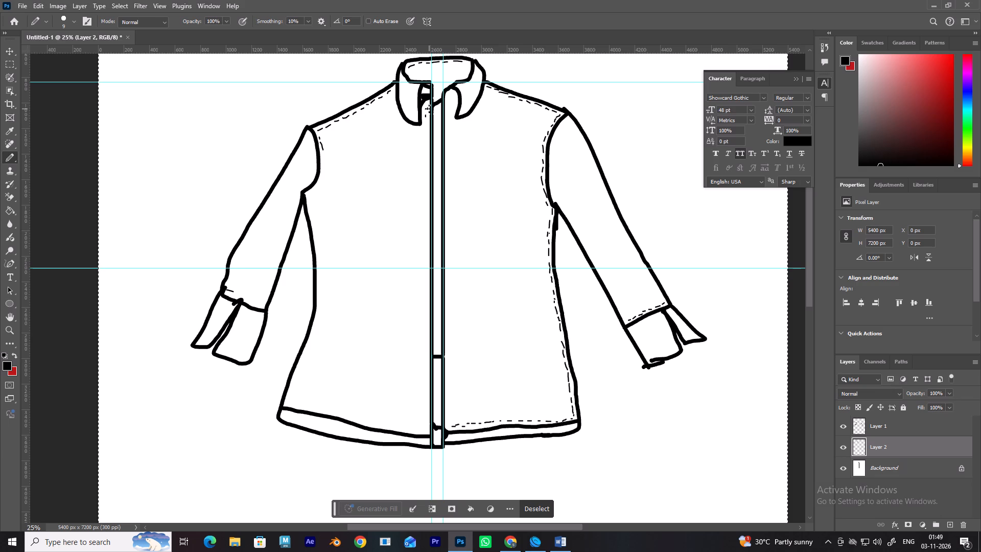
{"action": "left_click", "coordinate": [429, 109]}
{"action": "left_click_drag", "start_coordinate": [428, 113], "coordinate": [429, 121]}
{"action": "key", "text": "ctrl+z"}
{"action": "key", "text": "ctrl+z"}
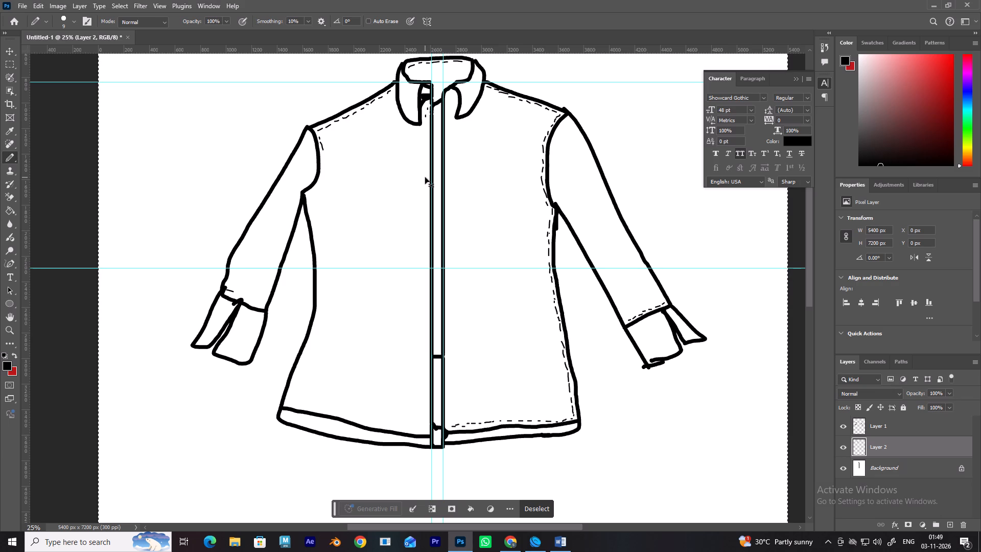
{"action": "key", "text": "ctrl+z"}
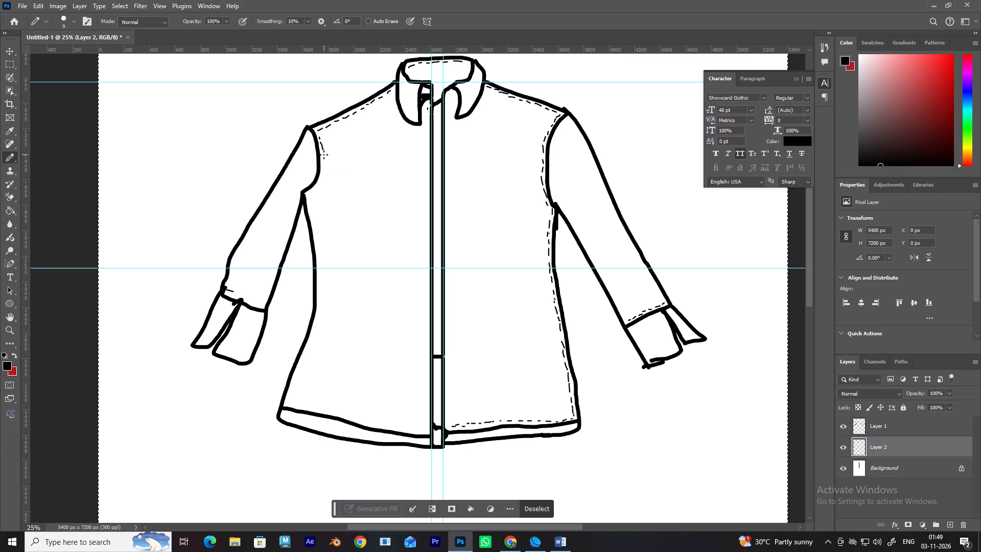
Complete the left armhole stitching with short dashes curving along the body side down to the underarm corner.
{"action": "left_click_drag", "start_coordinate": [324, 155], "coordinate": [321, 164]}
{"action": "left_click", "coordinate": [325, 163]}
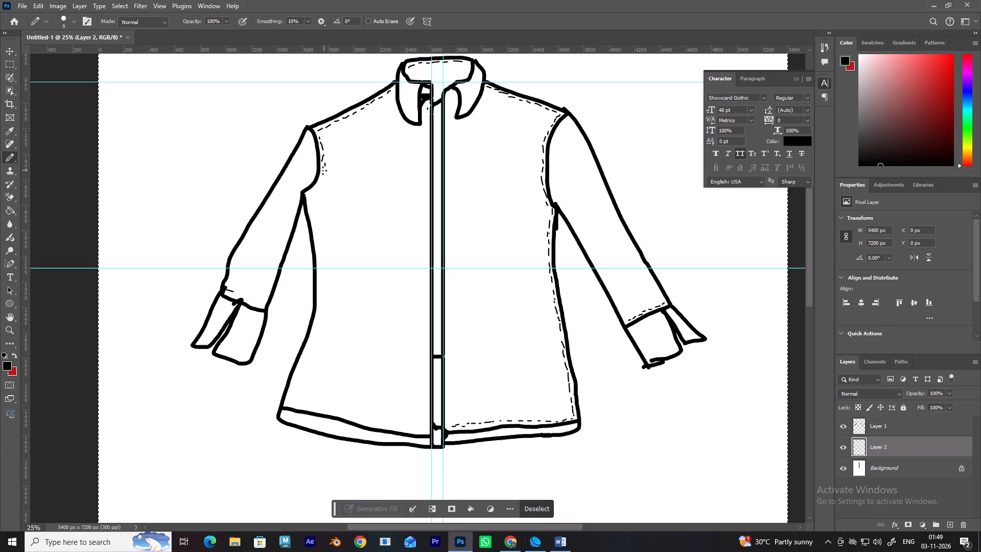
{"action": "left_click_drag", "start_coordinate": [323, 171], "coordinate": [321, 177]}
{"action": "left_click_drag", "start_coordinate": [318, 183], "coordinate": [316, 189]}
{"action": "left_click", "coordinate": [315, 190]}
{"action": "left_click", "coordinate": [312, 192]}
{"action": "left_click", "coordinate": [308, 193]}
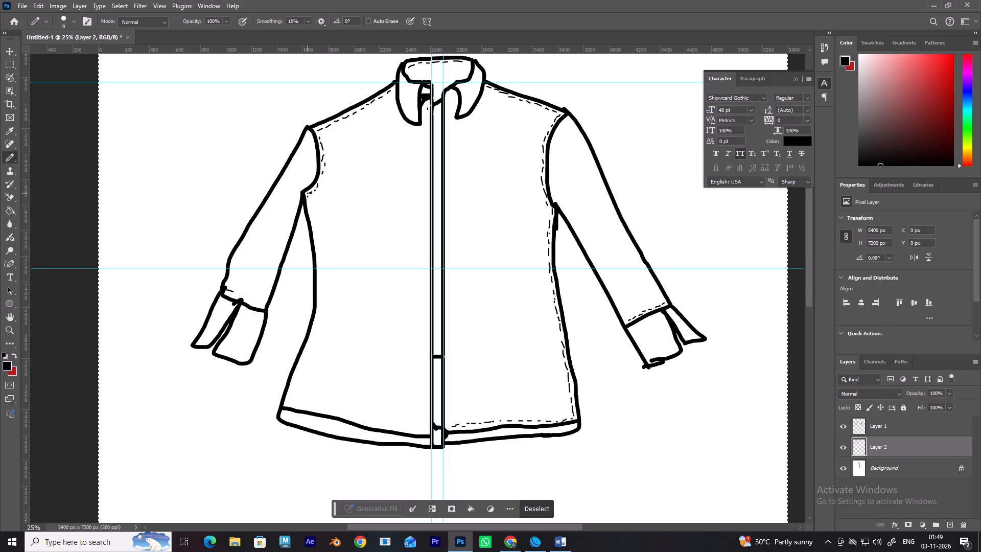
{"action": "left_click", "coordinate": [322, 179]}
Stitch short dashes inside the left side seam from the underarm down to the horizontal guide, redrawing the dash that strays inward.
{"action": "left_click", "coordinate": [306, 197]}
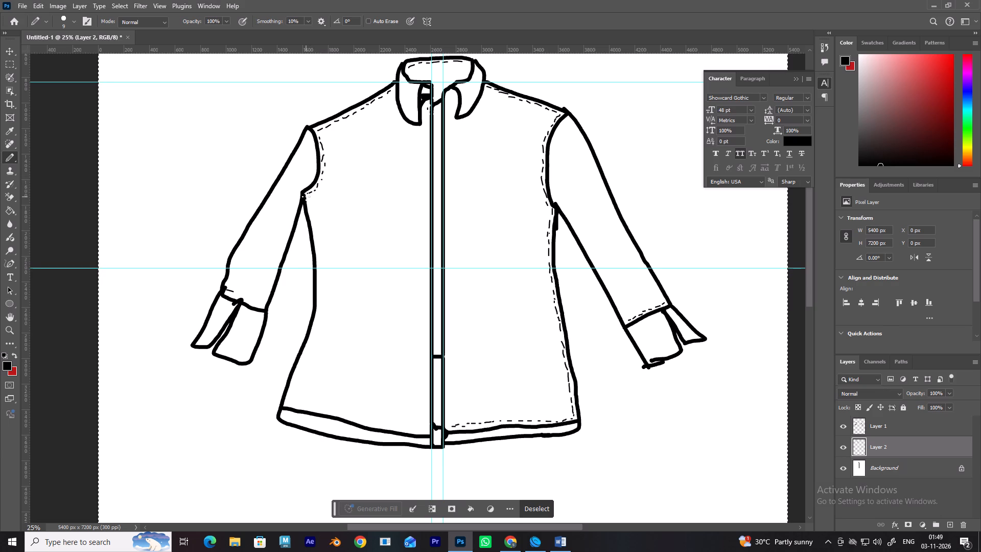
{"action": "left_click_drag", "start_coordinate": [309, 202], "coordinate": [310, 210]}
{"action": "left_click_drag", "start_coordinate": [311, 213], "coordinate": [312, 220]}
{"action": "left_click", "coordinate": [312, 221]}
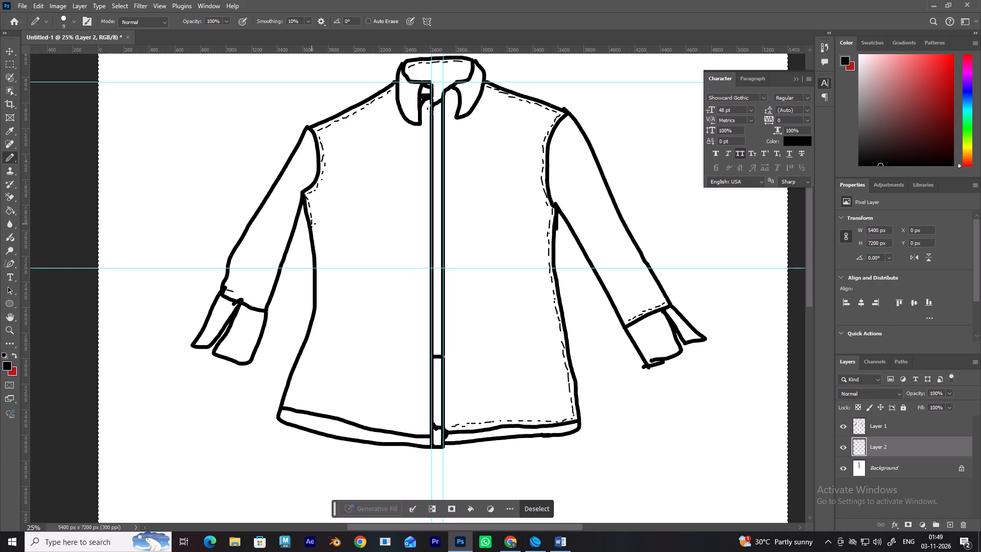
{"action": "left_click", "coordinate": [313, 224]}
{"action": "left_click_drag", "start_coordinate": [318, 233], "coordinate": [320, 240]}
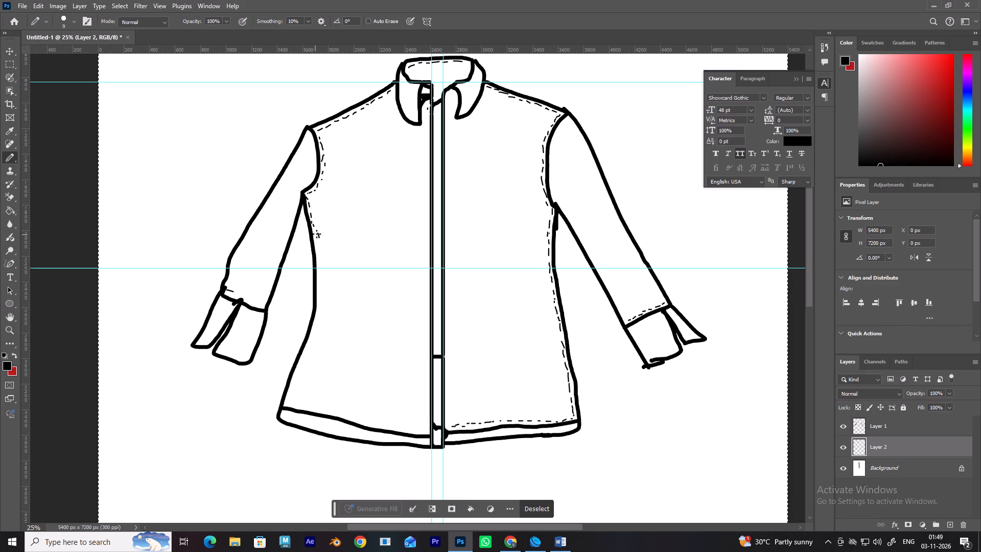
{"action": "key", "text": "ctrl+z"}
{"action": "left_click_drag", "start_coordinate": [315, 234], "coordinate": [317, 238]}
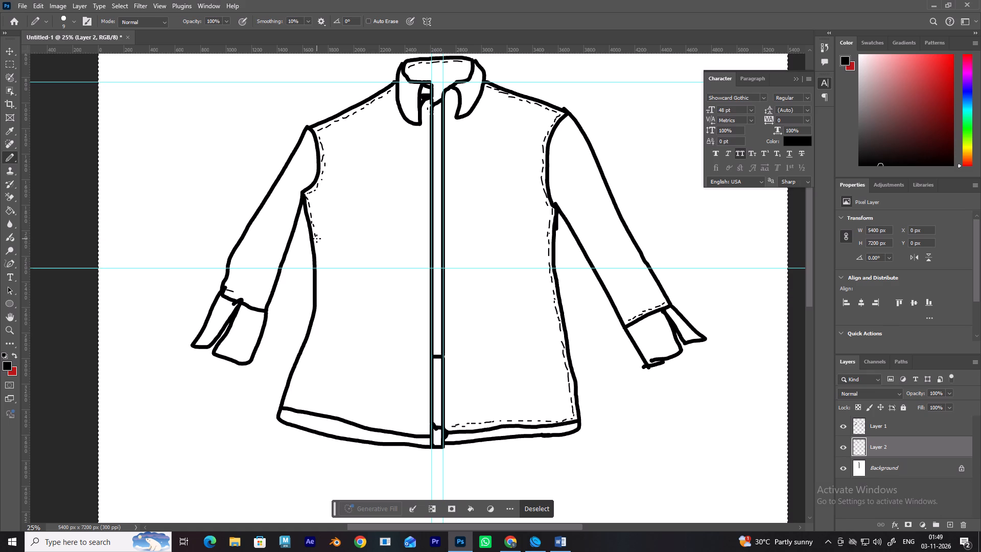
{"action": "left_click", "coordinate": [316, 242]}
{"action": "left_click", "coordinate": [316, 248]}
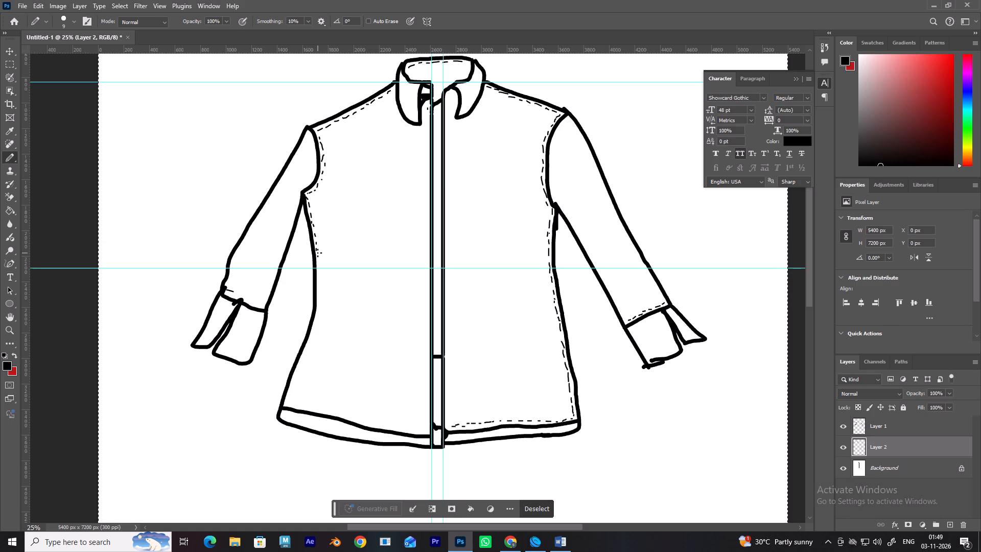
{"action": "left_click", "coordinate": [318, 253]}
{"action": "left_click", "coordinate": [319, 260]}
{"action": "left_click", "coordinate": [319, 264]}
{"action": "left_click", "coordinate": [318, 271]}
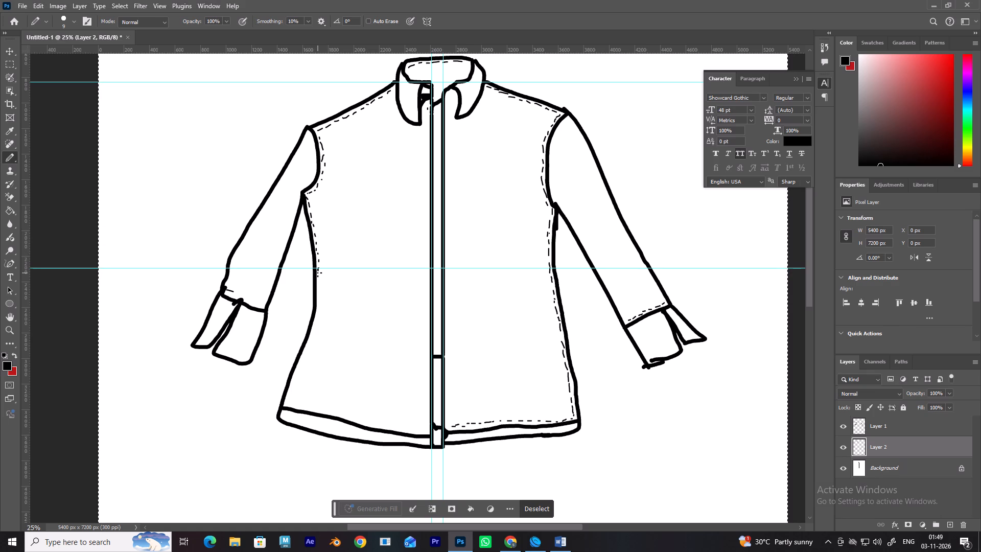
Continue the left side seam's stitch dashes from the horizontal guide down to just below the waist bend.
{"action": "left_click", "coordinate": [318, 274]}
{"action": "left_click", "coordinate": [319, 284]}
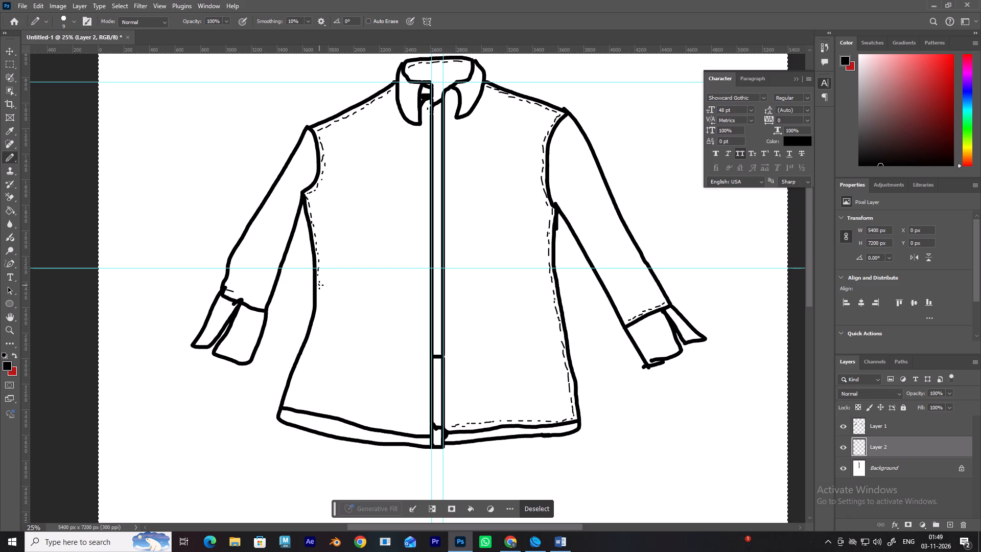
{"action": "left_click", "coordinate": [318, 280]}
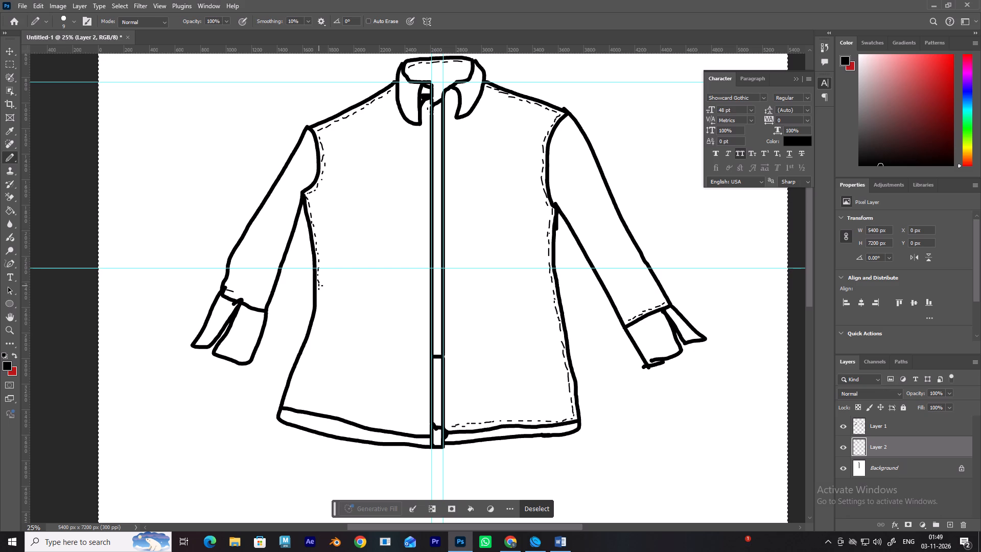
{"action": "left_click", "coordinate": [319, 286]}
{"action": "left_click_drag", "start_coordinate": [318, 292], "coordinate": [318, 300]}
{"action": "left_click_drag", "start_coordinate": [318, 301], "coordinate": [318, 302]}
{"action": "left_click_drag", "start_coordinate": [318, 302], "coordinate": [318, 306]}
{"action": "left_click_drag", "start_coordinate": [318, 311], "coordinate": [317, 316]}
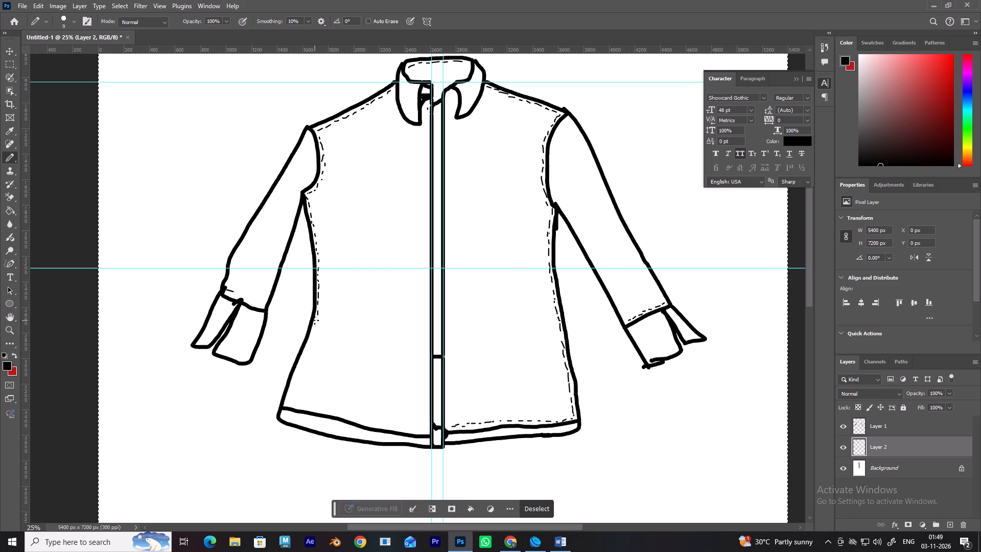
{"action": "left_click", "coordinate": [315, 320]}
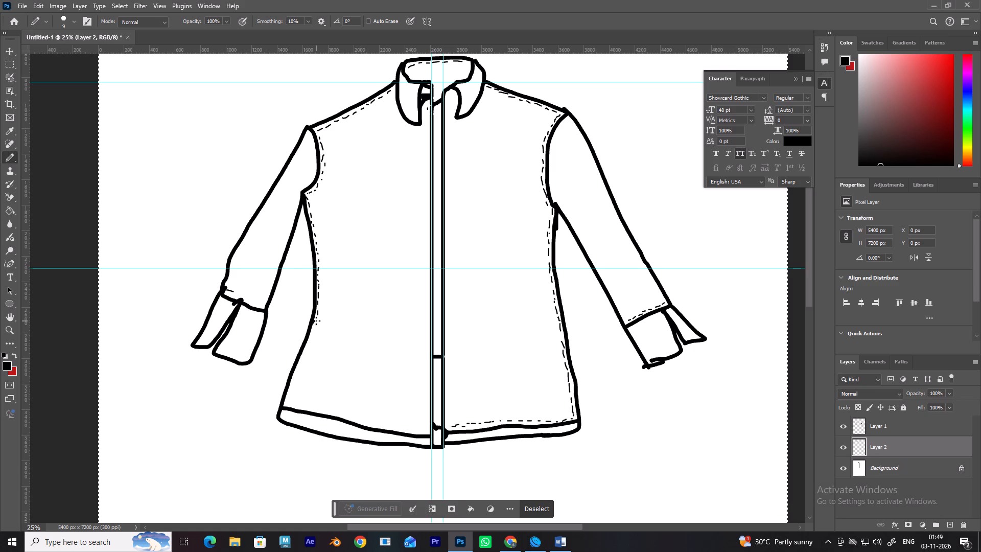
{"action": "left_click", "coordinate": [316, 321]}
{"action": "left_click_drag", "start_coordinate": [317, 319], "coordinate": [313, 328]}
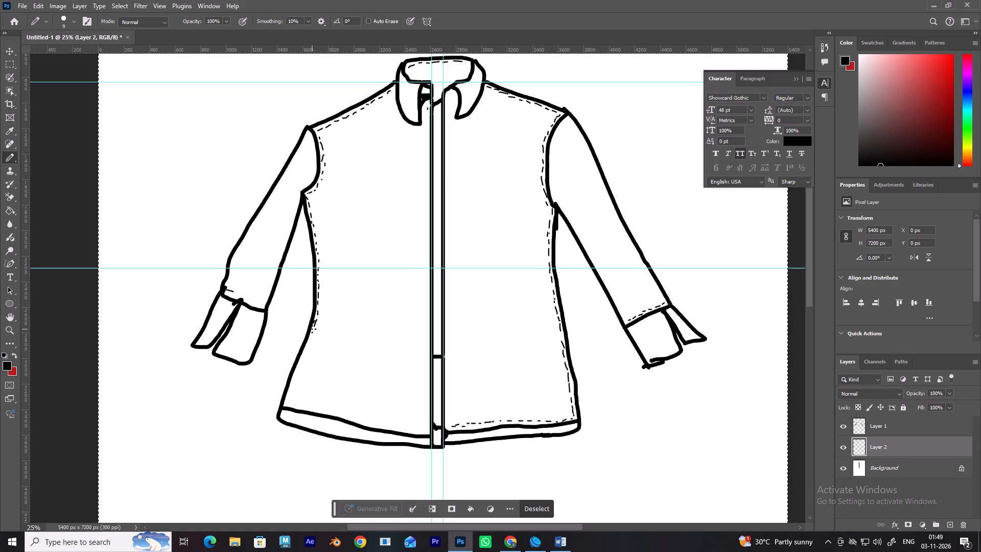
{"action": "left_click", "coordinate": [314, 329]}
Continue the left side seam's stitch dashes along the flared lower edge to just above the hem corner, redoing the misplaced dash.
{"action": "left_click_drag", "start_coordinate": [311, 335], "coordinate": [308, 343]}
{"action": "left_click", "coordinate": [305, 348]}
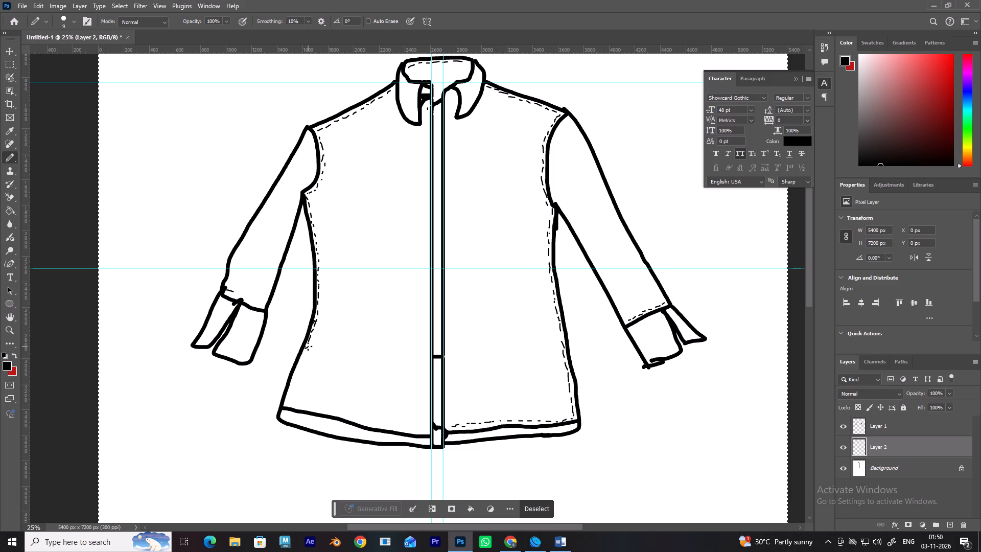
{"action": "key", "text": "ctrl+z"}
{"action": "left_click_drag", "start_coordinate": [307, 345], "coordinate": [305, 353]}
{"action": "left_click_drag", "start_coordinate": [302, 354], "coordinate": [299, 360]}
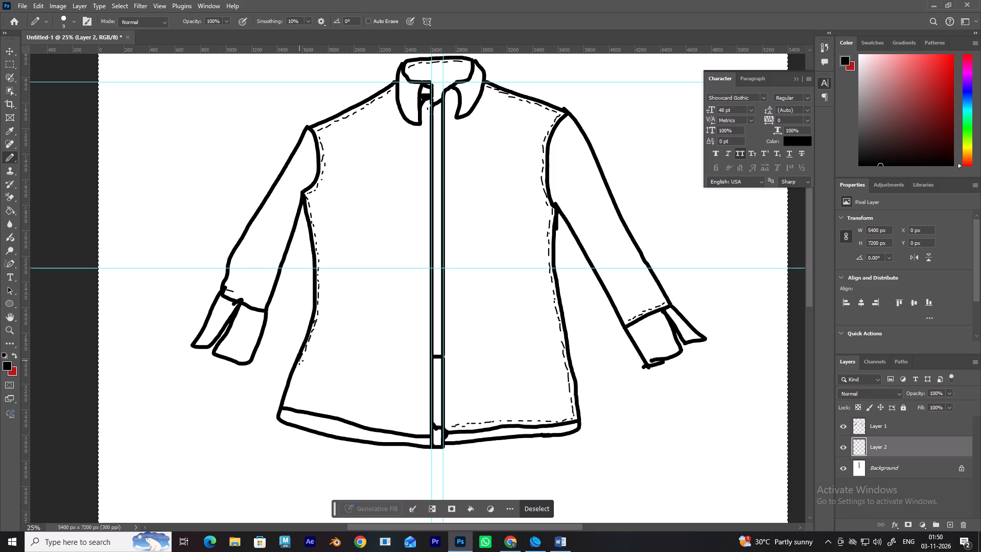
{"action": "left_click", "coordinate": [305, 358]}
{"action": "left_click_drag", "start_coordinate": [301, 364], "coordinate": [300, 366]}
{"action": "left_click_drag", "start_coordinate": [300, 366], "coordinate": [298, 370]}
{"action": "left_click_drag", "start_coordinate": [297, 374], "coordinate": [294, 381]}
{"action": "left_click", "coordinate": [289, 389]}
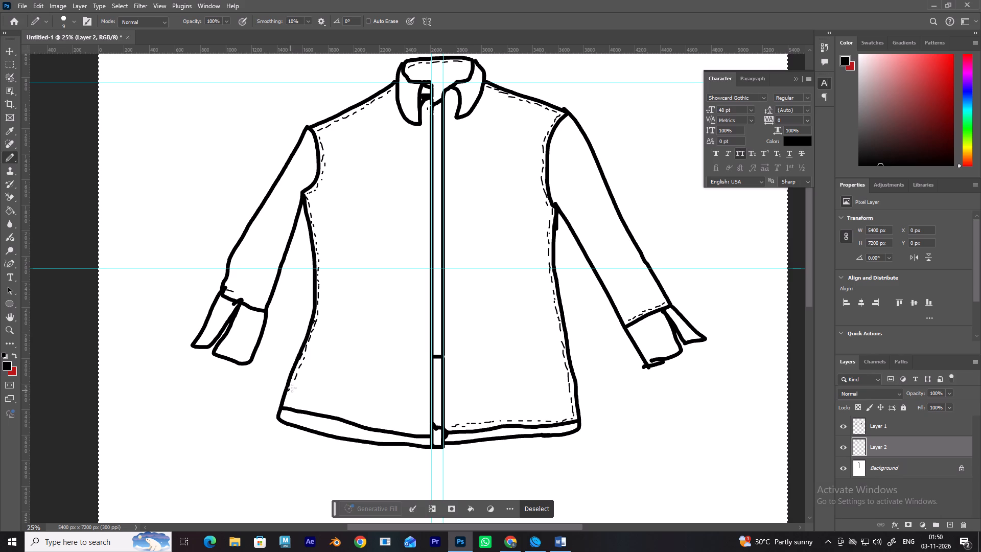
{"action": "left_click_drag", "start_coordinate": [293, 385], "coordinate": [289, 392]}
{"action": "left_click", "coordinate": [289, 396]}
Stitch short dashes just above the left half of the hem line, from the left hem corner to the front placket.
{"action": "left_click_drag", "start_coordinate": [286, 403], "coordinate": [296, 407]}
{"action": "left_click_drag", "start_coordinate": [298, 407], "coordinate": [311, 409]}
{"action": "left_click_drag", "start_coordinate": [313, 410], "coordinate": [321, 412]}
{"action": "left_click_drag", "start_coordinate": [324, 413], "coordinate": [331, 418]}
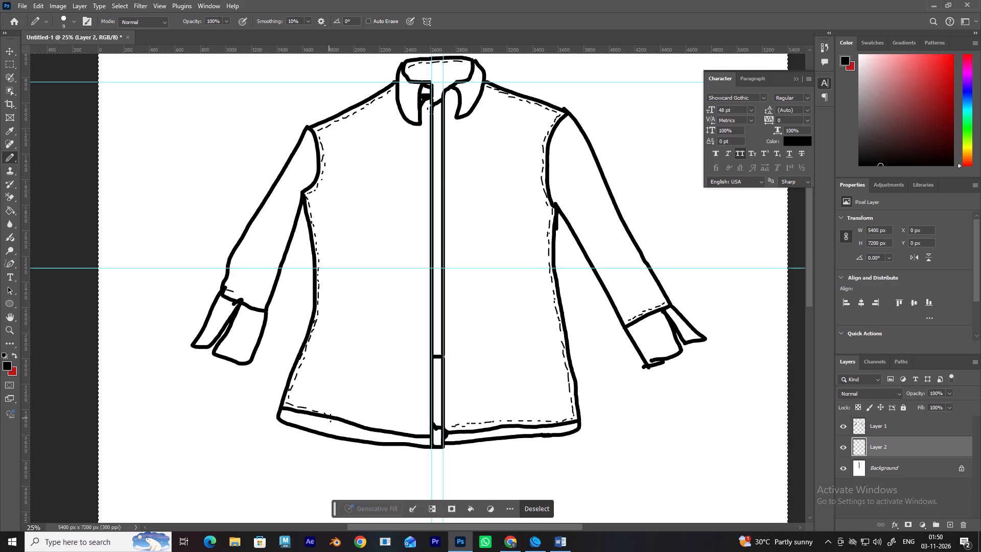
{"action": "left_click_drag", "start_coordinate": [331, 418], "coordinate": [331, 418]}
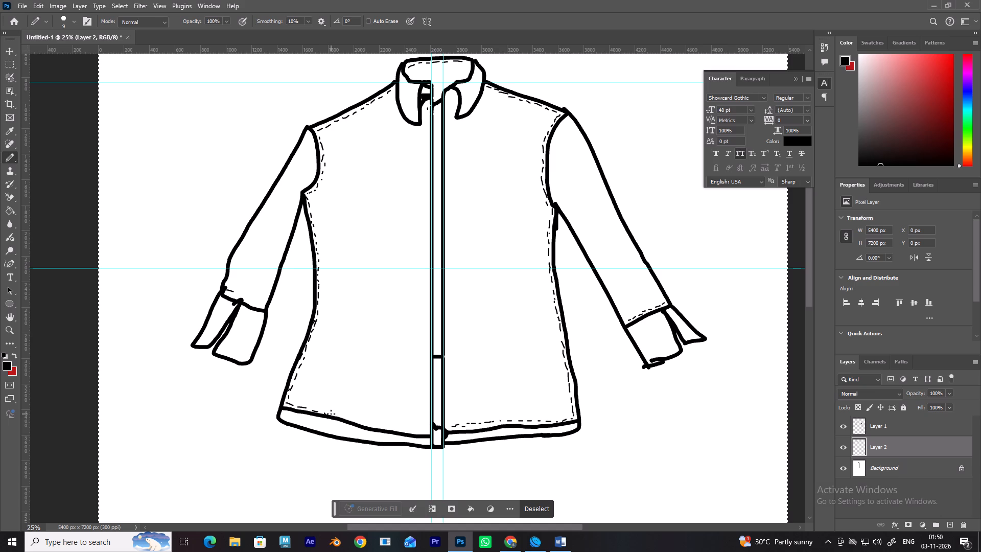
{"action": "left_click_drag", "start_coordinate": [331, 414], "coordinate": [337, 413]}
{"action": "left_click_drag", "start_coordinate": [341, 417], "coordinate": [359, 422]}
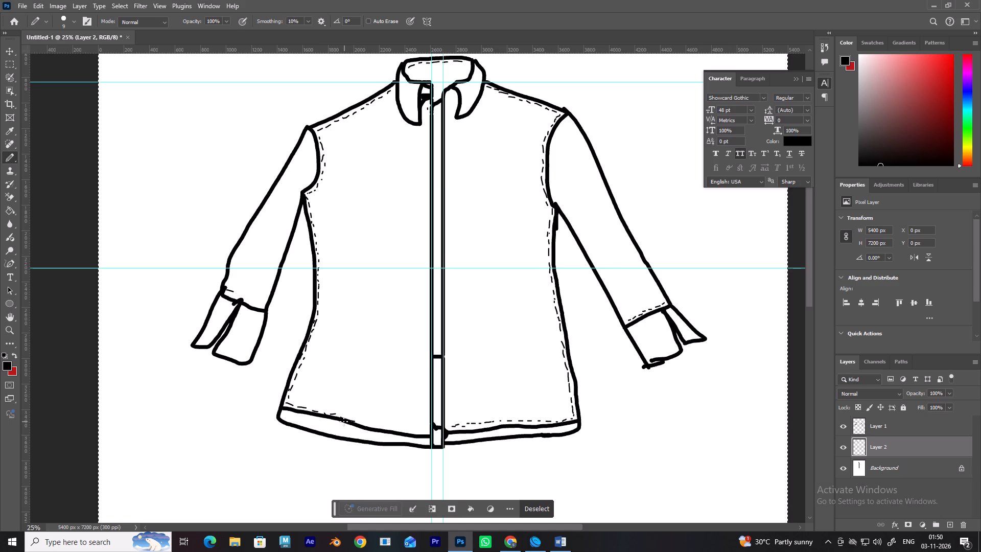
{"action": "left_click_drag", "start_coordinate": [344, 416], "coordinate": [356, 418]}
{"action": "left_click_drag", "start_coordinate": [358, 421], "coordinate": [366, 422]}
{"action": "left_click_drag", "start_coordinate": [370, 422], "coordinate": [384, 425]}
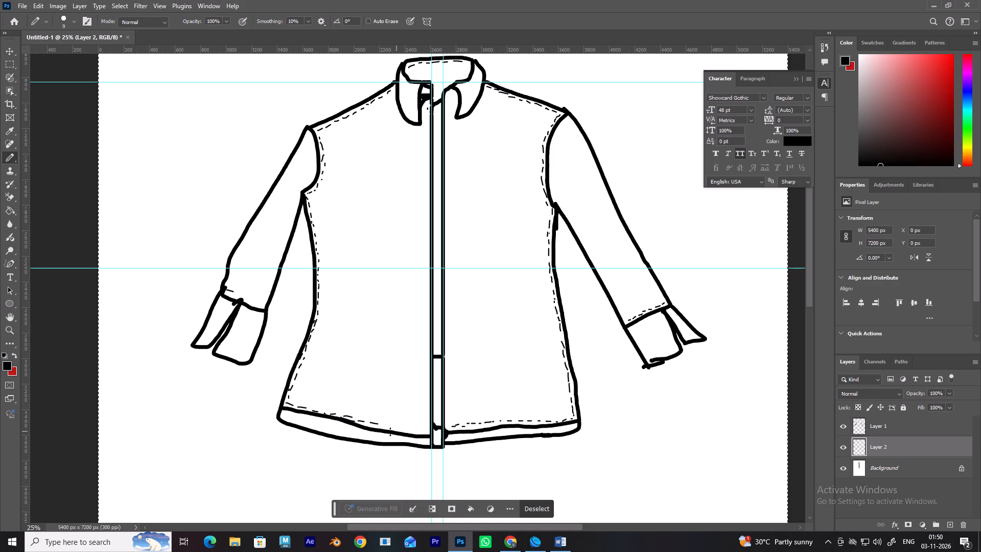
{"action": "left_click", "coordinate": [395, 425]}
{"action": "left_click_drag", "start_coordinate": [387, 426], "coordinate": [391, 426]}
{"action": "left_click_drag", "start_coordinate": [395, 427], "coordinate": [411, 429]}
{"action": "left_click_drag", "start_coordinate": [411, 432], "coordinate": [426, 434]}
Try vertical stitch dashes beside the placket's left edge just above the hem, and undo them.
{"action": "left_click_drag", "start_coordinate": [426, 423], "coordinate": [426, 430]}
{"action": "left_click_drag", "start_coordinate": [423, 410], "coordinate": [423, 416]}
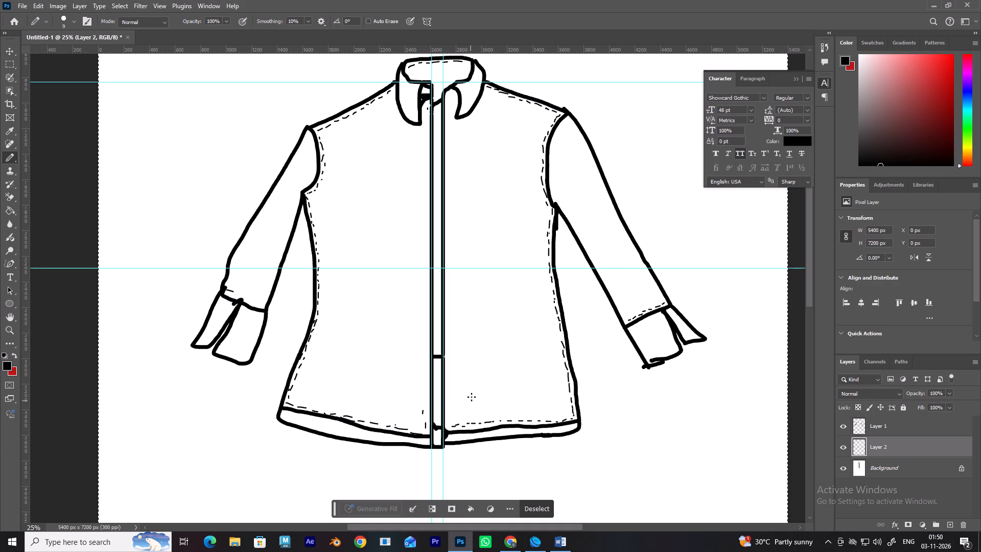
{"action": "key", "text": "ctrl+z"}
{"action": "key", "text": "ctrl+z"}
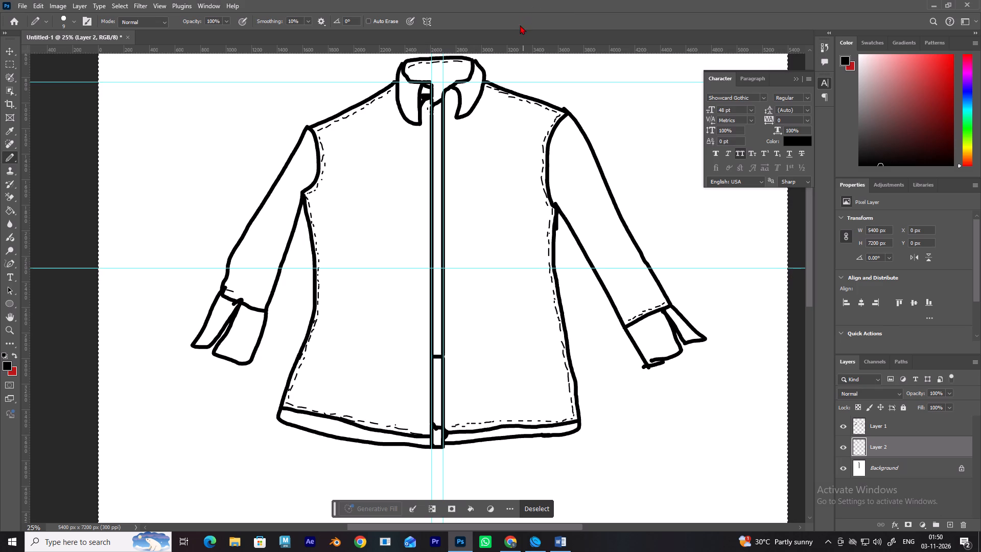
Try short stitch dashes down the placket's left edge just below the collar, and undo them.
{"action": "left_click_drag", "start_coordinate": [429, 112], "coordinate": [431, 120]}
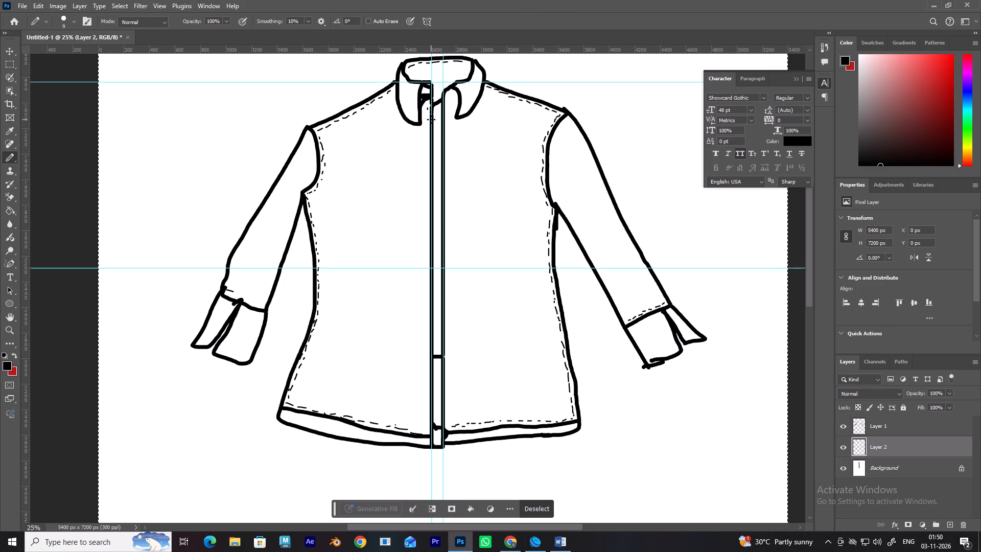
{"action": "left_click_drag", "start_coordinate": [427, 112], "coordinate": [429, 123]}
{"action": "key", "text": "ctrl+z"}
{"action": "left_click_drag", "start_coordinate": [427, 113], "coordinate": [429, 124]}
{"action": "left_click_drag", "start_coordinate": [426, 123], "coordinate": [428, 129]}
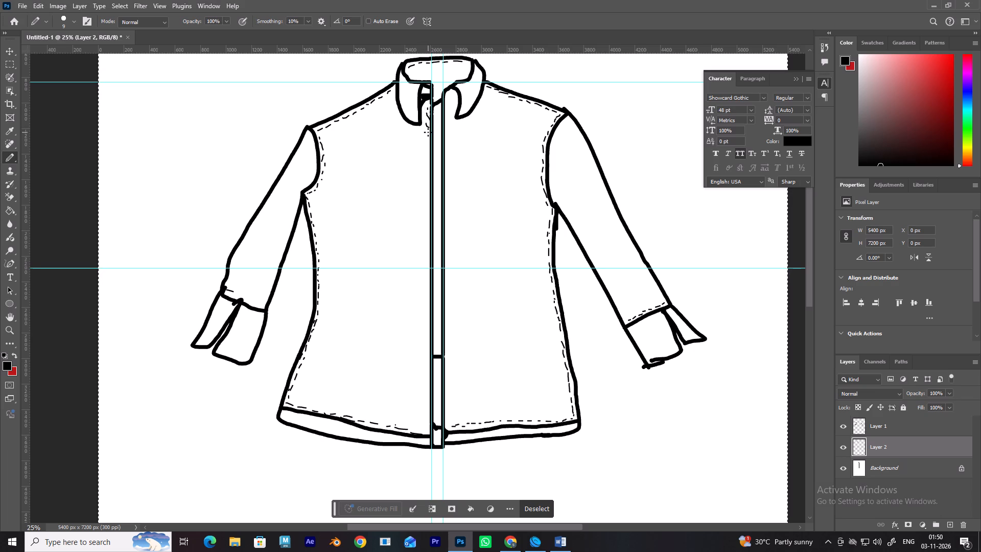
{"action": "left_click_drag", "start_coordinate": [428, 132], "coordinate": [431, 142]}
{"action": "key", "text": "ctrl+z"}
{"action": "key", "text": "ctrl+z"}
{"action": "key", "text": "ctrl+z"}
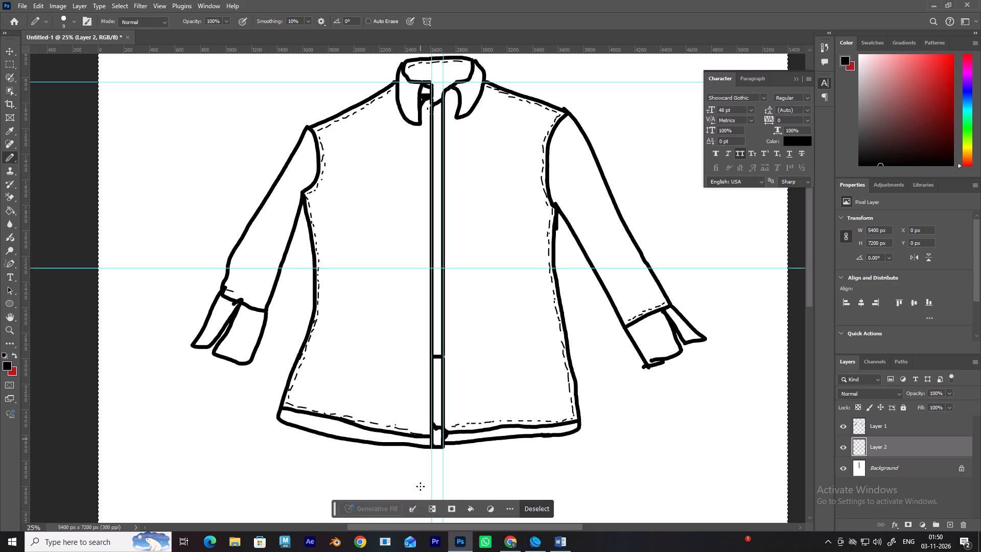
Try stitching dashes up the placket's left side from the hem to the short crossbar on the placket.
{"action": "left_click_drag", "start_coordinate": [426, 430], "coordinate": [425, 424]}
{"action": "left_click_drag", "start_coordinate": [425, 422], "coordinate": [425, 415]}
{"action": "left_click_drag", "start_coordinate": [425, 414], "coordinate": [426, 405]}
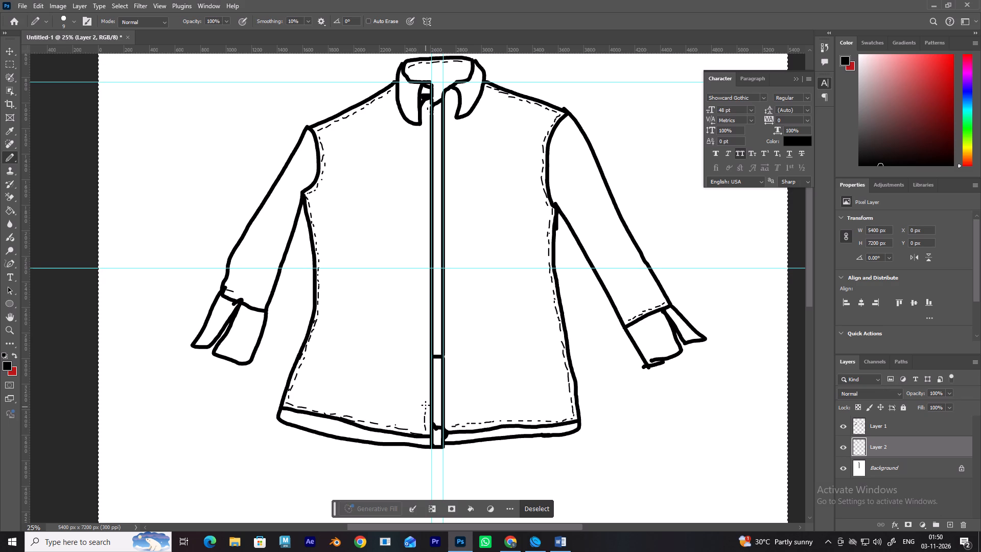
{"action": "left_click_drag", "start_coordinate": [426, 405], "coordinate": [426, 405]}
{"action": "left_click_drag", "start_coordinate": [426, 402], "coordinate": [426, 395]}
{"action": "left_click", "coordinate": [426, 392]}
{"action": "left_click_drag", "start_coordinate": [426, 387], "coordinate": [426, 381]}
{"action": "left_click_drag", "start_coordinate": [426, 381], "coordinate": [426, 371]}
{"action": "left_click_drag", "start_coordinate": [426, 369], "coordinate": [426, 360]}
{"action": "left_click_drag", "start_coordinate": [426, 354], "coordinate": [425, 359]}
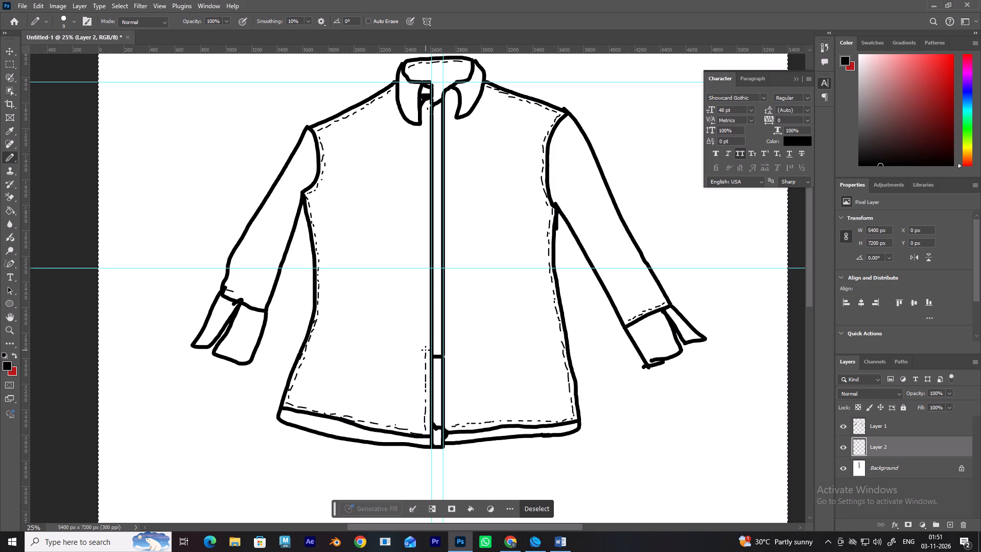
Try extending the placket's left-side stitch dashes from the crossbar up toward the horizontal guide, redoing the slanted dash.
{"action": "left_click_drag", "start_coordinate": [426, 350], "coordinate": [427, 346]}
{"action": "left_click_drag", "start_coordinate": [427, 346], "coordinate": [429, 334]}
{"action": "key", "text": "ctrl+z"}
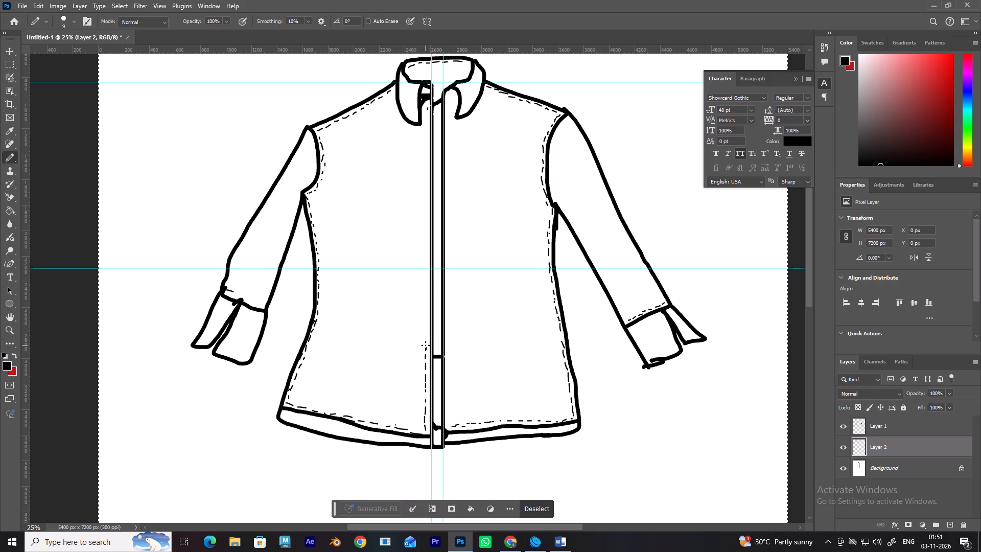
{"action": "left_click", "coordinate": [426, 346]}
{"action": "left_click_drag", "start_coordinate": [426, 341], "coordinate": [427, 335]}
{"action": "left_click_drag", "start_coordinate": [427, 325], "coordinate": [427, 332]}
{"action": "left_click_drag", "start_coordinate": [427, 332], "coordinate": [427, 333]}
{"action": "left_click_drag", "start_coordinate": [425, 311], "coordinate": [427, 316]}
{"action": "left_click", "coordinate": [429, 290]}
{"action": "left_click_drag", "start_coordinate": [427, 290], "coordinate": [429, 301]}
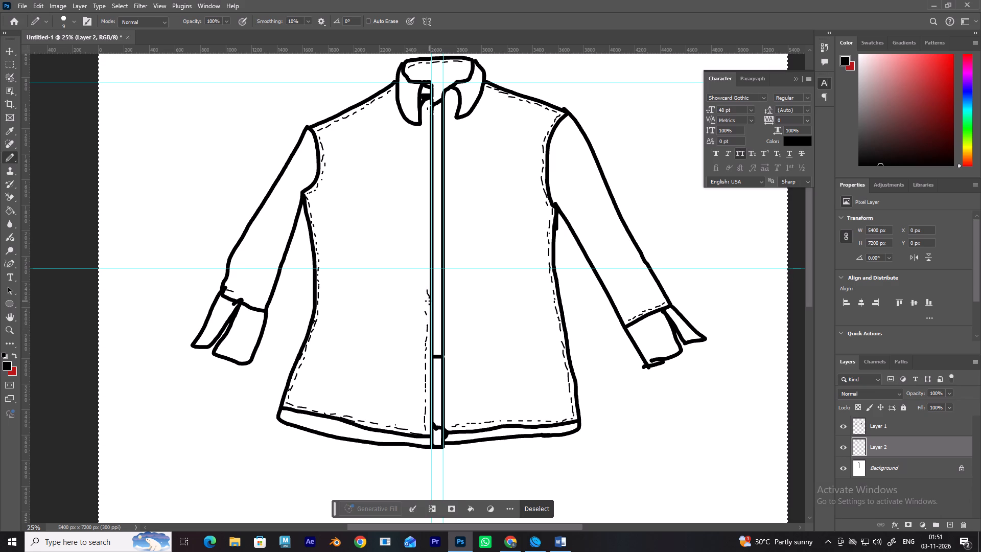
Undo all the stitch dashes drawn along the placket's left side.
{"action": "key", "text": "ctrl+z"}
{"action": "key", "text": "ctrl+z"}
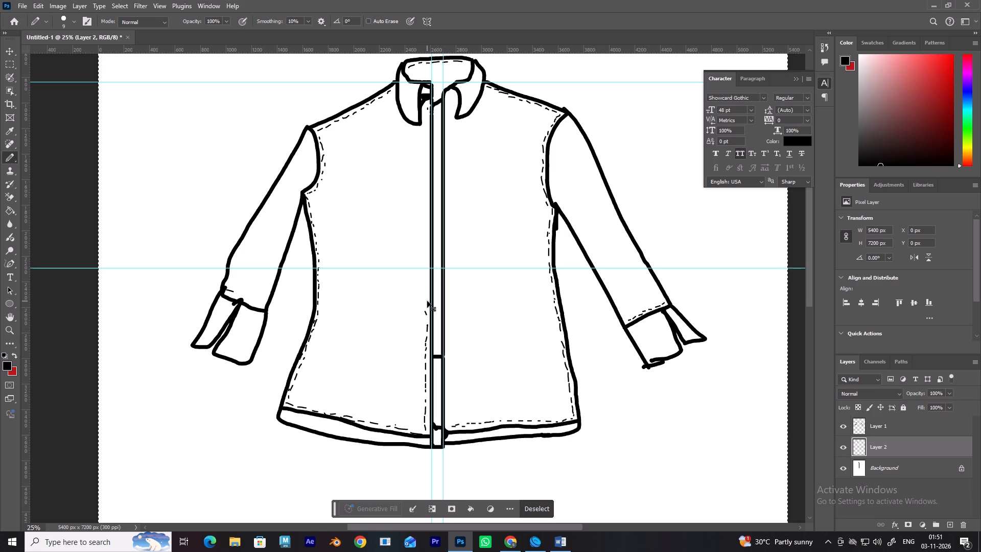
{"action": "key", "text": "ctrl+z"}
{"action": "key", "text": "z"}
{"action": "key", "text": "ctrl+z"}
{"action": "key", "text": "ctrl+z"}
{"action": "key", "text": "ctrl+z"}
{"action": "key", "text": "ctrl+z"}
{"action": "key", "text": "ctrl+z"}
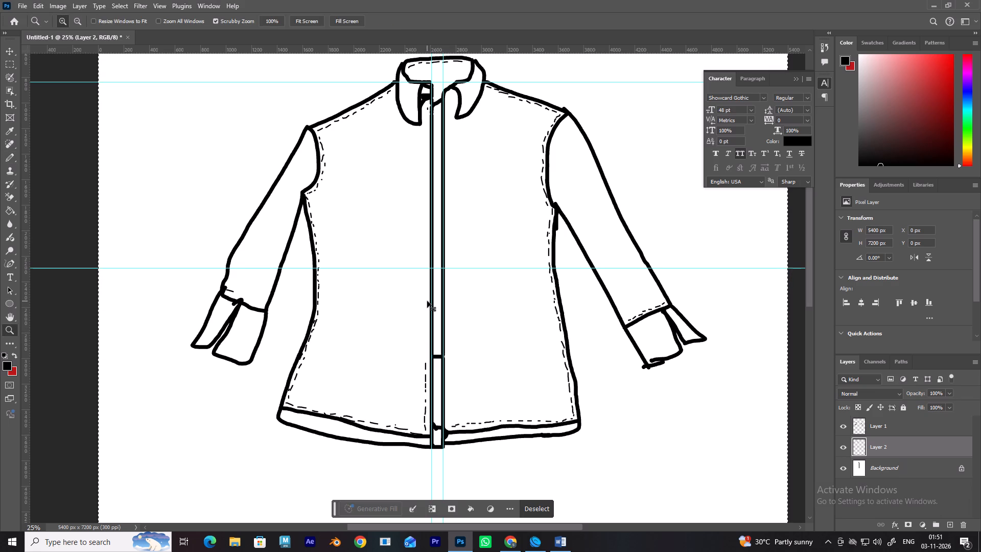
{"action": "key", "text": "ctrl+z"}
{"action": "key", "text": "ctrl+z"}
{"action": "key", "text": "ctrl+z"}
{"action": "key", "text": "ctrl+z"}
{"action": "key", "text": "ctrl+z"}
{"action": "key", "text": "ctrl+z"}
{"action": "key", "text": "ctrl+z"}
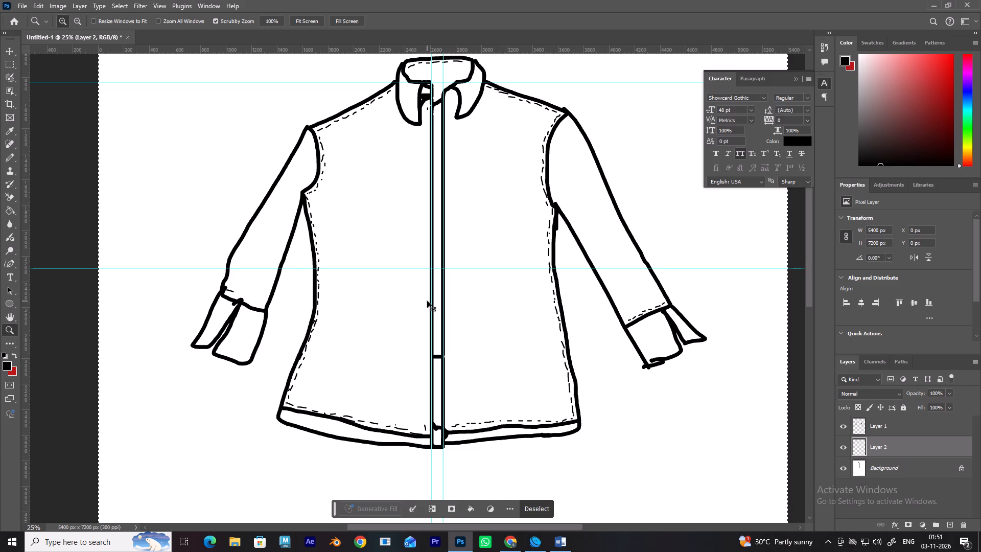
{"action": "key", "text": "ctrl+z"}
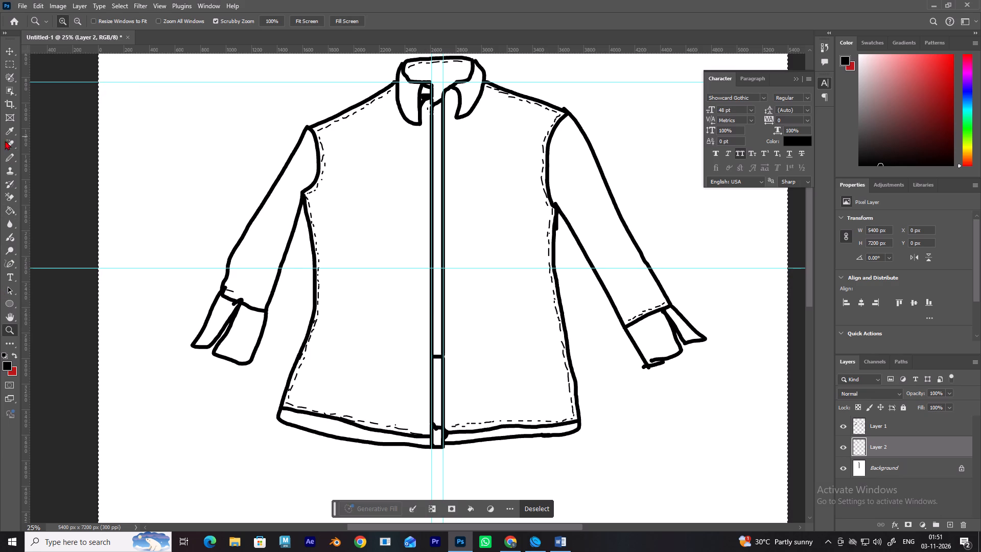
Complete the left cuff's stitching with Pencil dashes above the cuff seam, across to the sleeve's inner edge.
{"action": "right_click", "coordinate": [11, 152]}
{"action": "right_click_drag", "start_coordinate": [39, 166], "coordinate": [101, 204]}
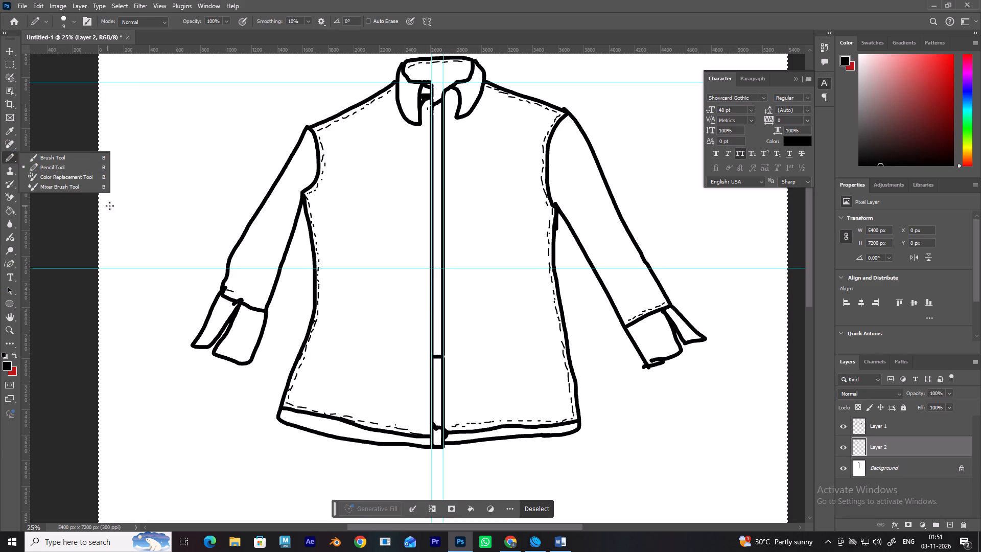
{"action": "left_click", "coordinate": [237, 292]}
{"action": "left_click_drag", "start_coordinate": [242, 295], "coordinate": [247, 297]}
{"action": "left_click_drag", "start_coordinate": [250, 299], "coordinate": [253, 299]}
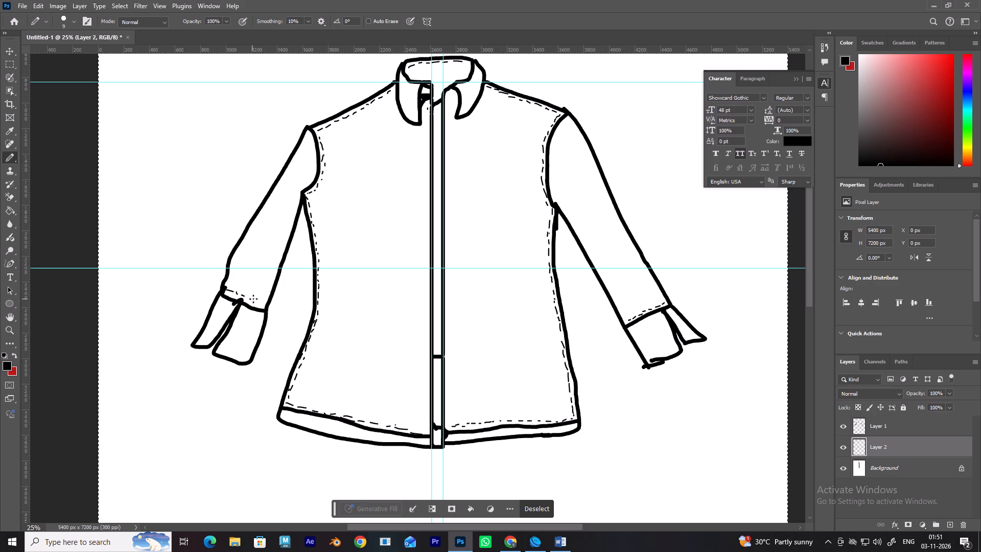
{"action": "left_click_drag", "start_coordinate": [253, 299], "coordinate": [255, 300]}
{"action": "left_click_drag", "start_coordinate": [256, 301], "coordinate": [266, 303]}
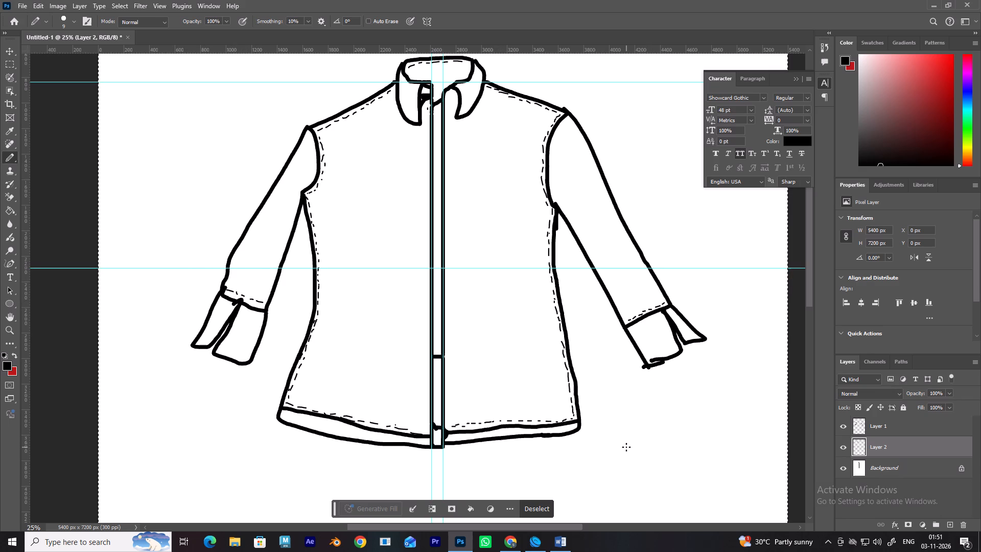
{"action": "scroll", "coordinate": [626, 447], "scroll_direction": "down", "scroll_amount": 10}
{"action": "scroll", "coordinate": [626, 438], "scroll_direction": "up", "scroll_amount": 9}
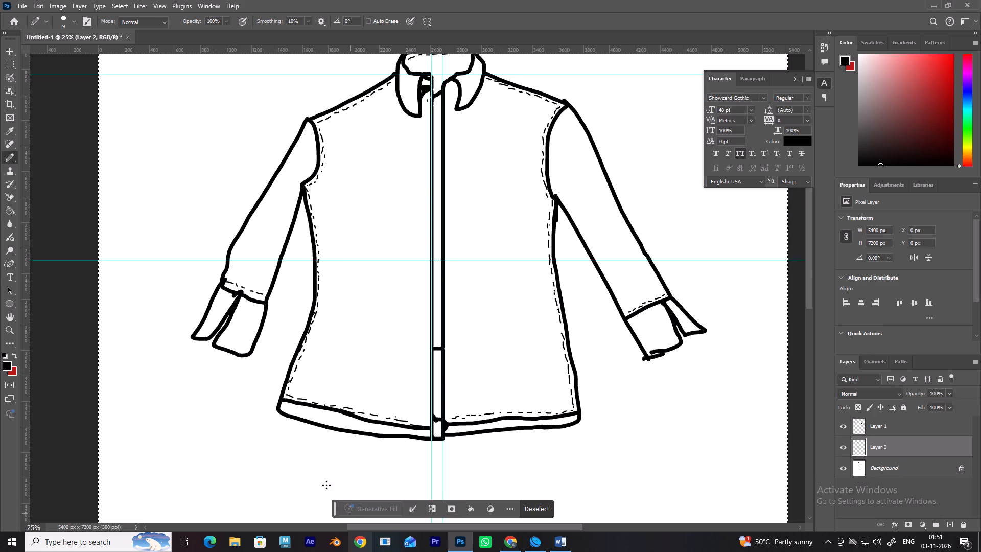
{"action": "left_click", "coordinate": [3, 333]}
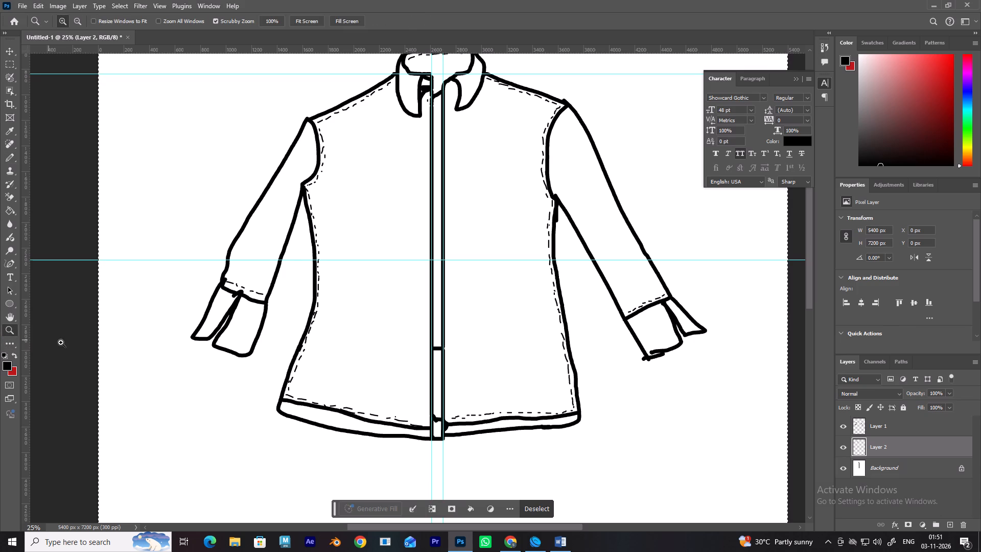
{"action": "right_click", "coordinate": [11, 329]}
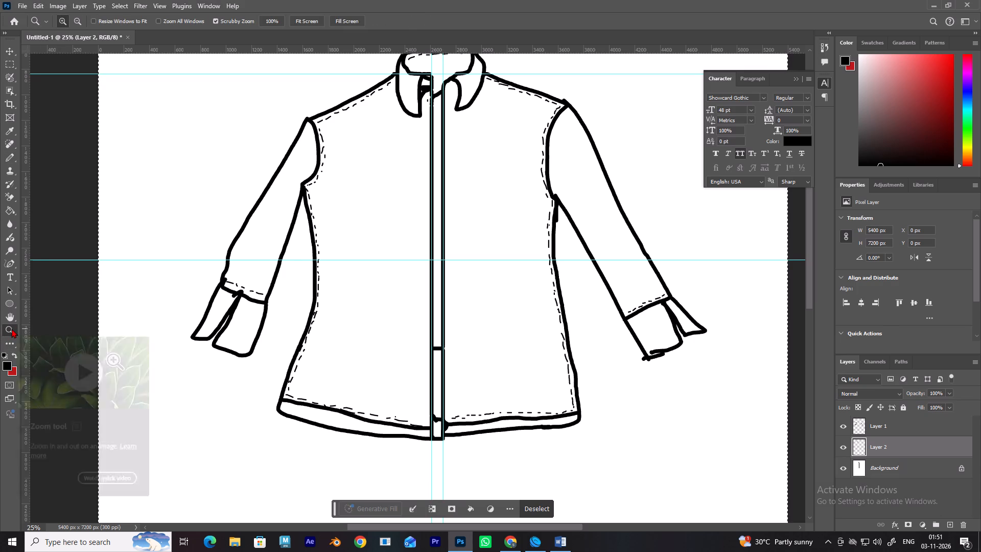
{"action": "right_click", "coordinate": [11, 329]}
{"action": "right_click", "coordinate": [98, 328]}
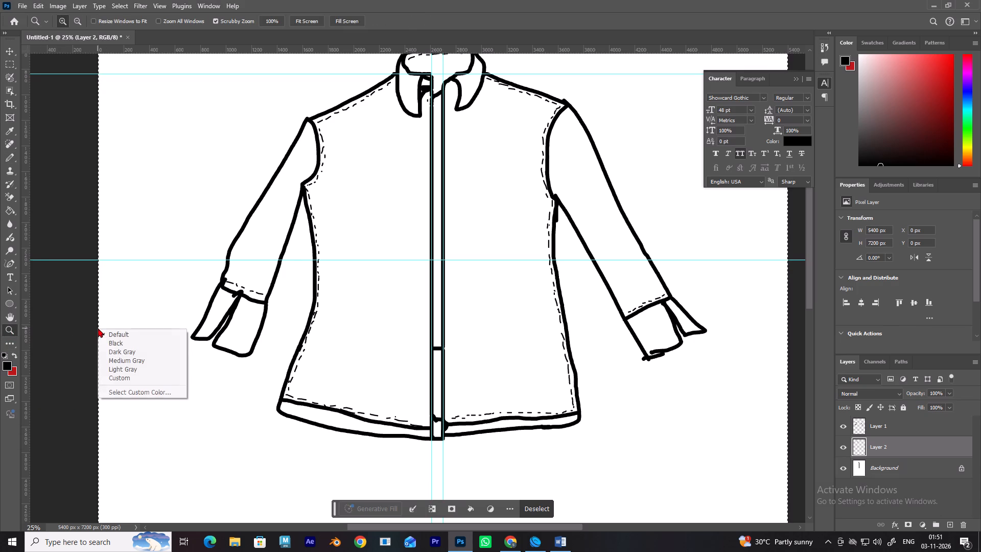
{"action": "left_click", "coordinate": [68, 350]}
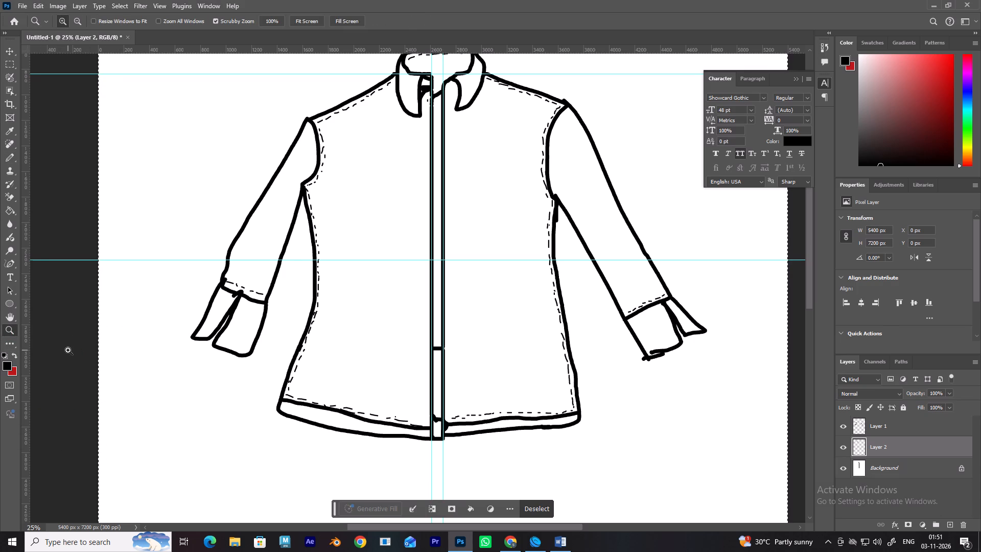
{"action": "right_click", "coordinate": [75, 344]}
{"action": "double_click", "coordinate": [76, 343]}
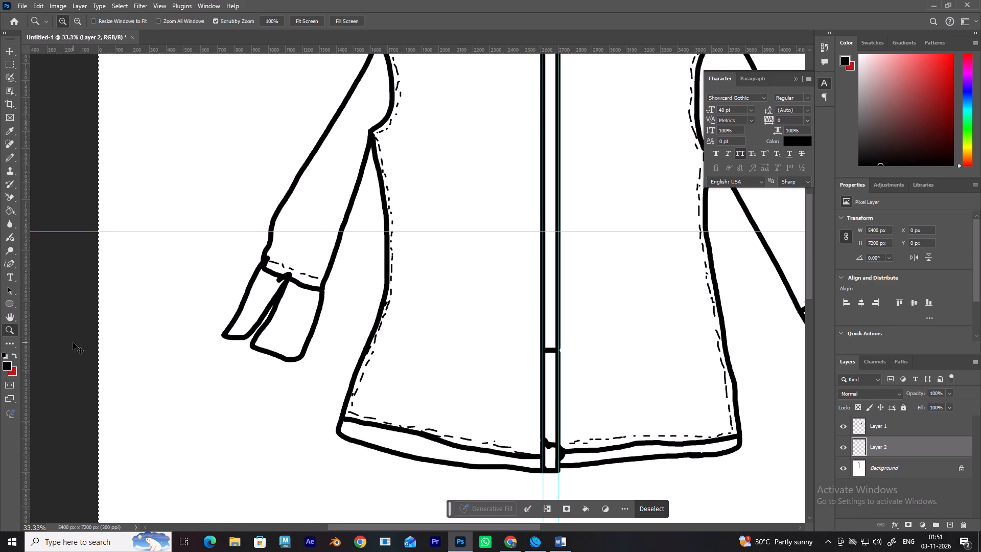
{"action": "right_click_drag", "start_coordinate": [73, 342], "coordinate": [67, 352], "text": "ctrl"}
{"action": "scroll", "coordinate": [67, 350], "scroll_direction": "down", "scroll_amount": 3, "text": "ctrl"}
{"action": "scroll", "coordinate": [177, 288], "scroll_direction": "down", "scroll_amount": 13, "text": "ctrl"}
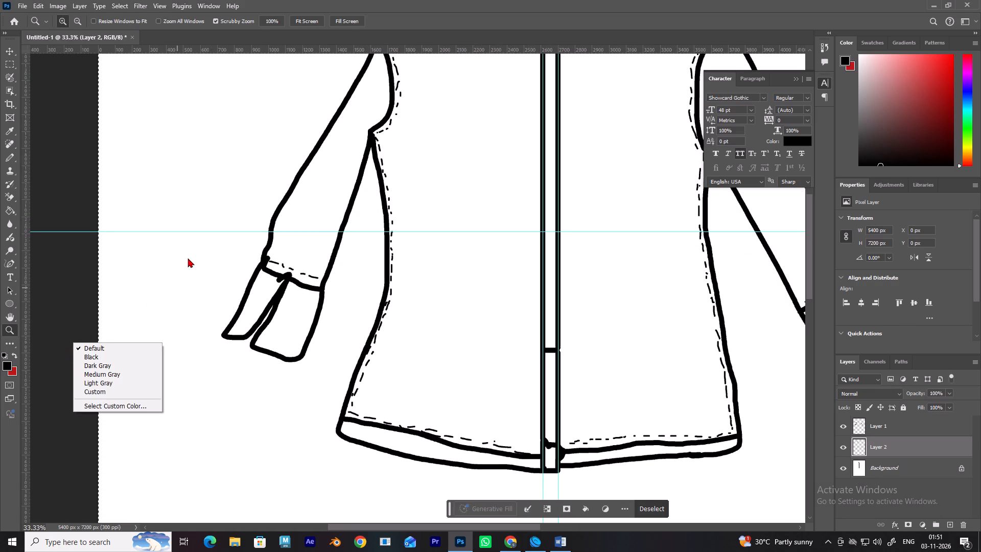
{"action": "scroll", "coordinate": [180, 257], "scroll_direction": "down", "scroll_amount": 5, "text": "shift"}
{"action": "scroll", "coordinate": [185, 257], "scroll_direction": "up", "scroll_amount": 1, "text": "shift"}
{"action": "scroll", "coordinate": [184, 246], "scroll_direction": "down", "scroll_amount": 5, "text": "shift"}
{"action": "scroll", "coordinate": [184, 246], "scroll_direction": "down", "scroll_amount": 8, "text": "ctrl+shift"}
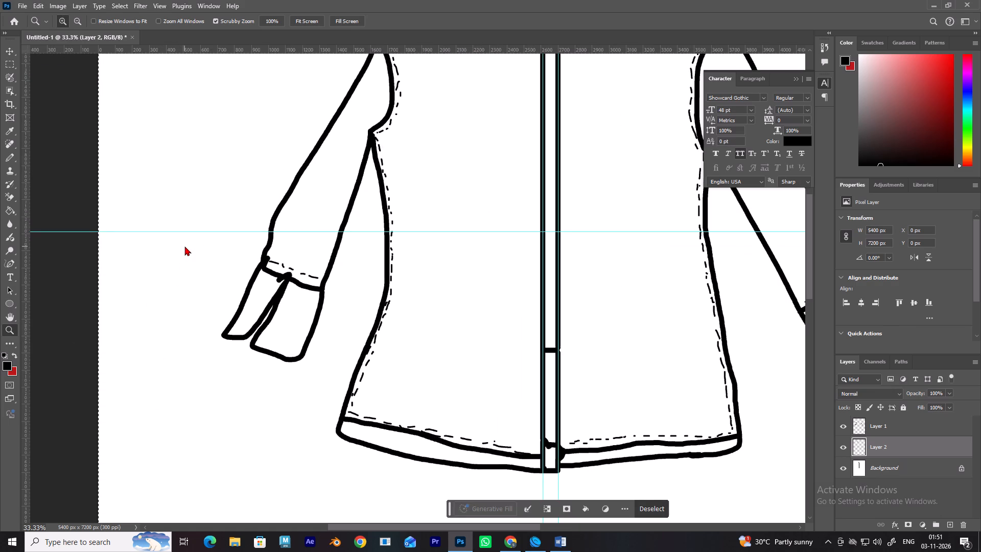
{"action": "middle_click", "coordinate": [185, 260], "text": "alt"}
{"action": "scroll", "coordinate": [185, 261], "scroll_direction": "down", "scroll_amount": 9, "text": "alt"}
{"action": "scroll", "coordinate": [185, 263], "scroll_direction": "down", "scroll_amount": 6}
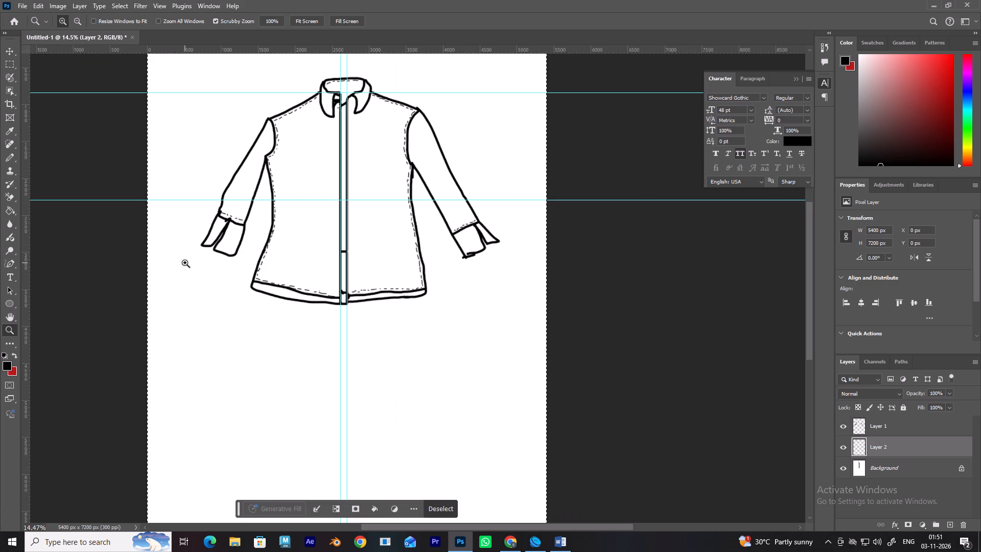
Start saving the poster under a new name and browse Desktop, Downloads, Documents and the D: drive for a save location.
{"action": "scroll", "coordinate": [185, 263], "scroll_direction": "down", "scroll_amount": 5, "text": "alt"}
{"action": "scroll", "coordinate": [185, 264], "scroll_direction": "up", "scroll_amount": 3}
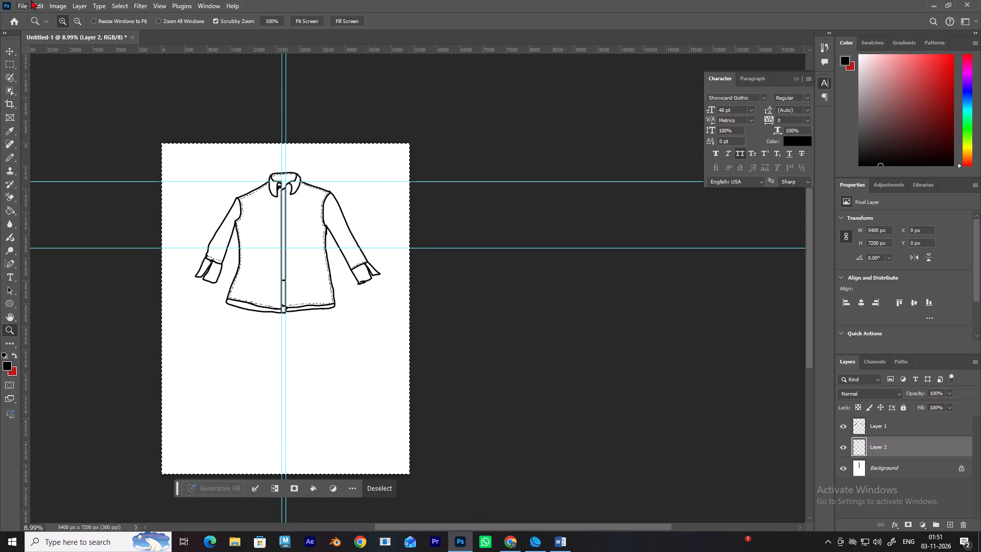
{"action": "key", "text": "ctrl+shift+s"}
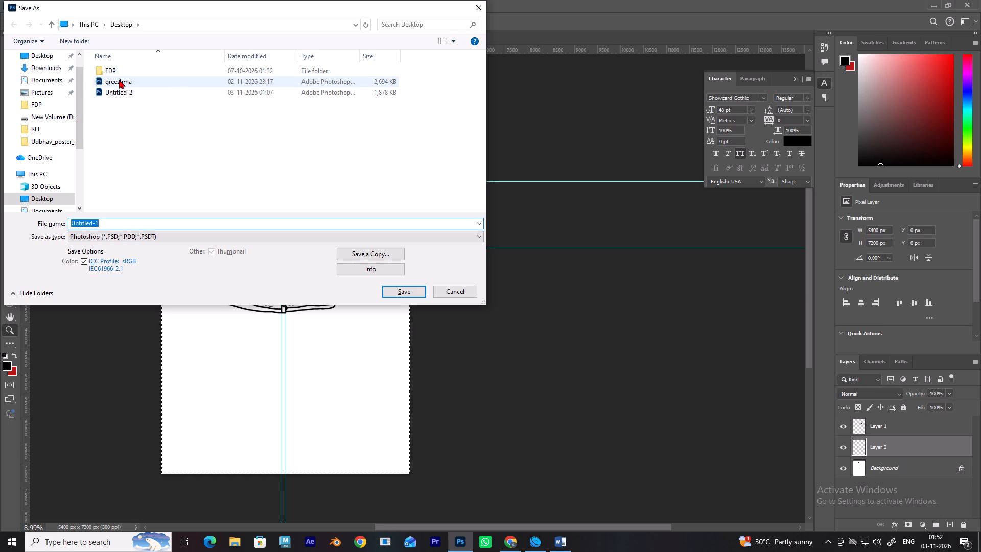
{"action": "left_click", "coordinate": [53, 56]}
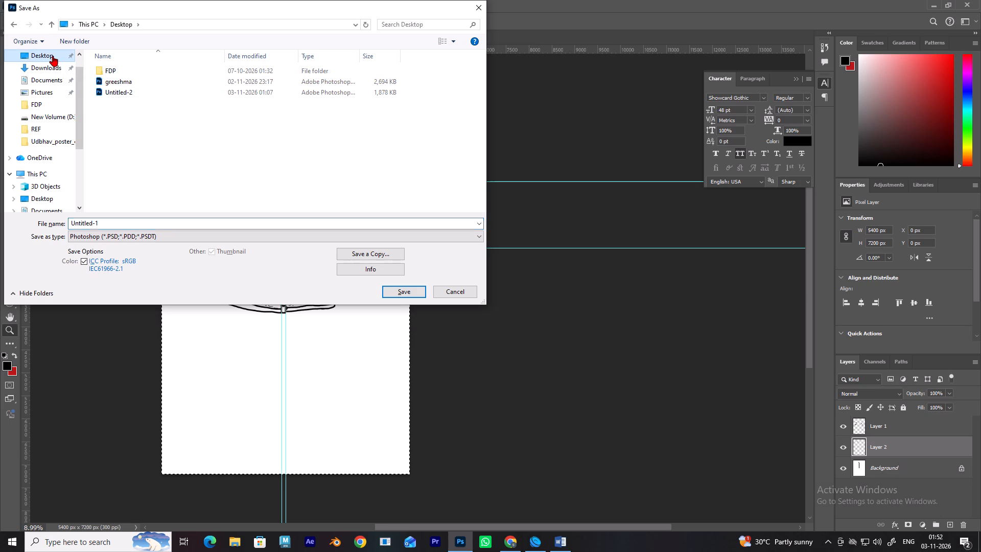
{"action": "left_click", "coordinate": [53, 56]}
{"action": "left_click", "coordinate": [65, 67]}
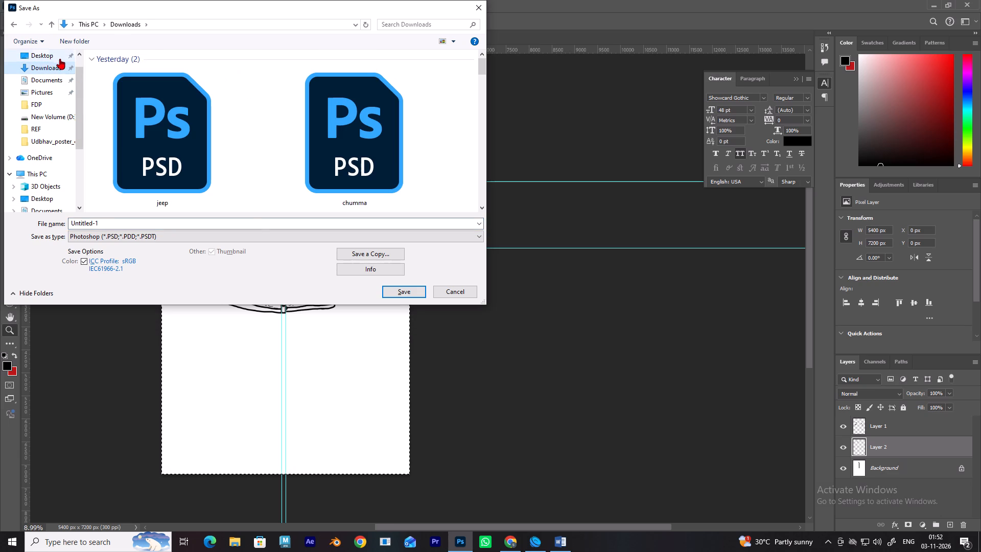
{"action": "left_click", "coordinate": [59, 58]}
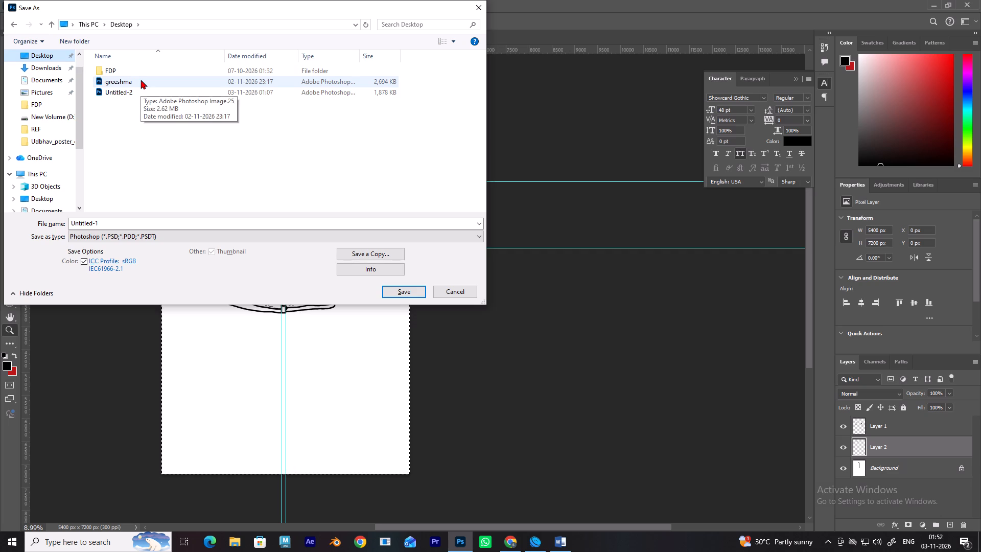
{"action": "left_click", "coordinate": [38, 196]}
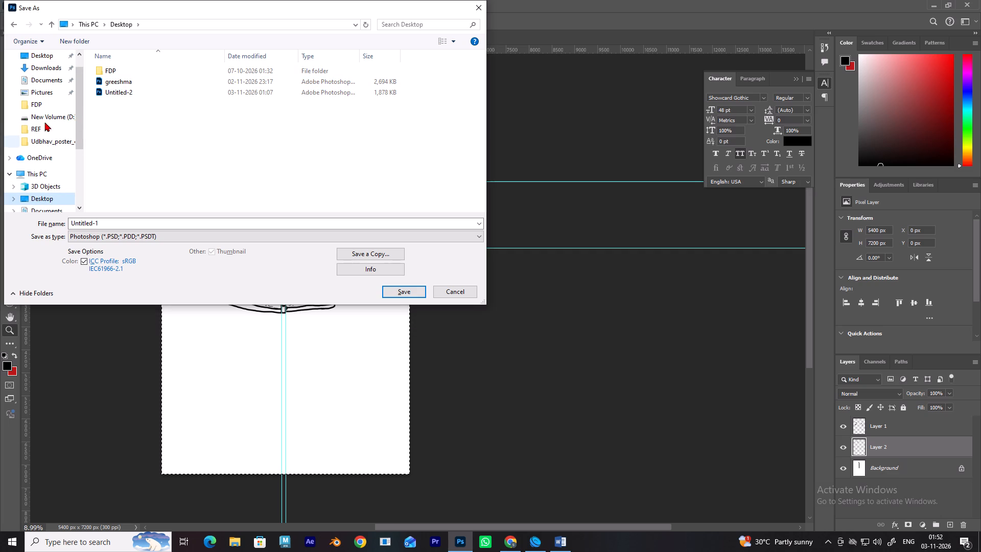
{"action": "left_click", "coordinate": [50, 82]}
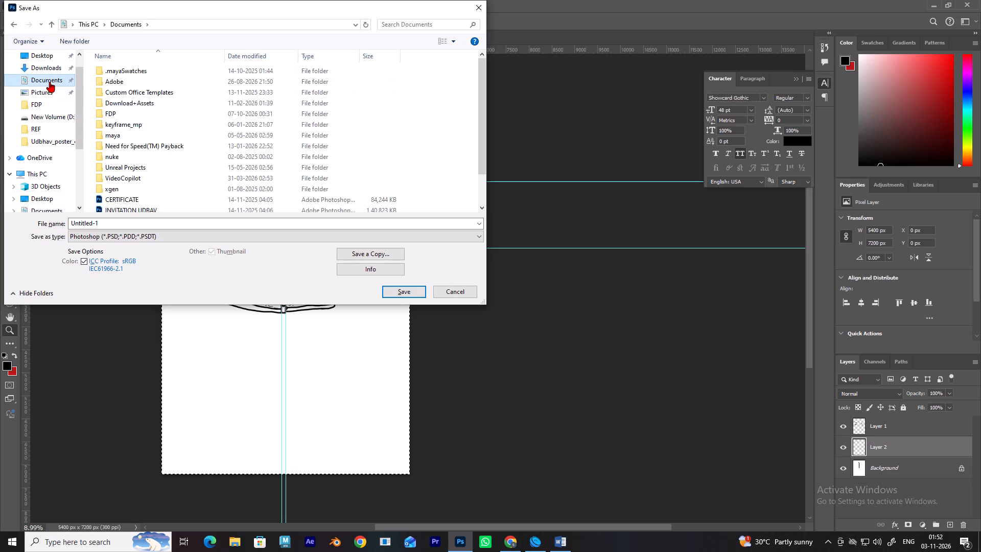
{"action": "scroll", "coordinate": [67, 79], "scroll_direction": "down", "scroll_amount": 4}
{"action": "scroll", "coordinate": [108, 71], "scroll_direction": "down", "scroll_amount": 3}
{"action": "scroll", "coordinate": [108, 71], "scroll_direction": "up", "scroll_amount": 2}
{"action": "scroll", "coordinate": [108, 71], "scroll_direction": "down", "scroll_amount": 10}
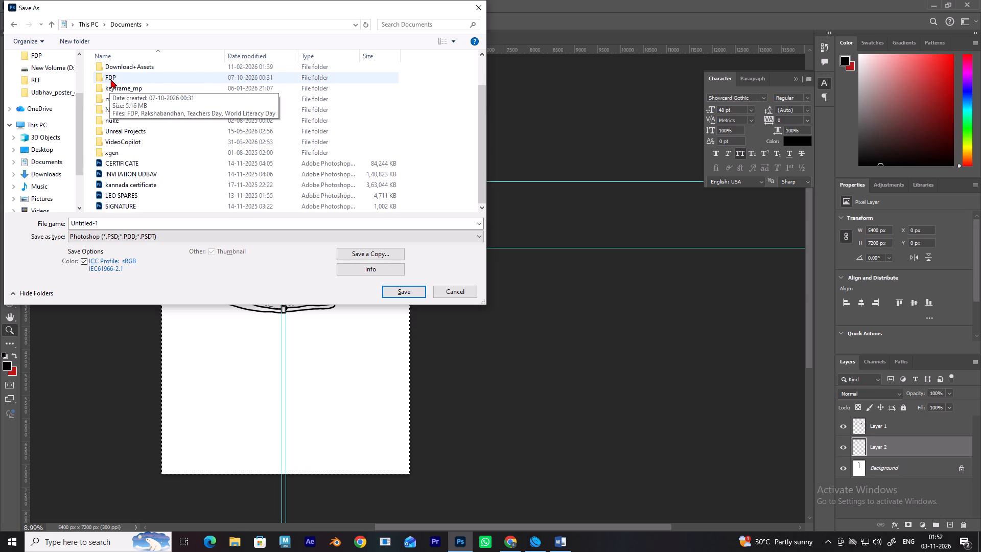
{"action": "scroll", "coordinate": [110, 79], "scroll_direction": "up", "scroll_amount": 5}
{"action": "left_click", "coordinate": [50, 66]}
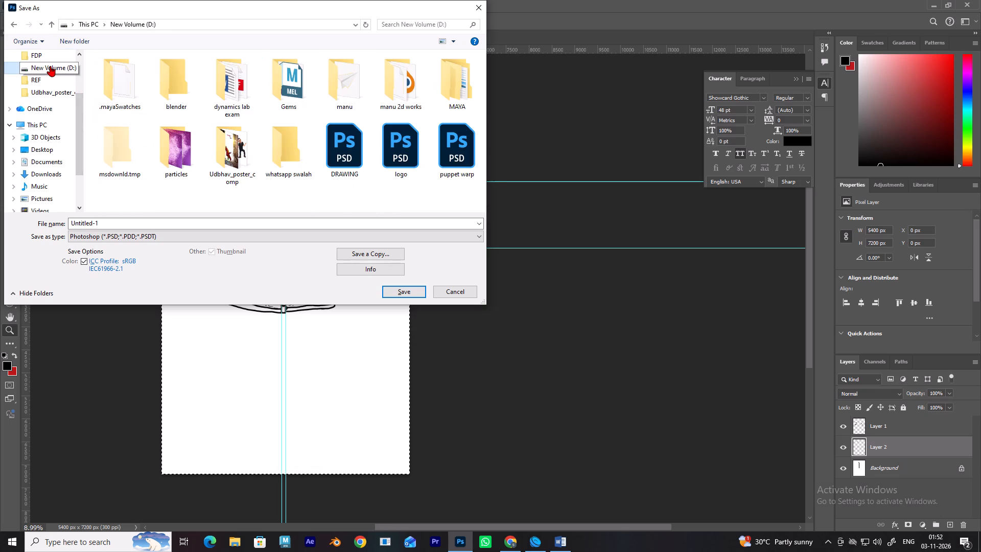
{"action": "left_click", "coordinate": [49, 61]}
{"action": "left_click", "coordinate": [48, 88]}
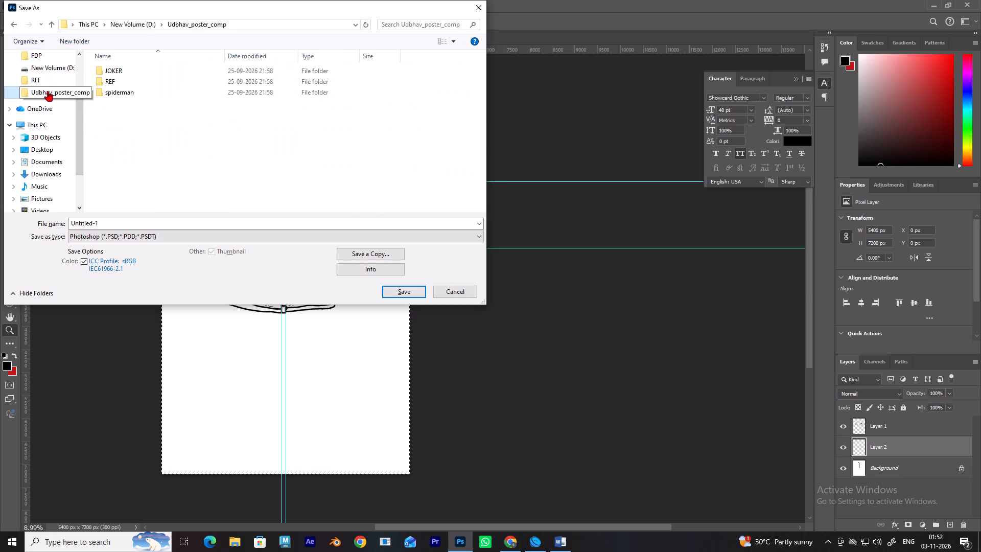
{"action": "left_click", "coordinate": [47, 79]}
{"action": "left_click", "coordinate": [48, 70]}
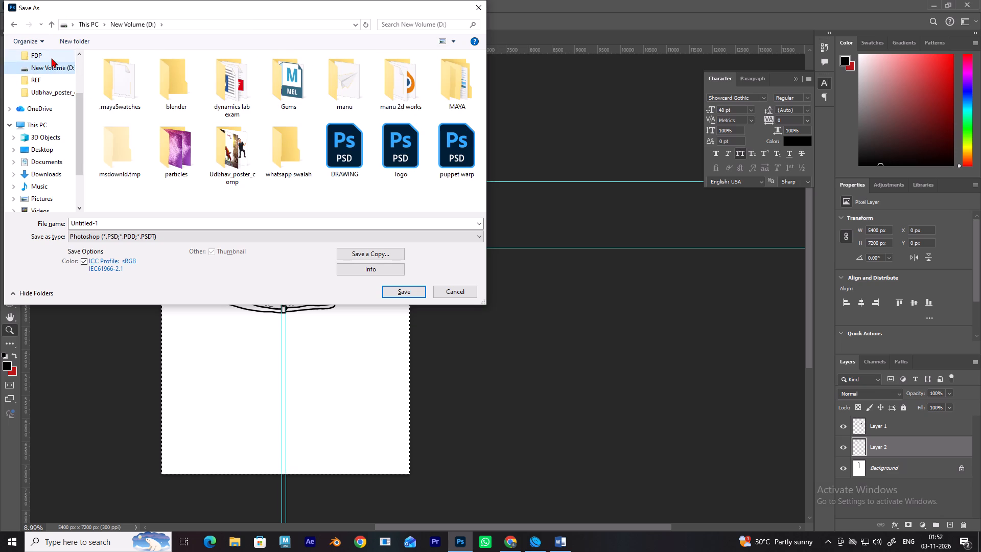
{"action": "scroll", "coordinate": [52, 58], "scroll_direction": "up", "scroll_amount": 5}
{"action": "scroll", "coordinate": [52, 60], "scroll_direction": "down", "scroll_amount": 1}
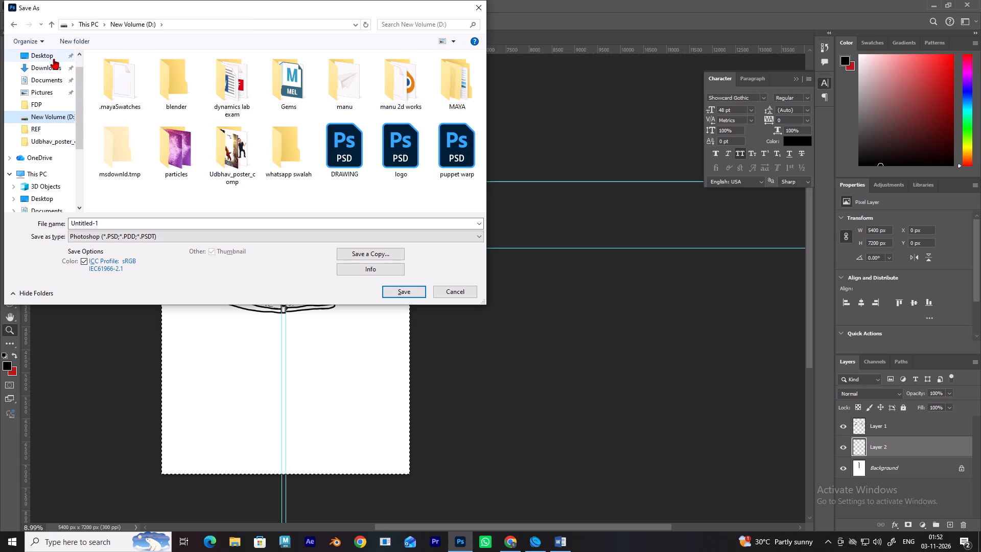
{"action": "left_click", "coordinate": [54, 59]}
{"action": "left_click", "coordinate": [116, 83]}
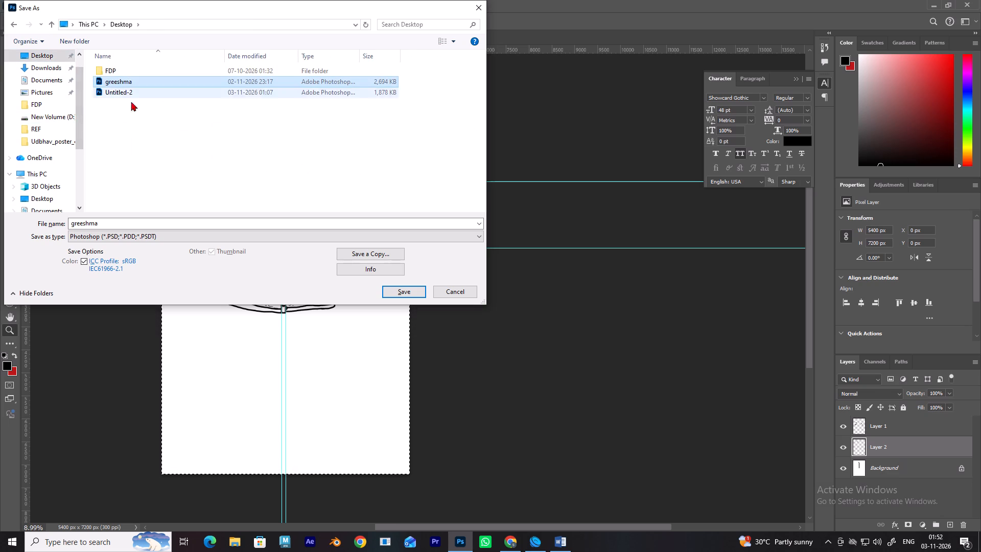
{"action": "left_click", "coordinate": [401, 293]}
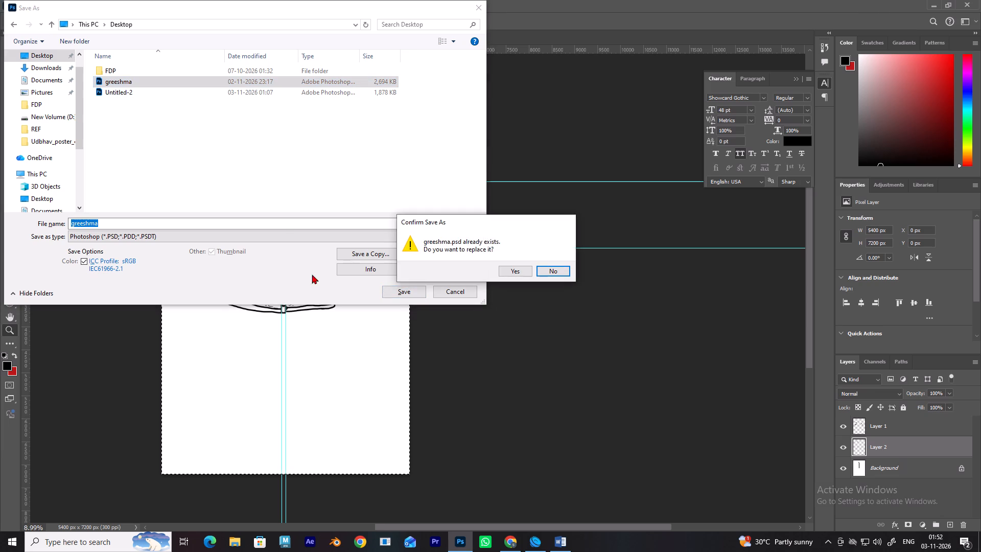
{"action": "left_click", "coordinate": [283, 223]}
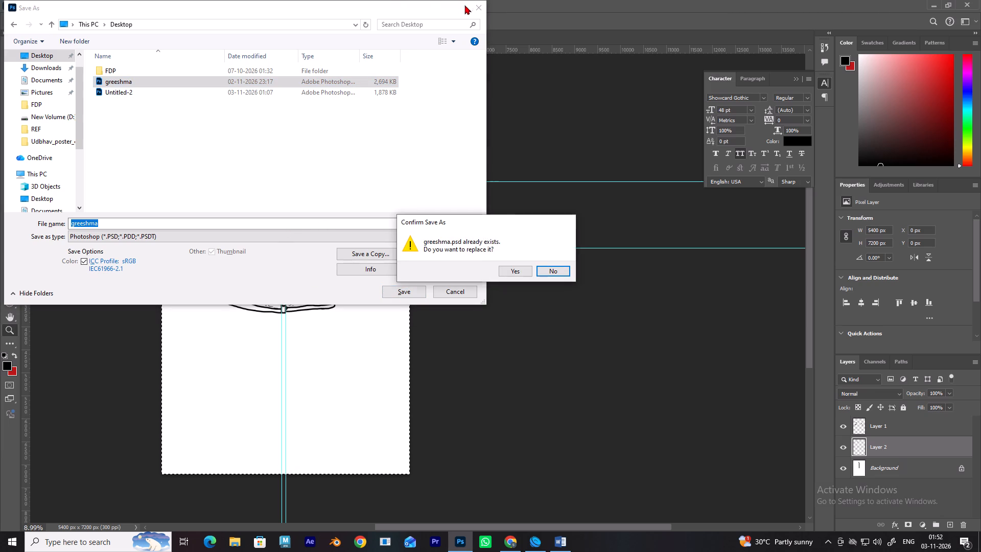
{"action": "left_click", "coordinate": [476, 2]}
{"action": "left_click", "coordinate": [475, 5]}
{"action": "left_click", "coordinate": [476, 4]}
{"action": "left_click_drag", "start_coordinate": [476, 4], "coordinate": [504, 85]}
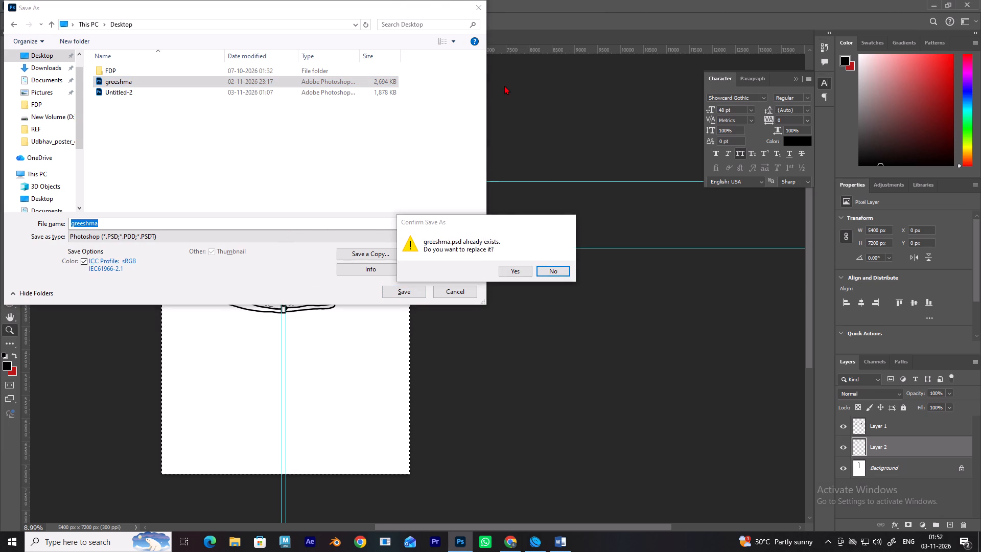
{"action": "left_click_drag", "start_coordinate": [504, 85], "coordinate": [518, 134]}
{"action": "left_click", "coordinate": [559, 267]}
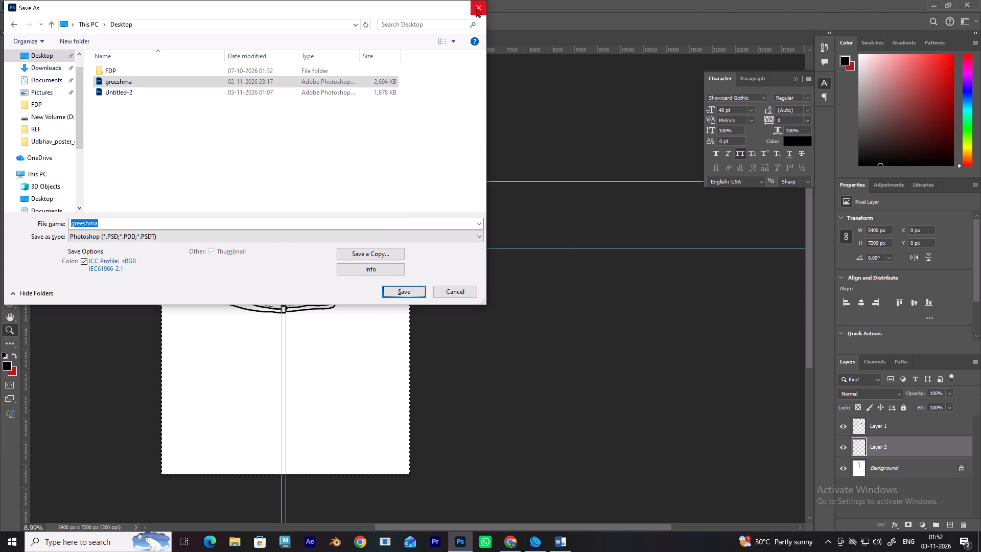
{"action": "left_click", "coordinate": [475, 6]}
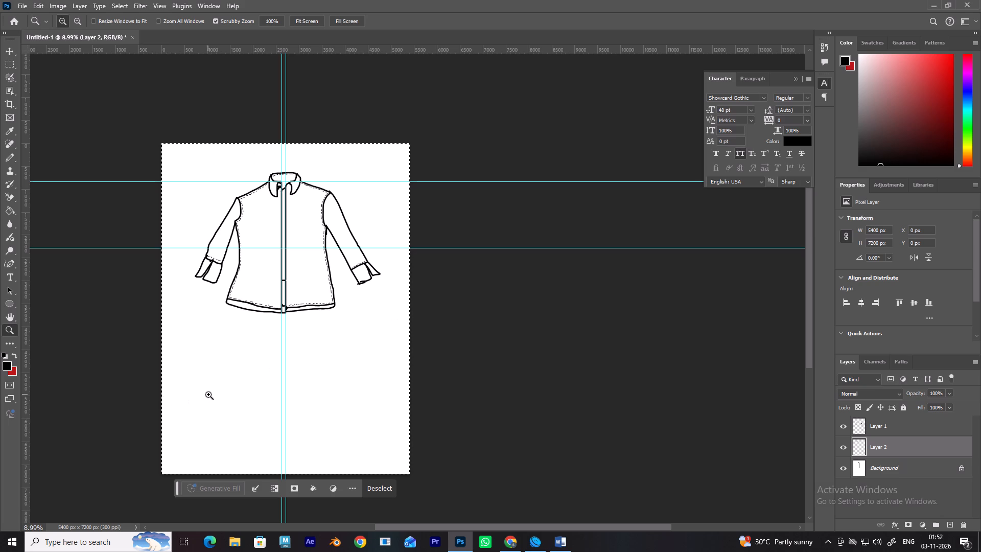
Switch to the letter document in Word and look over its CV page and job application letter.
{"action": "left_click", "coordinate": [210, 392]}
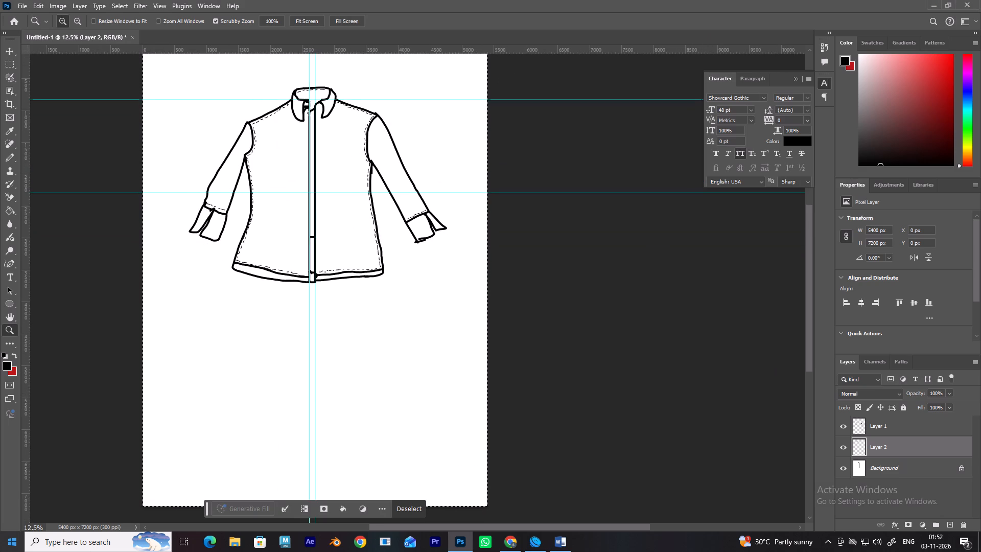
{"action": "left_click", "coordinate": [563, 538]}
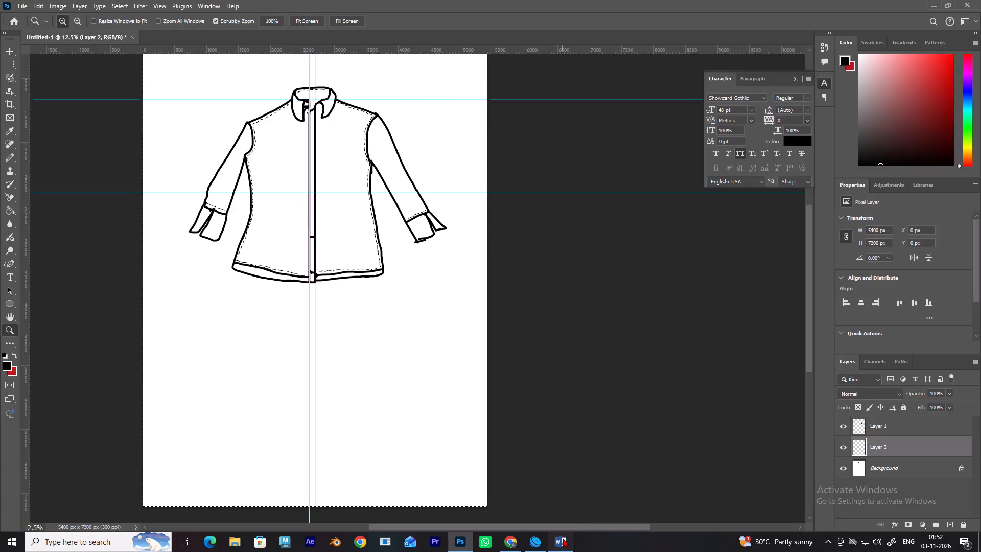
{"action": "scroll", "coordinate": [814, 315], "scroll_direction": "up", "scroll_amount": 2}
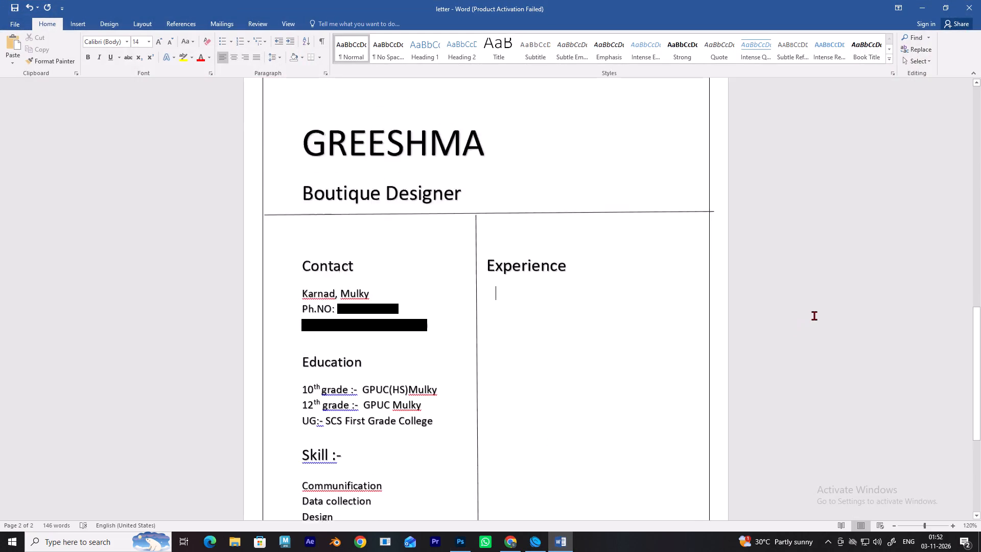
{"action": "scroll", "coordinate": [814, 315], "scroll_direction": "up", "scroll_amount": 20}
{"action": "scroll", "coordinate": [814, 315], "scroll_direction": "up", "scroll_amount": 6}
{"action": "scroll", "coordinate": [814, 314], "scroll_direction": "down", "scroll_amount": 2}
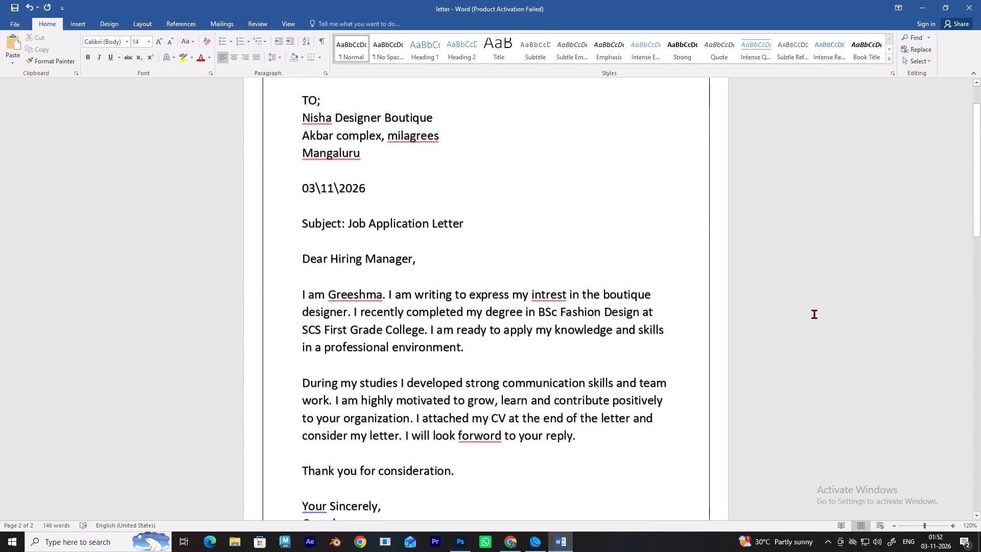
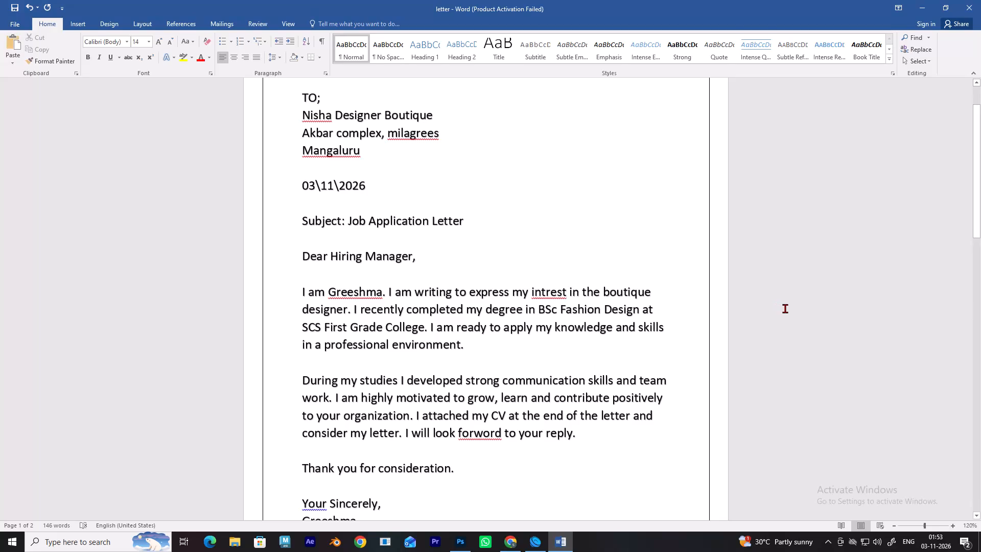
Look over the CV page of the letter document, and close the document.
{"action": "scroll", "coordinate": [787, 307], "scroll_direction": "down", "scroll_amount": 19}
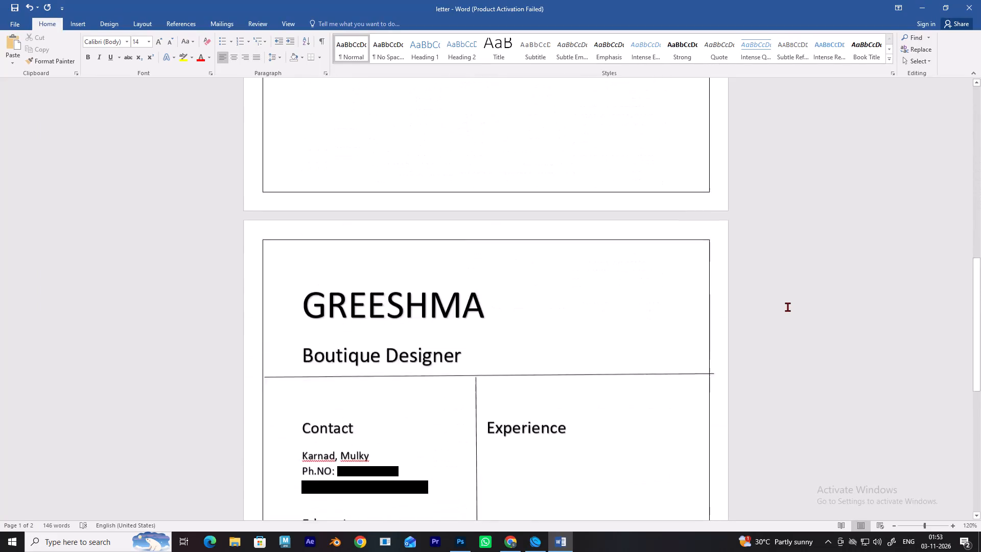
{"action": "scroll", "coordinate": [787, 307], "scroll_direction": "down", "scroll_amount": 8}
{"action": "scroll", "coordinate": [787, 307], "scroll_direction": "up", "scroll_amount": 1}
{"action": "scroll", "coordinate": [787, 307], "scroll_direction": "down", "scroll_amount": 1}
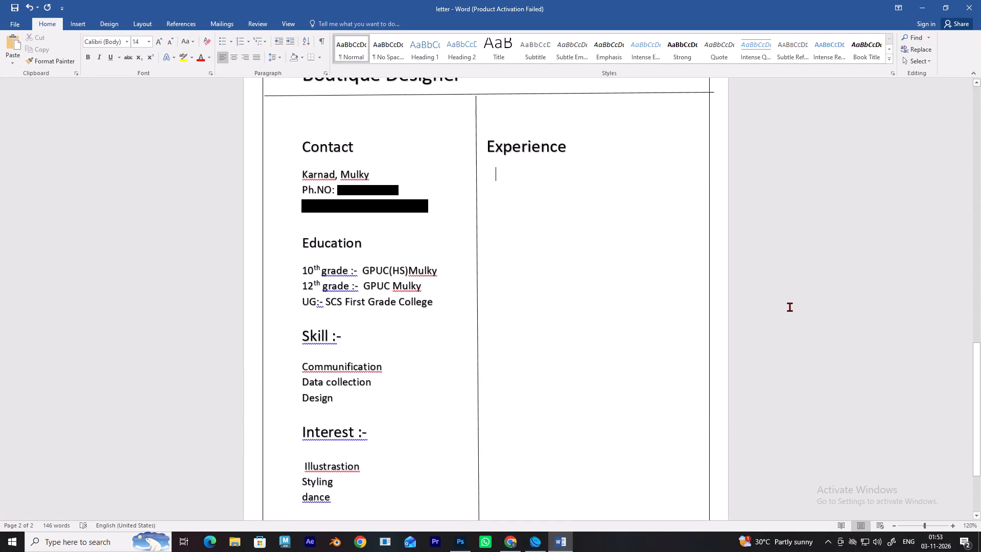
{"action": "left_click", "coordinate": [974, 0]}
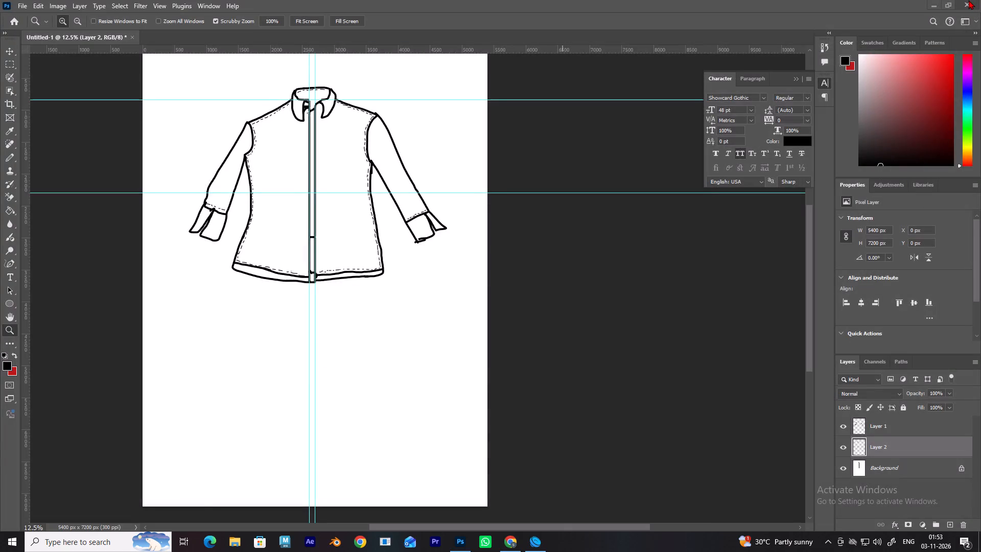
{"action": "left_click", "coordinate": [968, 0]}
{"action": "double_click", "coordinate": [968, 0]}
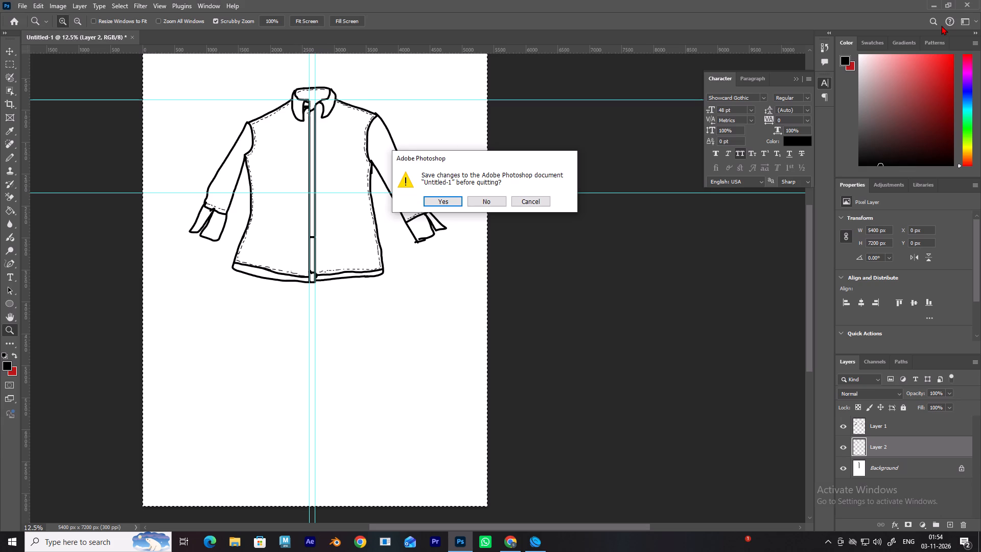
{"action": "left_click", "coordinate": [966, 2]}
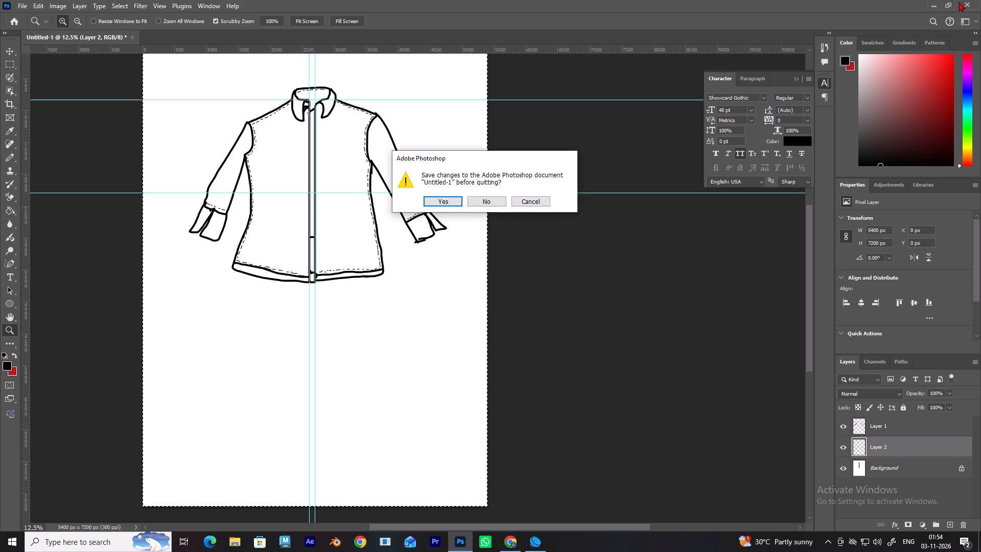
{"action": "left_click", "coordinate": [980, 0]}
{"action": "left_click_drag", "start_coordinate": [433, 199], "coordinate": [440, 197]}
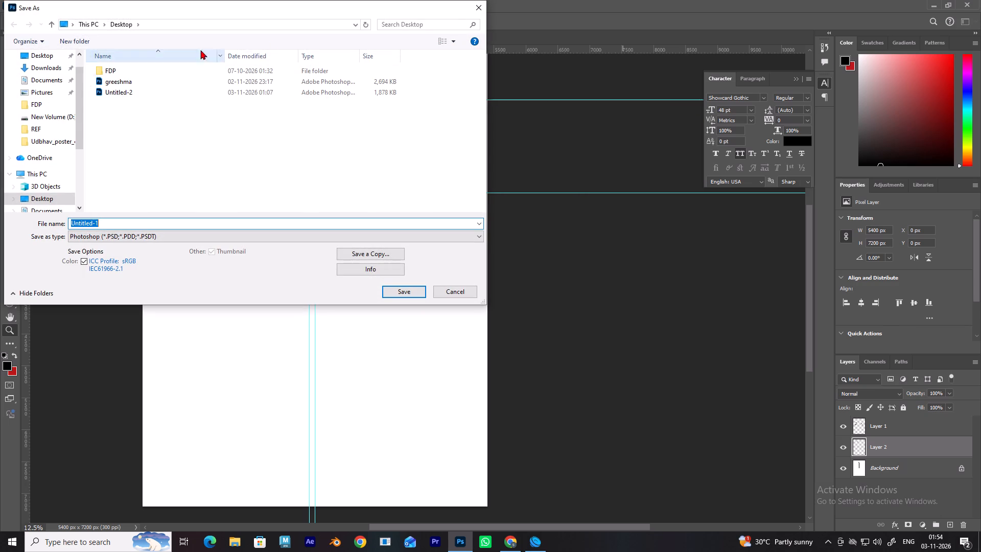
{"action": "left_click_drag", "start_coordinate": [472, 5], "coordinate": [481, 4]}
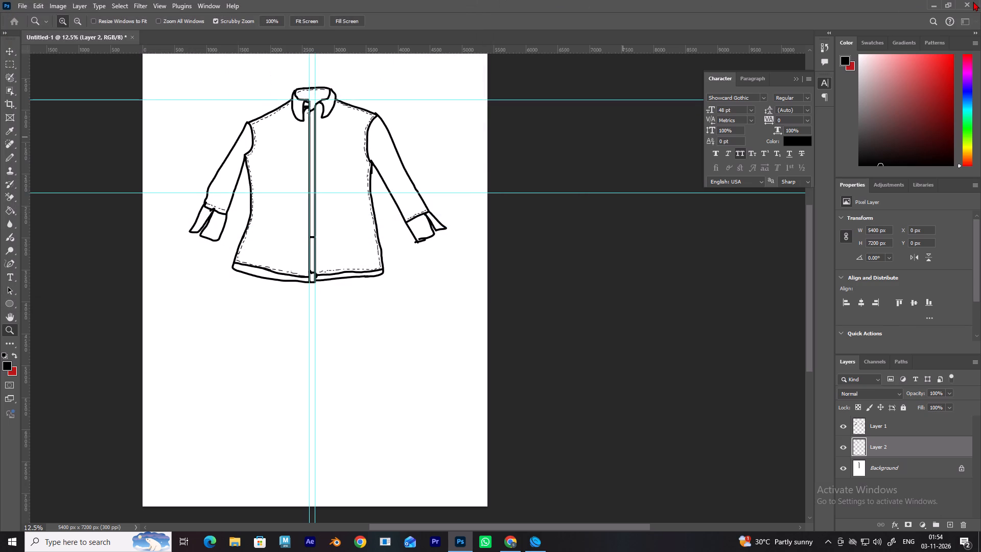
Quit Photoshop without saving the changes to the Untitled-1 shirt poster.
{"action": "left_click", "coordinate": [972, 2]}
{"action": "left_click", "coordinate": [491, 200]}
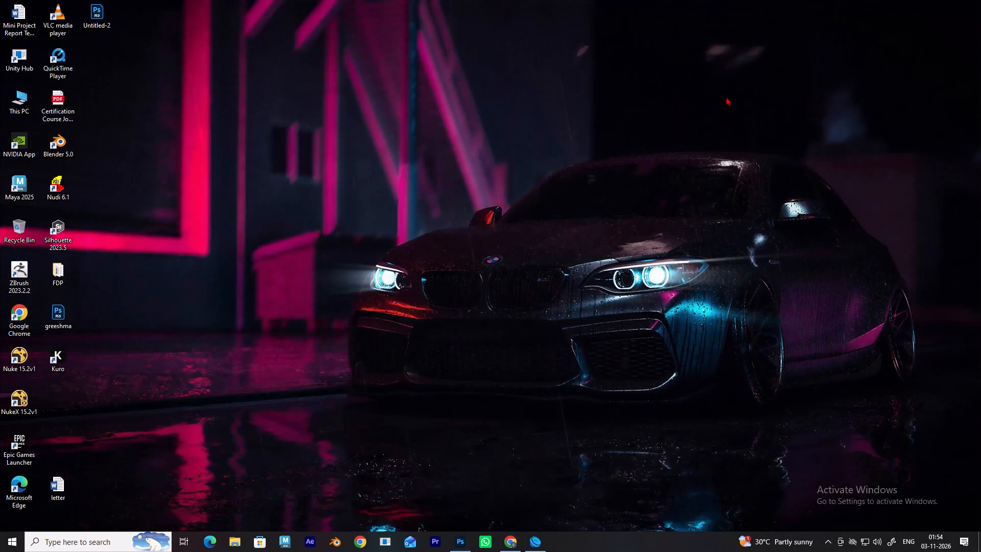
Open the Windows power options for shutting down the computer.
{"action": "left_click_drag", "start_coordinate": [8, 535], "coordinate": [31, 514]}
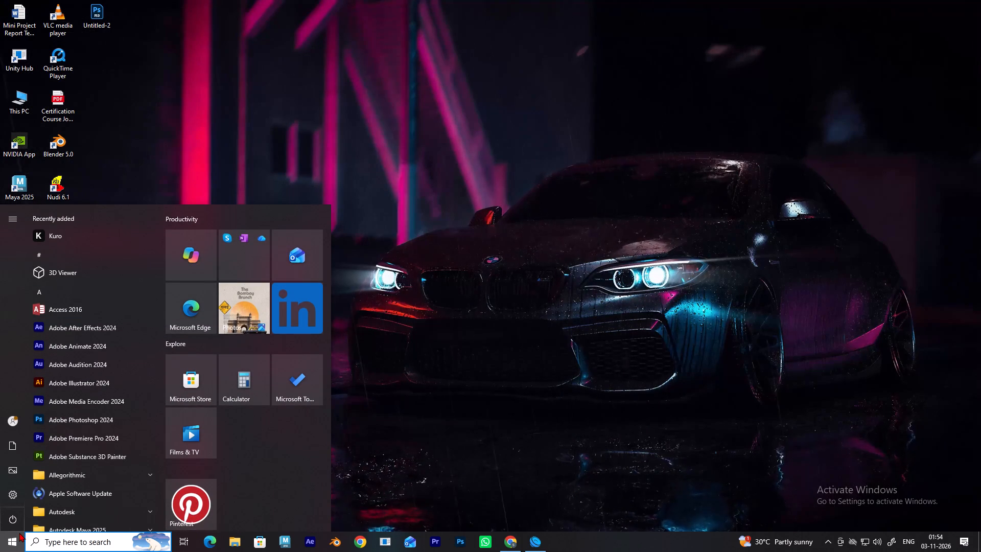
{"action": "left_click", "coordinate": [17, 530]}
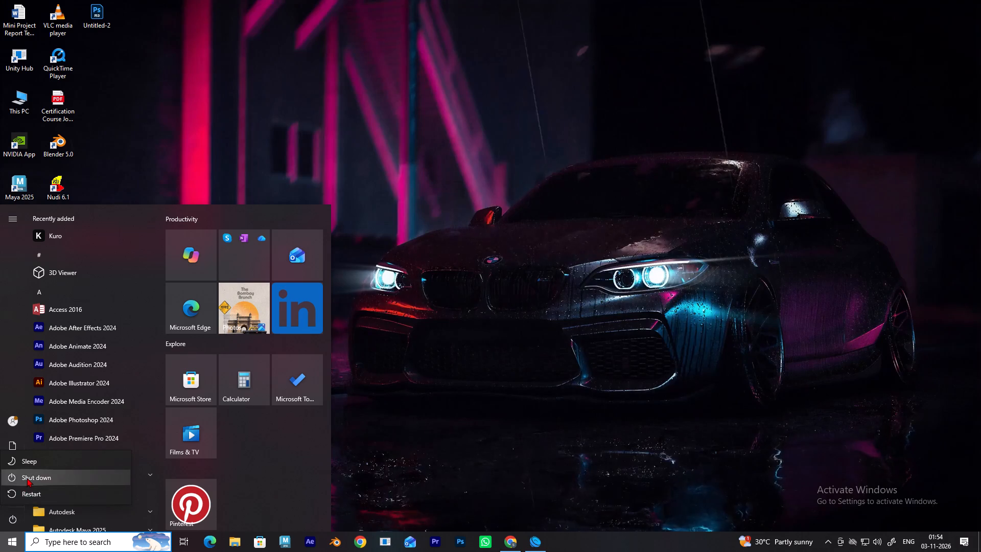